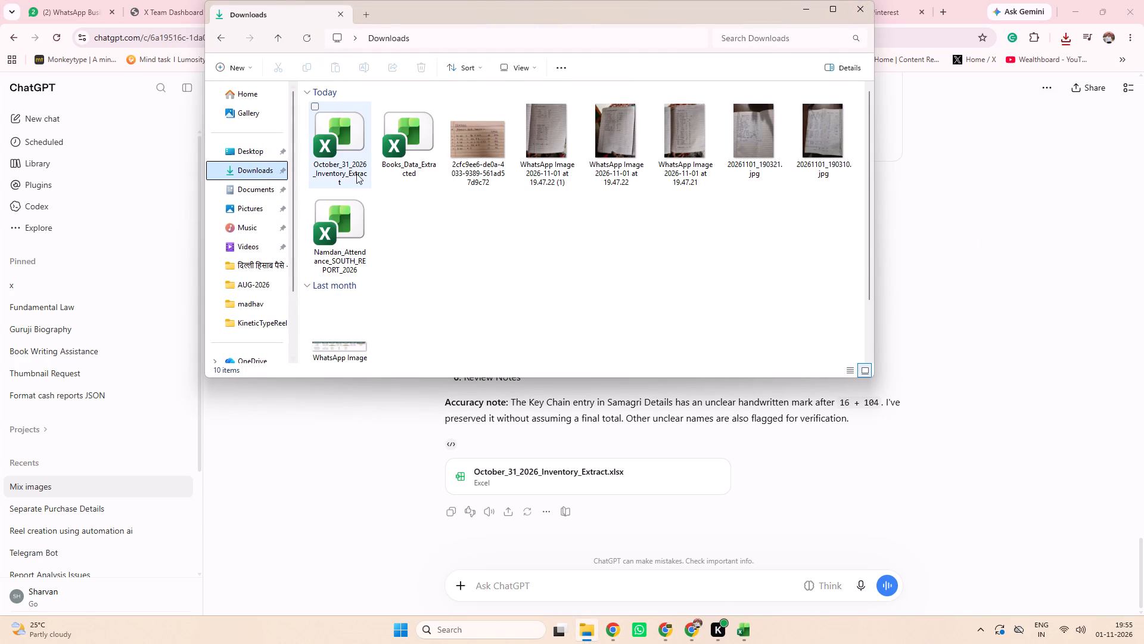
pyautogui.tripleClick(350, 163)
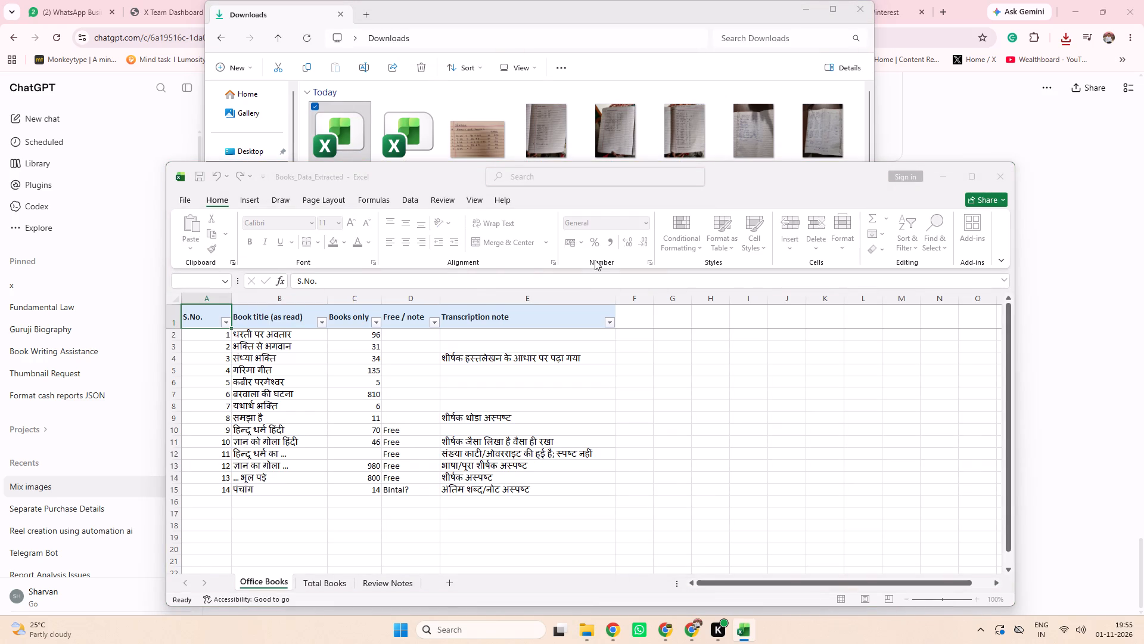
pyautogui.click(555, 148)
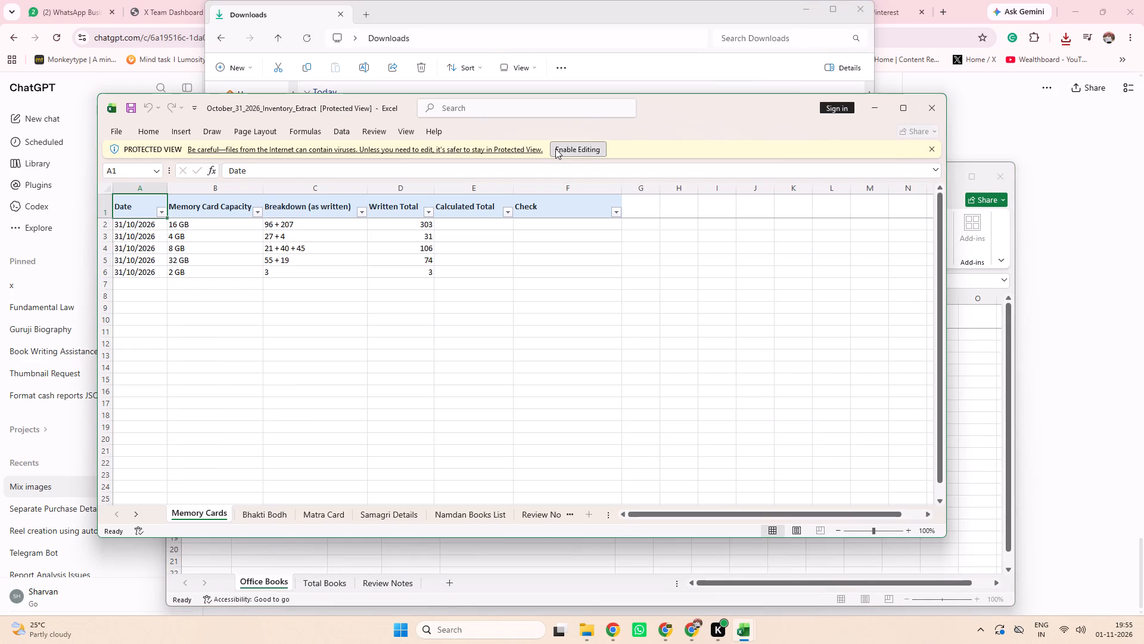
# Arrange the October_31_2026_Inventory_Extract and Books_Data_Extracted workbooks side by side, each filling half the screen.
pyautogui.moveTo(661, 112); pyautogui.dragTo(577, 59)
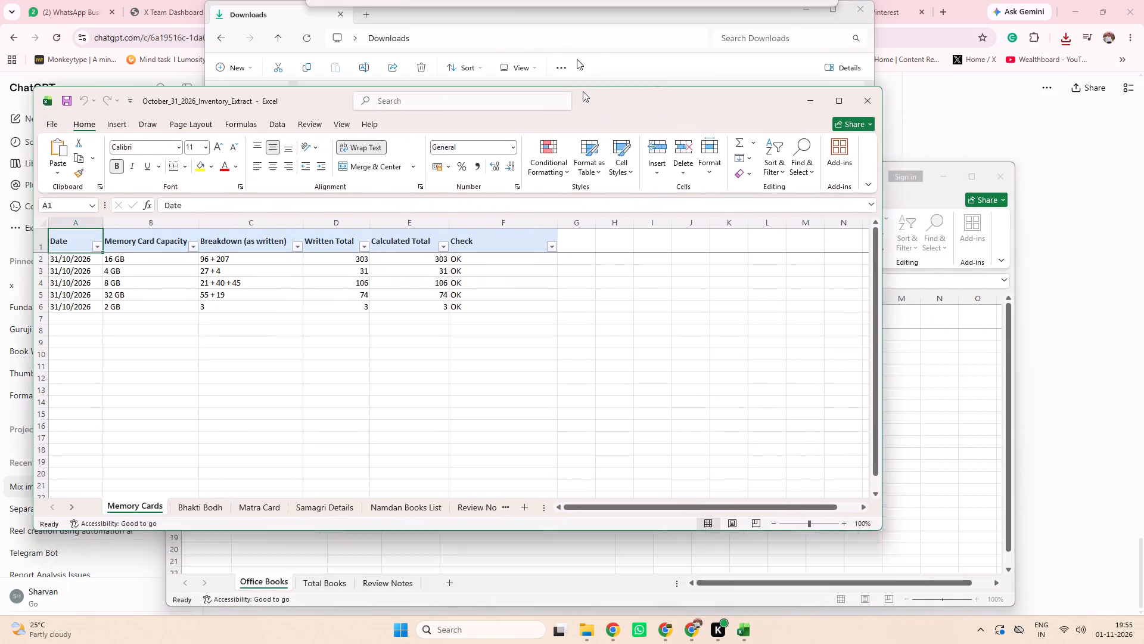
pyautogui.moveTo(577, 59); pyautogui.dragTo(474, 27)
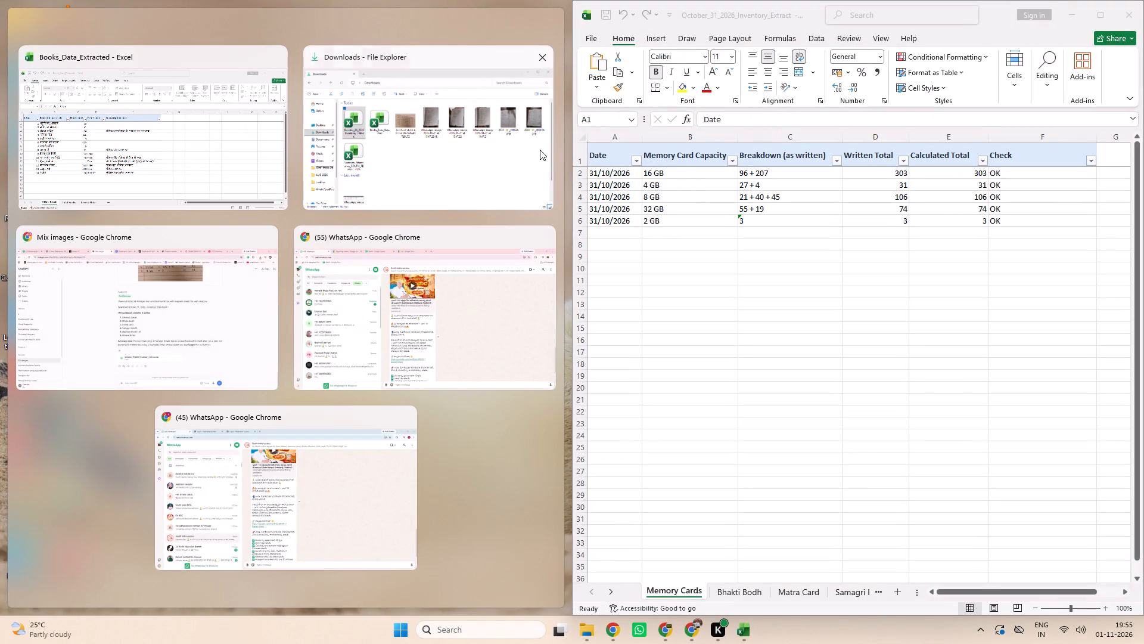
pyautogui.click(191, 131)
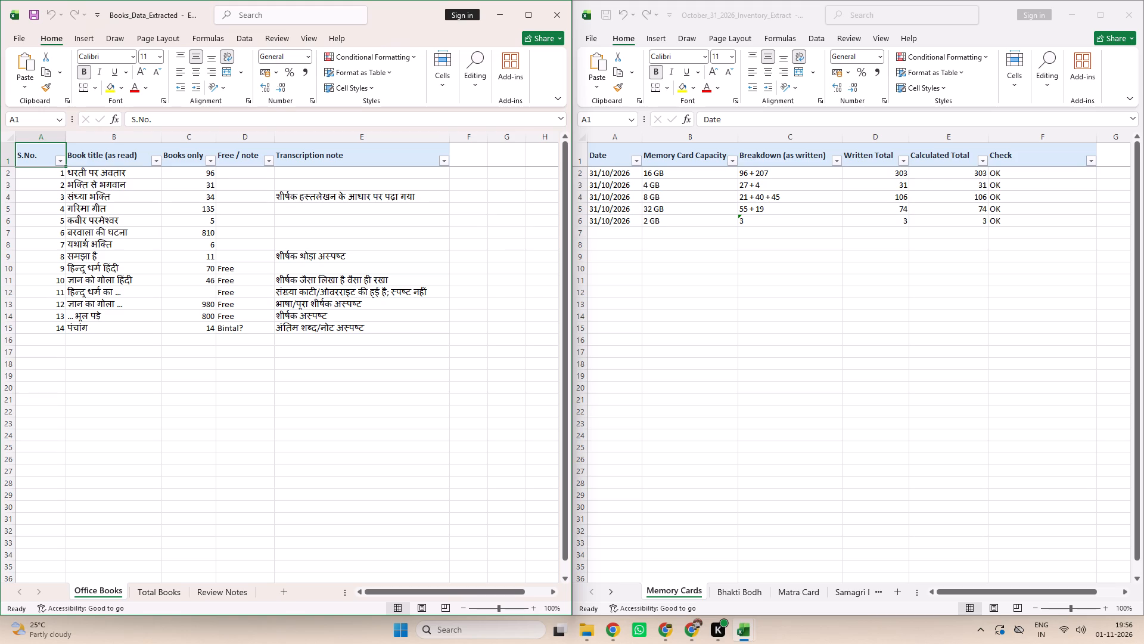
# Check the Office Books and Total Books sheets of Books_Data_Extracted, returning to Office Books.
pyautogui.click(218, 273)
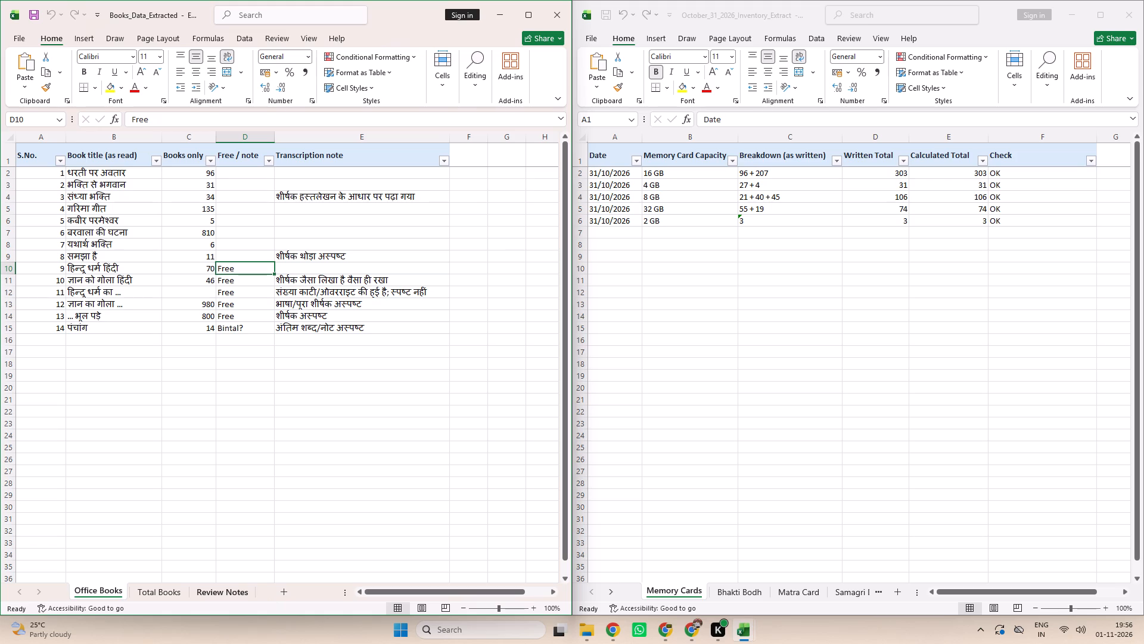
pyautogui.click(131, 182)
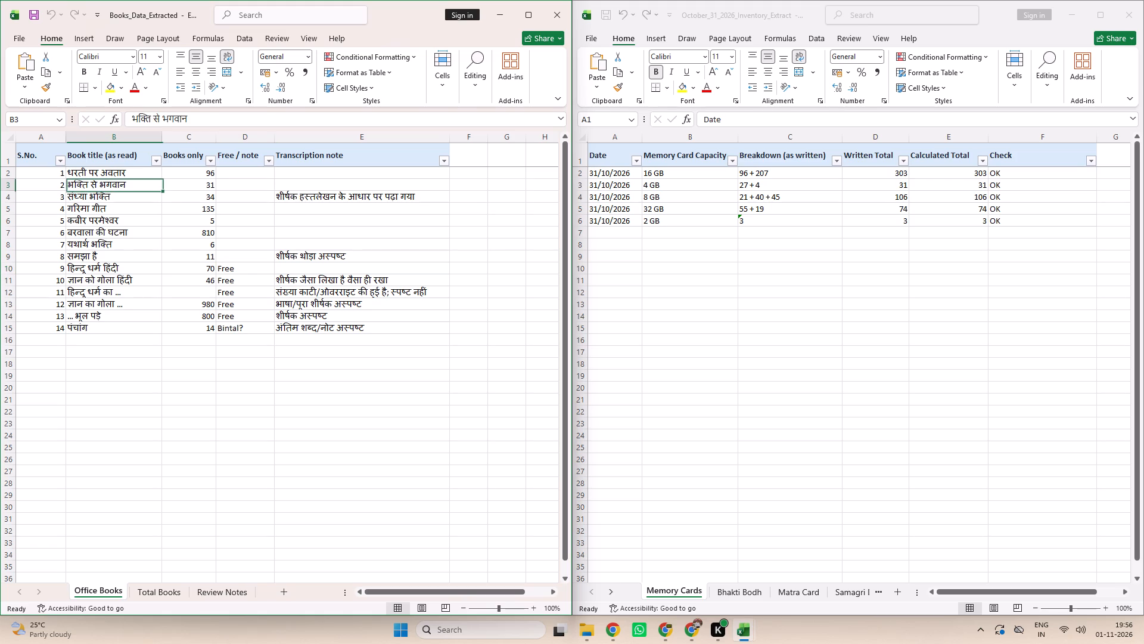
pyautogui.click(164, 599)
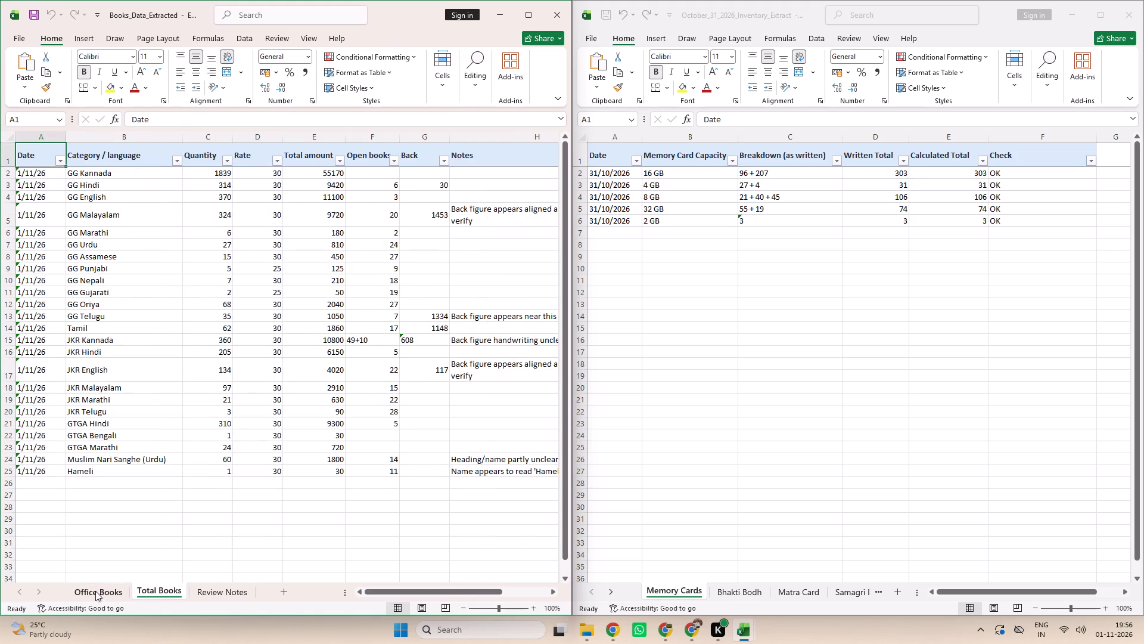
pyautogui.click(101, 595)
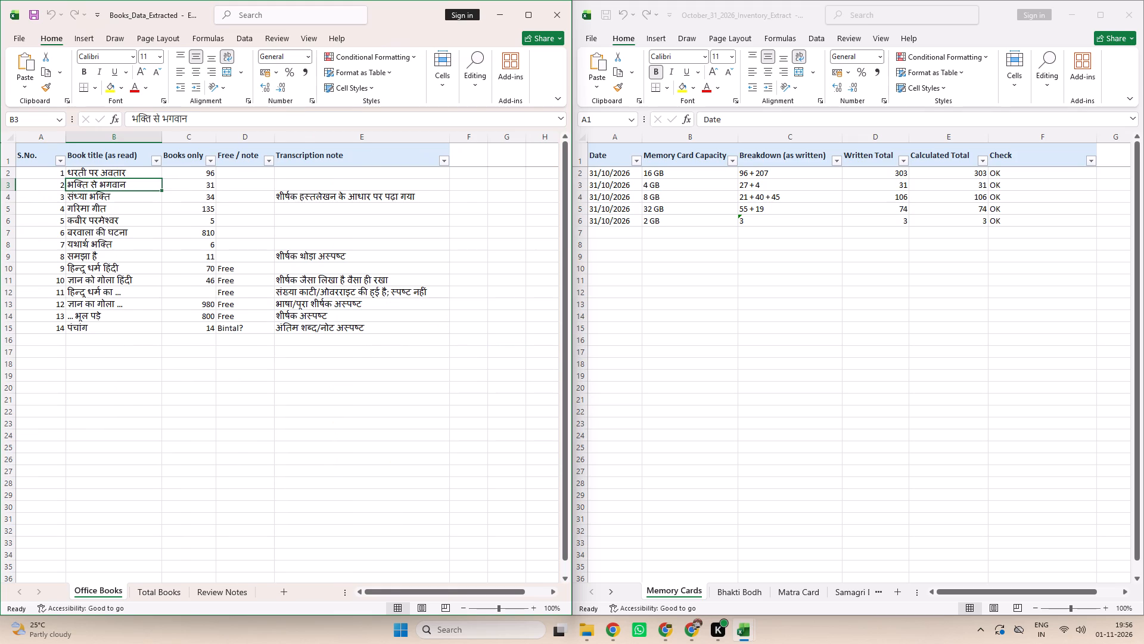
# Open the book title in cell B3 of the Office Books sheet for editing.
pyautogui.doubleClick(139, 187)
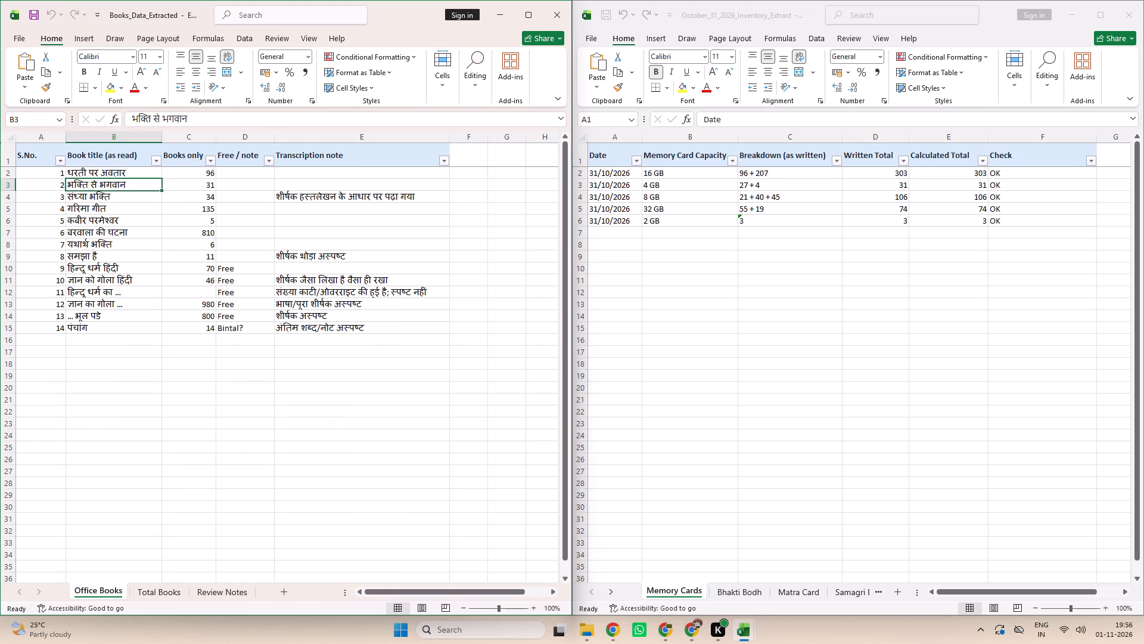
pyautogui.click(139, 187)
pyautogui.tripleClick(139, 187)
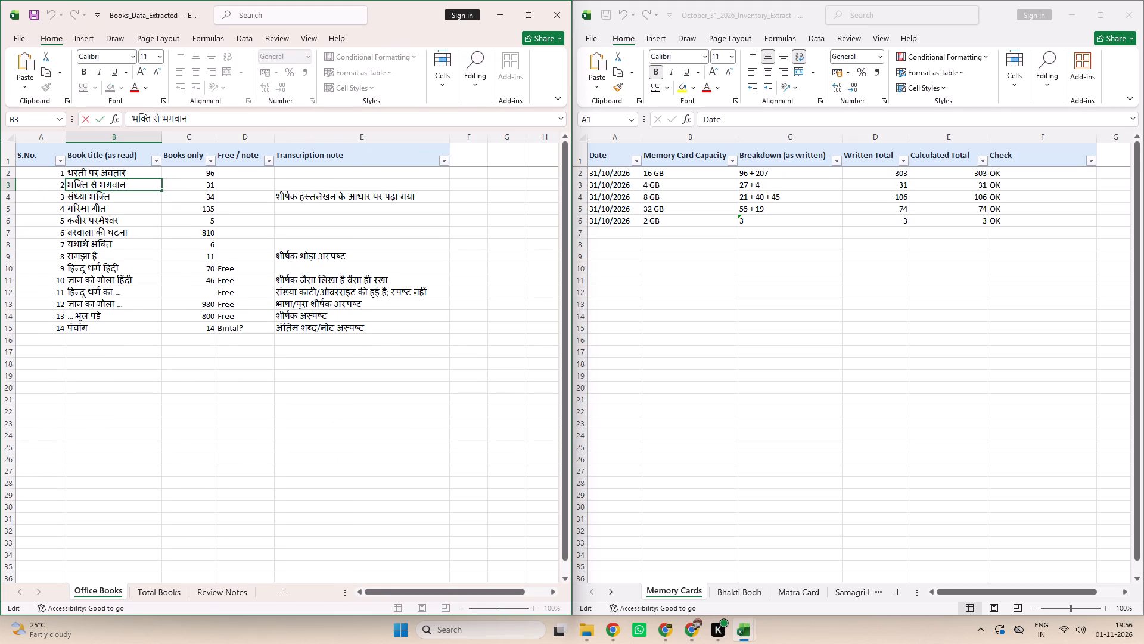
# Switch the input language to Hindi Phonetic and complete the book title in B3 as "भक्ति से भगवान तक".
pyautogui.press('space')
pyautogui.press('super+space')
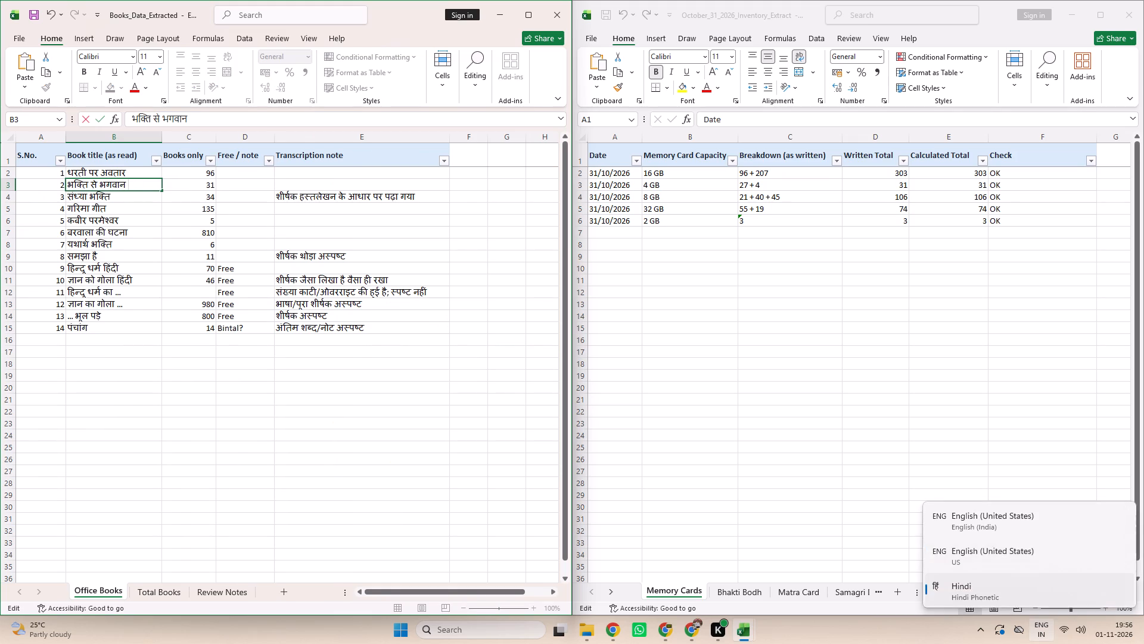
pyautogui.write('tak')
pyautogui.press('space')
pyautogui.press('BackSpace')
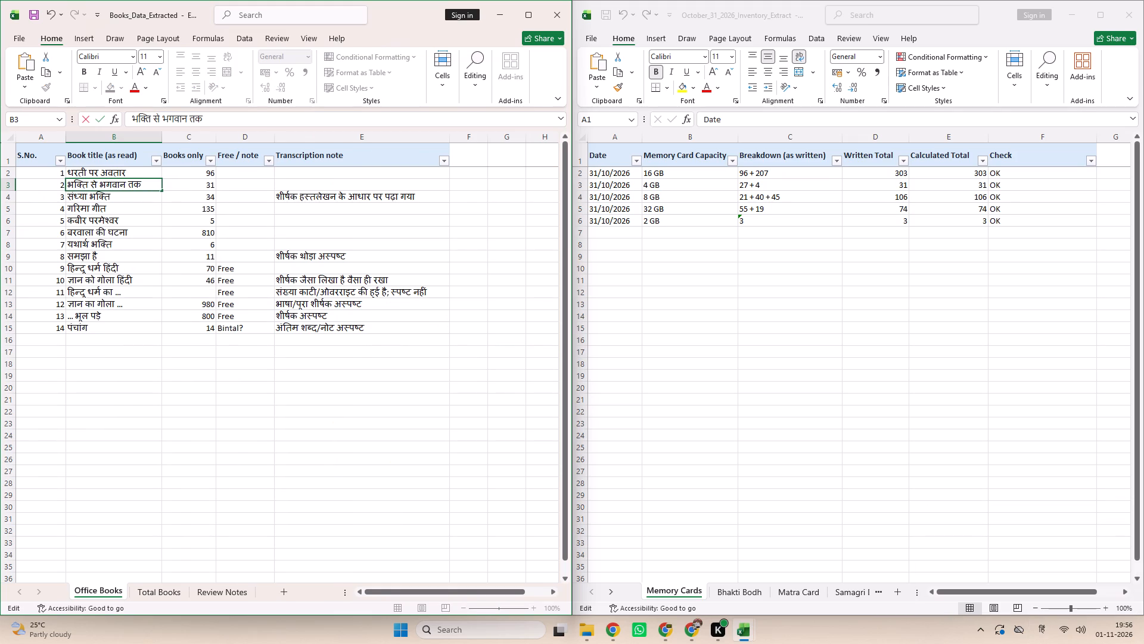
pyautogui.click(126, 199)
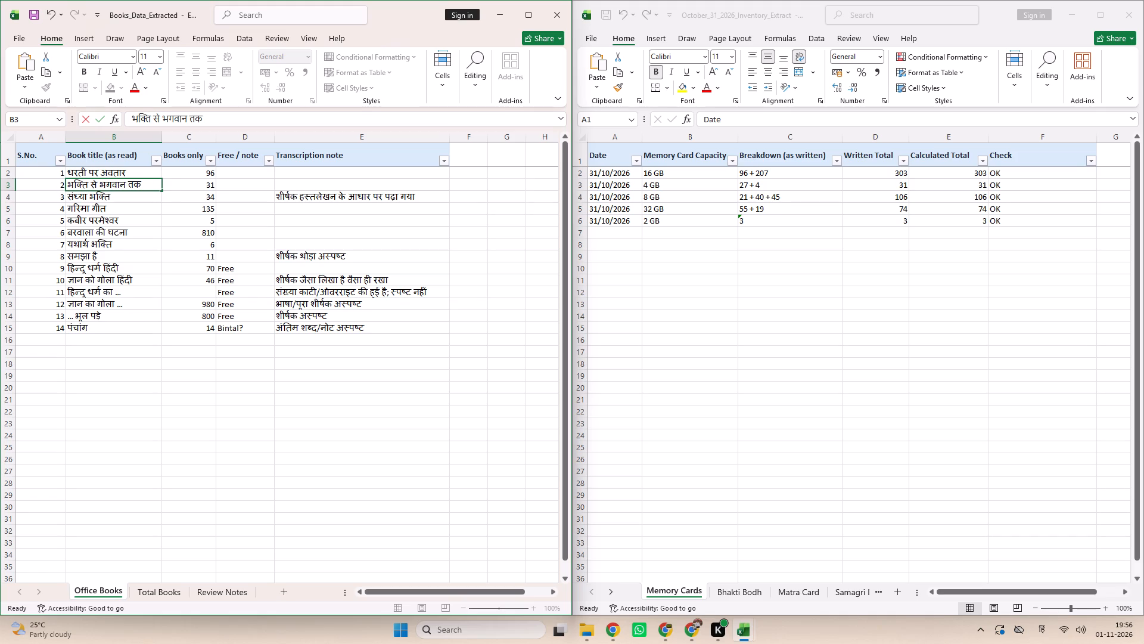
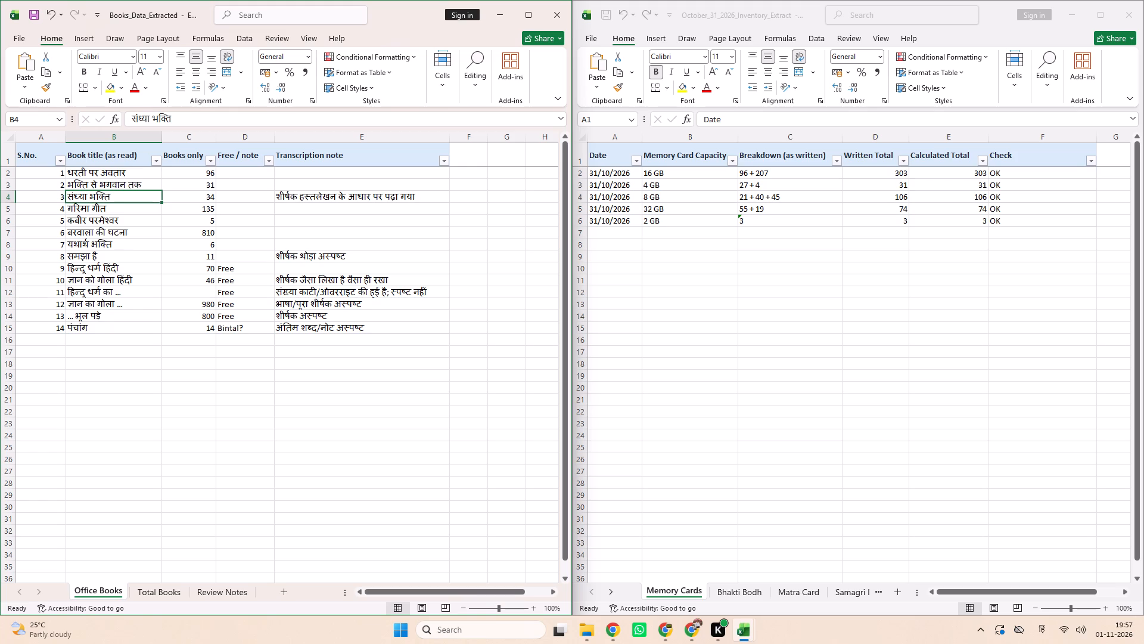
# Change the book title in cell B4 of the Office Books sheet to "अंध श्रद्धा भक्ति खतरा ए जान".
pyautogui.tripleClick(104, 194)
pyautogui.moveTo(85, 196); pyautogui.dragTo(52, 197)
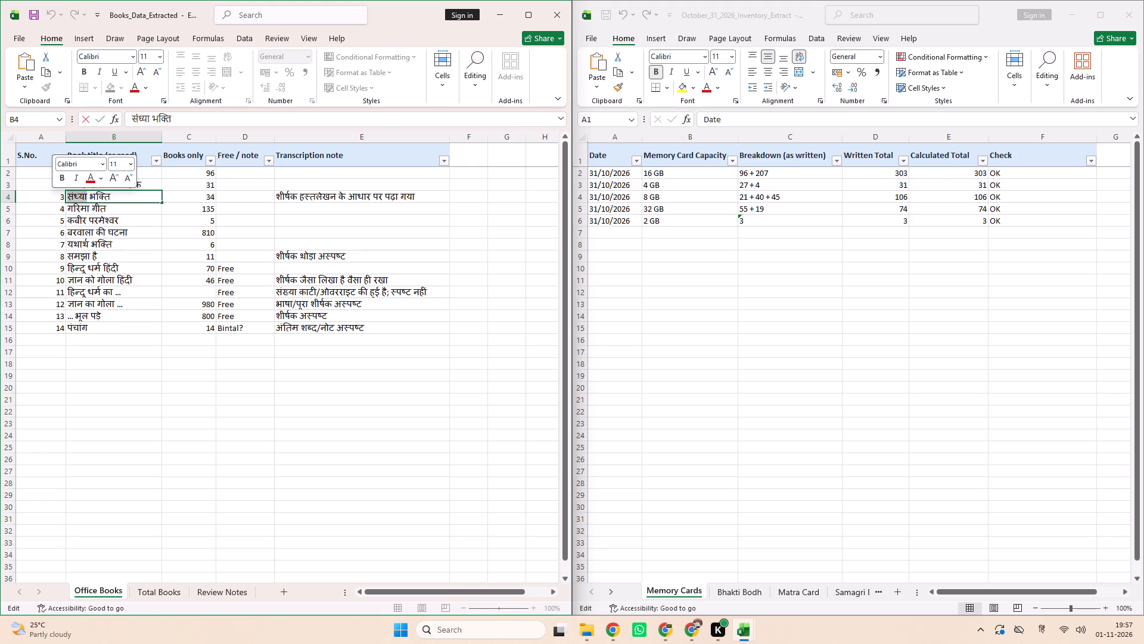
pyautogui.write('andh shr')
pyautogui.write('dha')
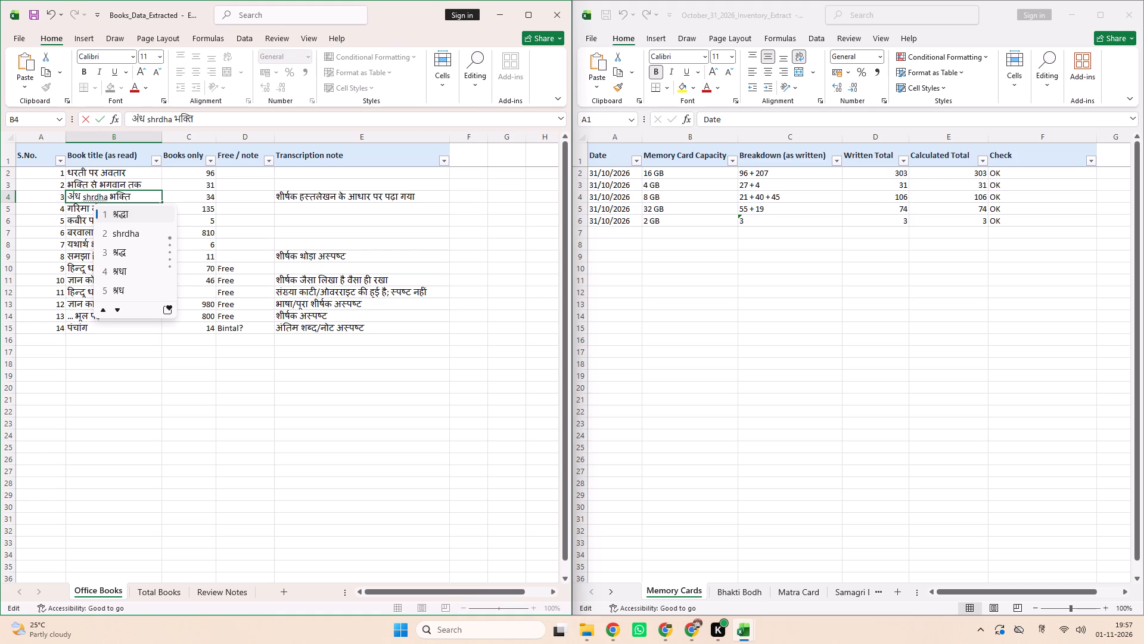
pyautogui.press('space')
pyautogui.press('BackSpace')
pyautogui.press('Right')
pyautogui.press('Right')
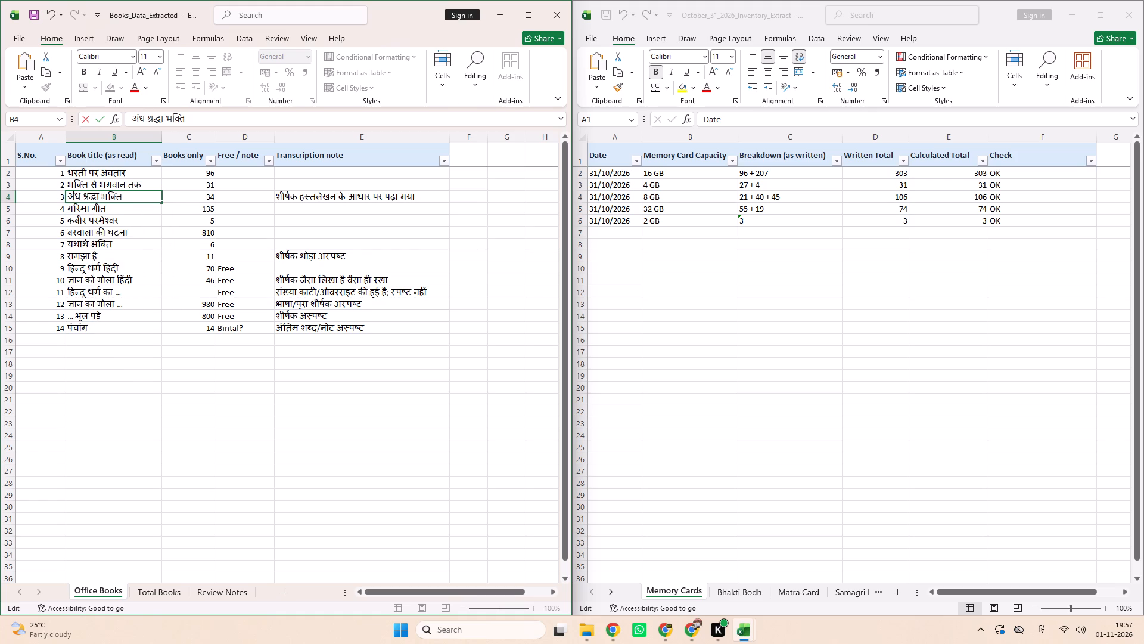
pyautogui.press('Right')
pyautogui.press('Right')
pyautogui.press('space')
pyautogui.write('khatra')
pyautogui.press('space')
pyautogui.write('e jan')
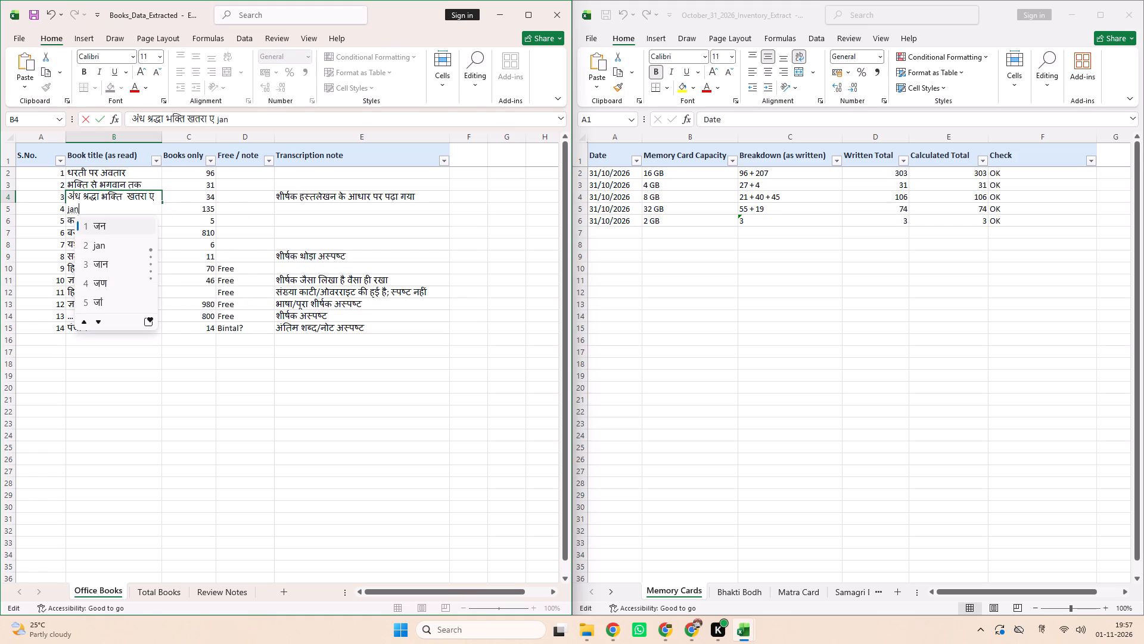
pyautogui.press('3')
pyautogui.press('BackSpace')
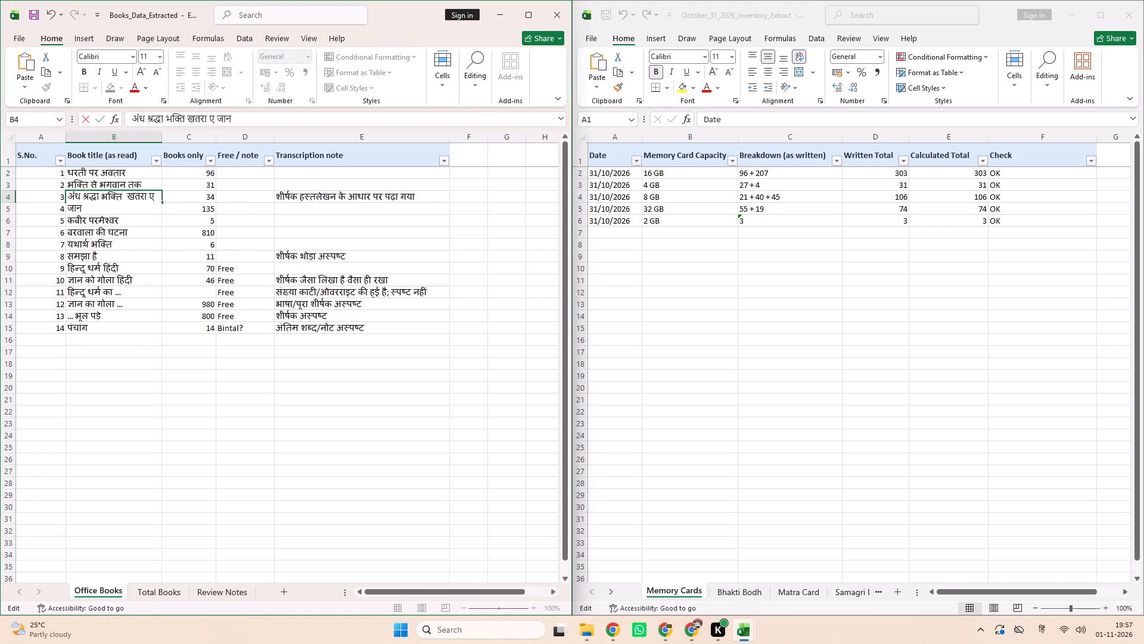
pyautogui.press('Return')
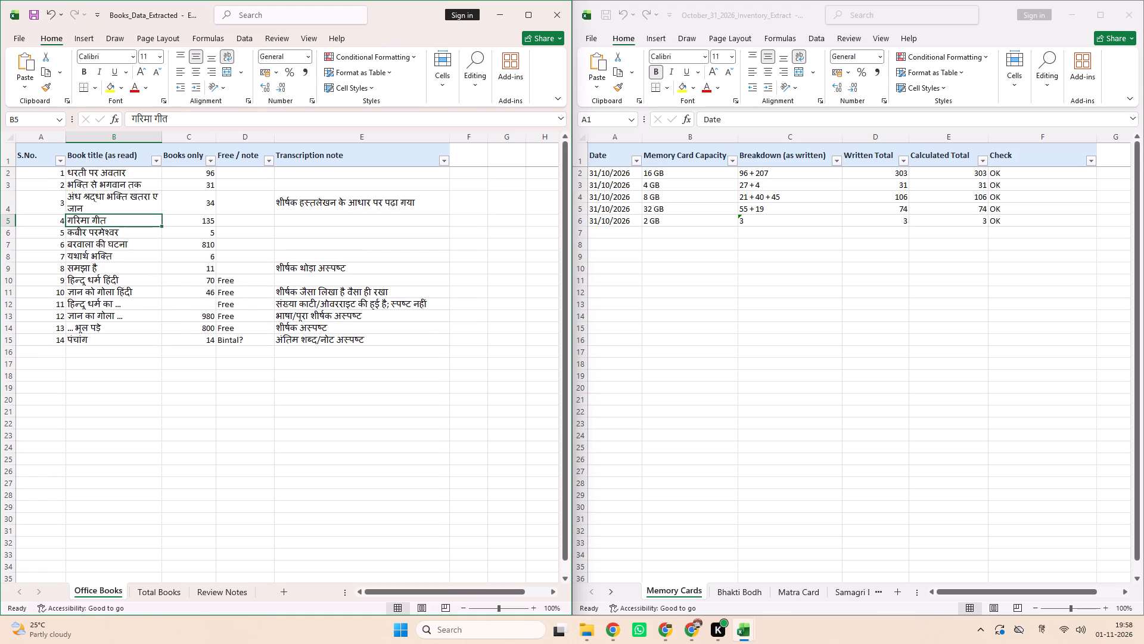
# Widen the Book title column just enough for the title in row 4 to fit on one line.
pyautogui.doubleClick(161, 138)
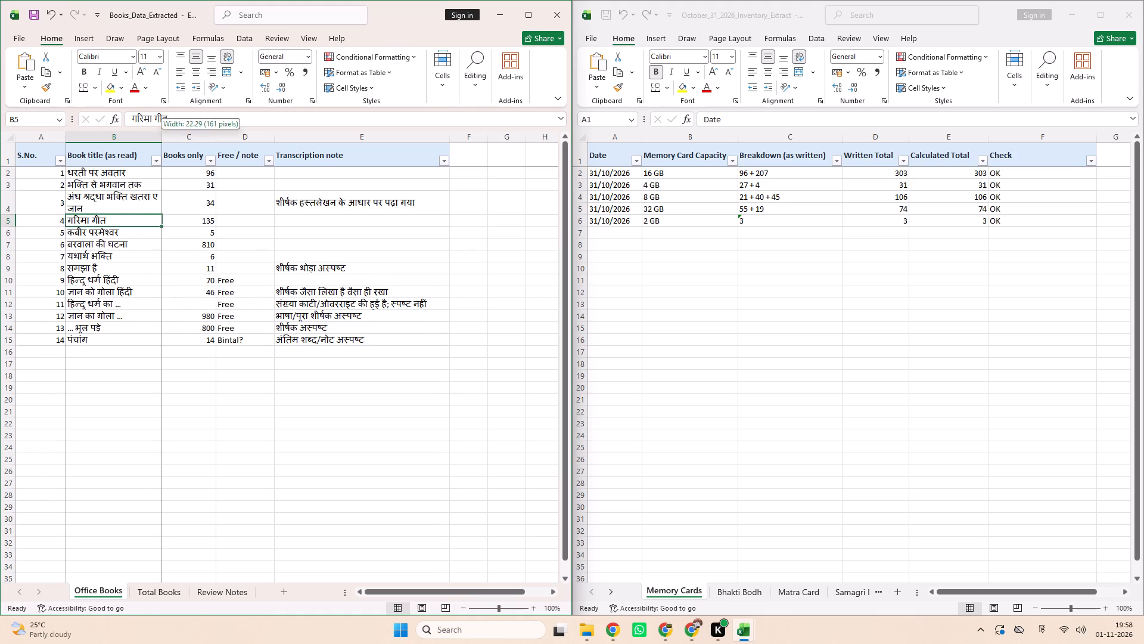
pyautogui.moveTo(161, 138); pyautogui.dragTo(185, 139)
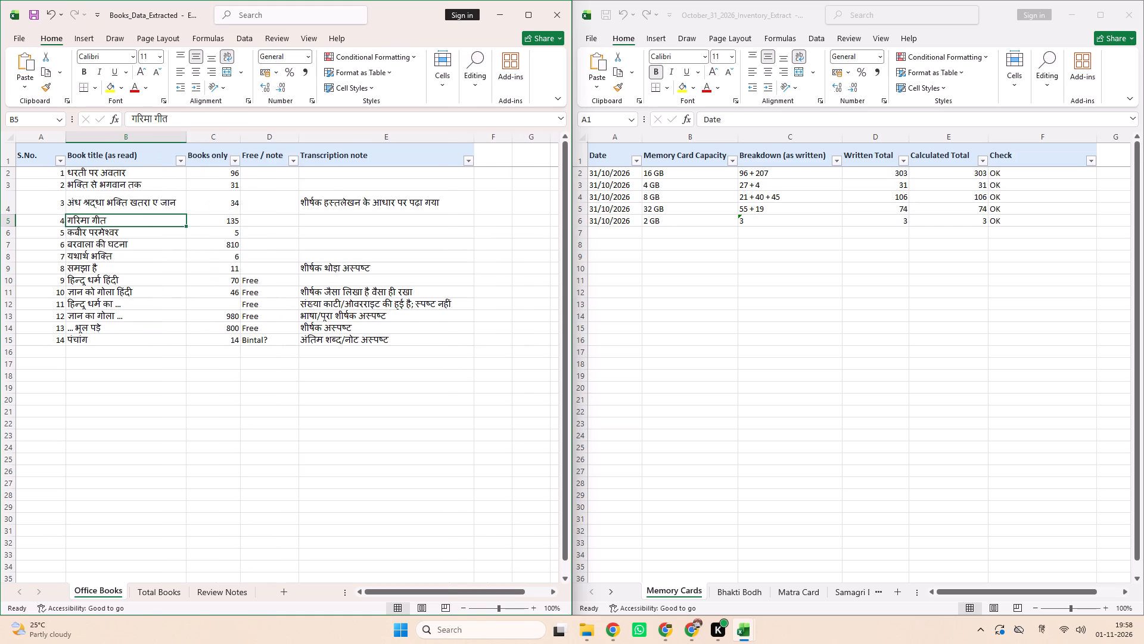
pyautogui.moveTo(185, 139); pyautogui.dragTo(179, 139)
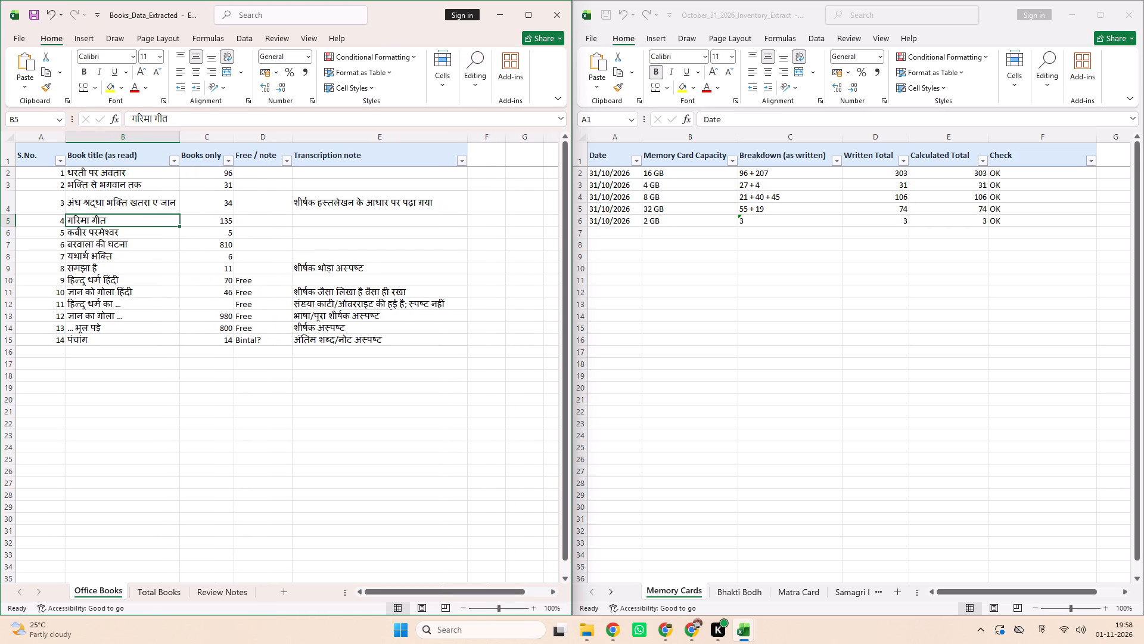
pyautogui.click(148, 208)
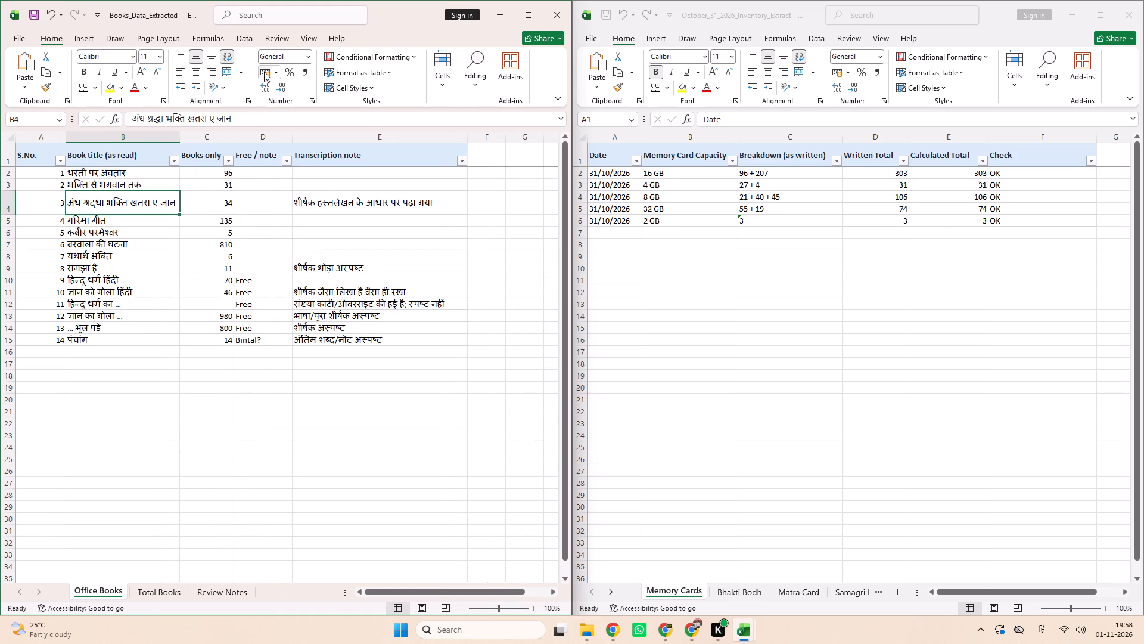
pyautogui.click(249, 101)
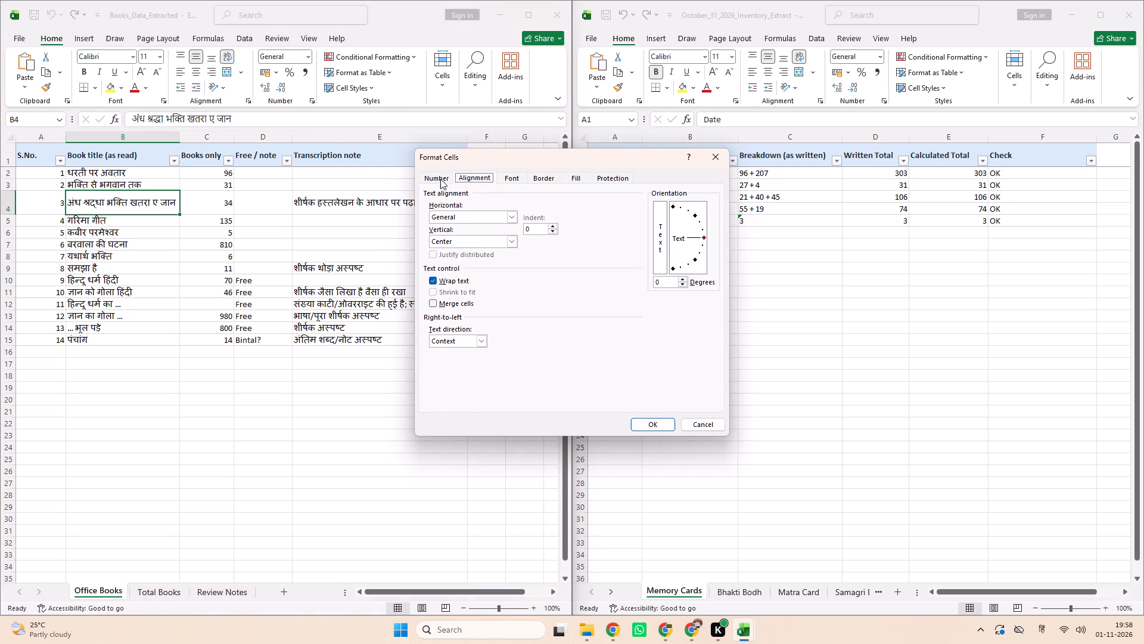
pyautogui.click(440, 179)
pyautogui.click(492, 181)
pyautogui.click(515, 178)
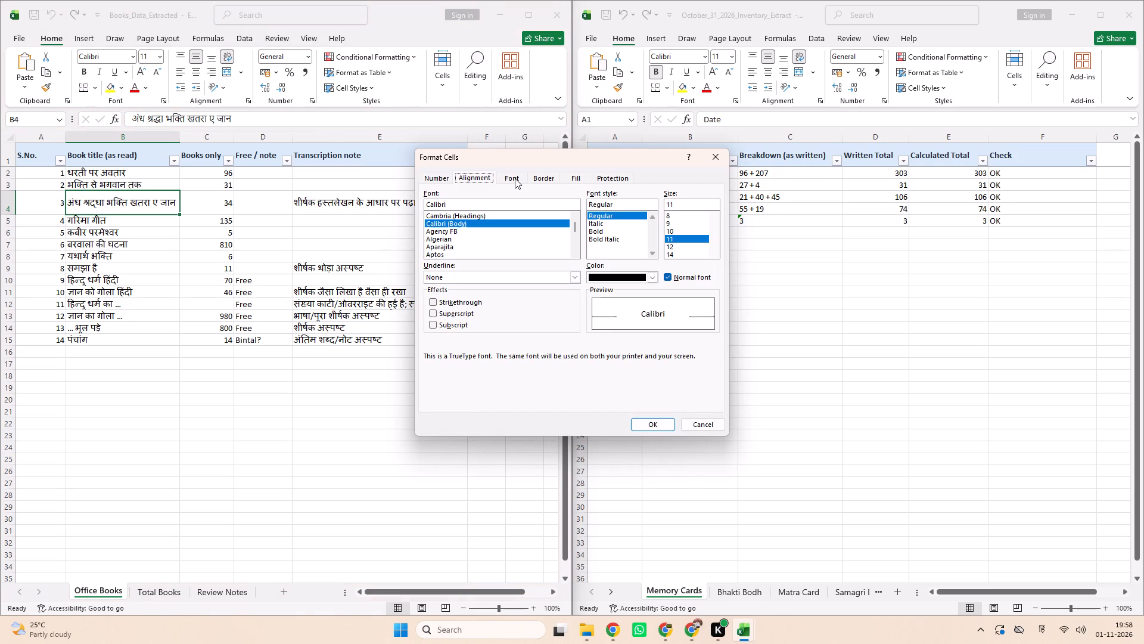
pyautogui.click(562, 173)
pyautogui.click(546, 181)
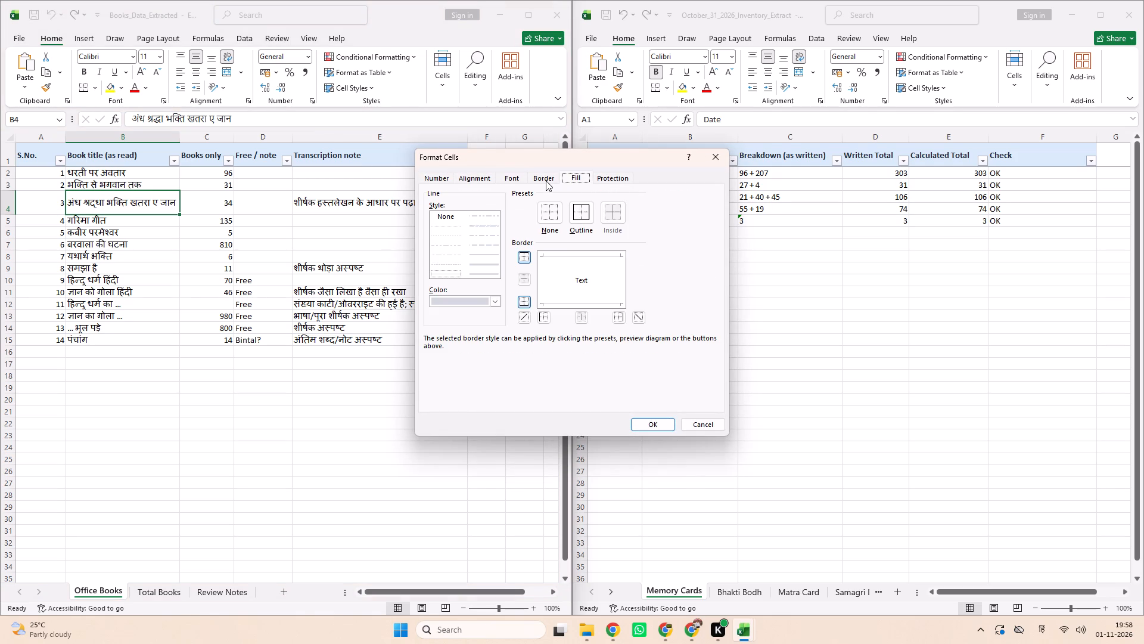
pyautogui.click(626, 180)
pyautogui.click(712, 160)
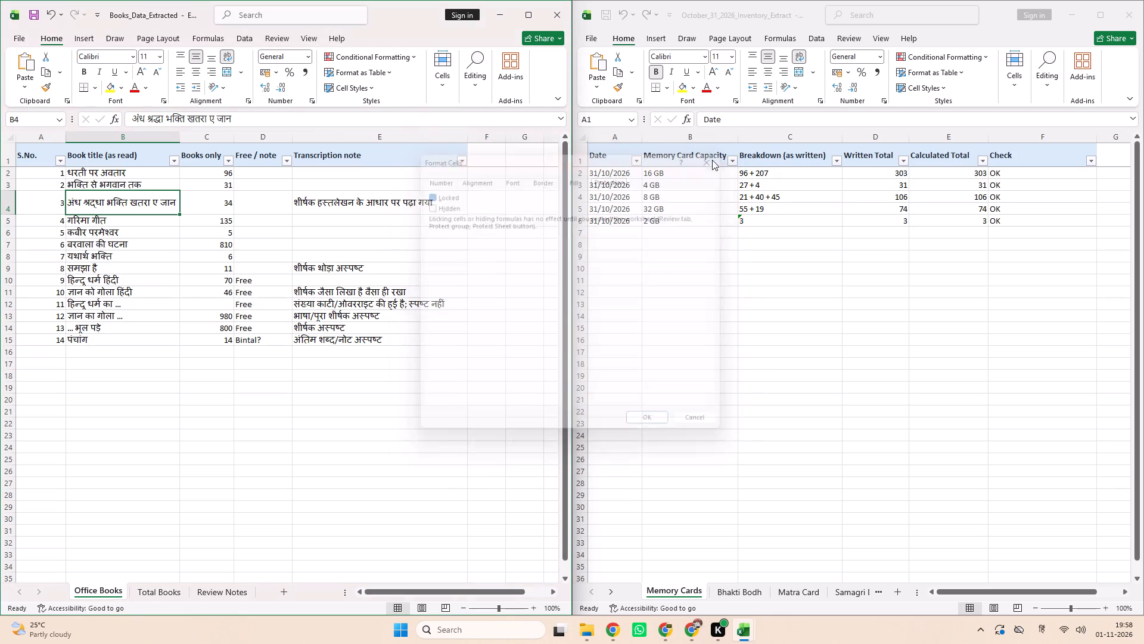
# Reduce the height of row 4 to a single text line, matching the neighbouring rows.
pyautogui.tripleClick(12, 213)
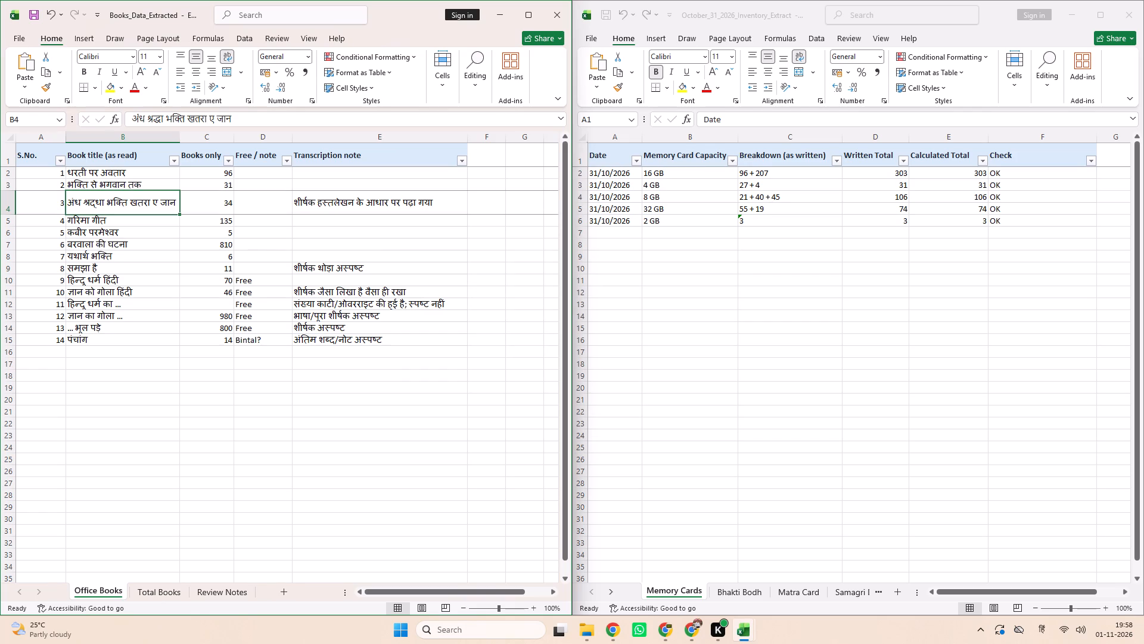
pyautogui.tripleClick(12, 213)
pyautogui.moveTo(12, 213); pyautogui.dragTo(12, 212)
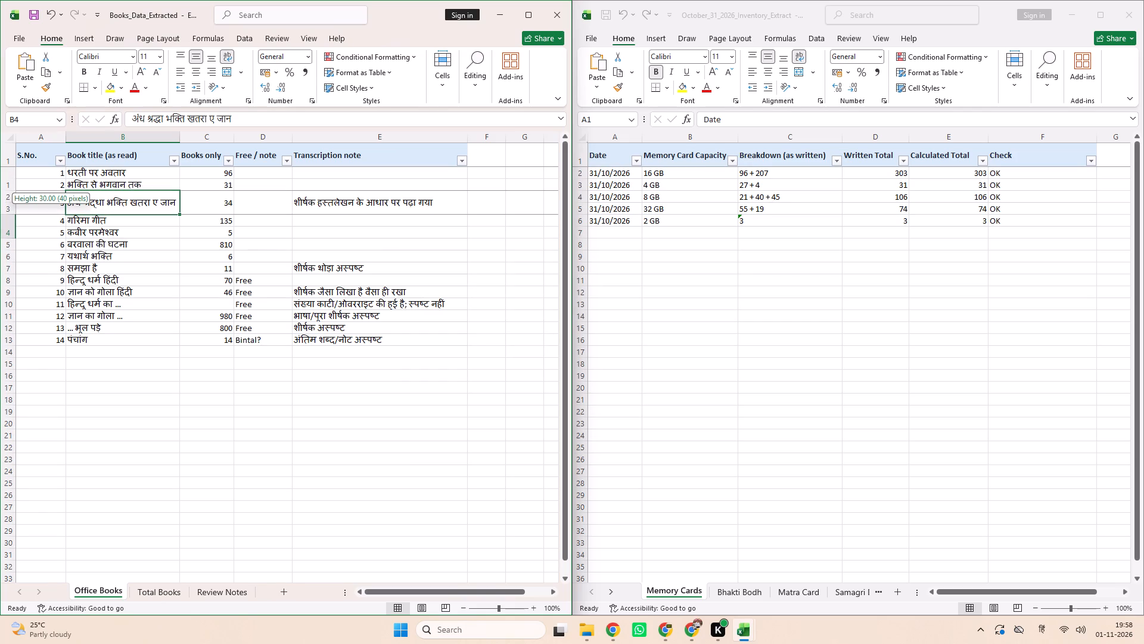
pyautogui.moveTo(12, 212); pyautogui.dragTo(10, 205)
pyautogui.click(10, 205)
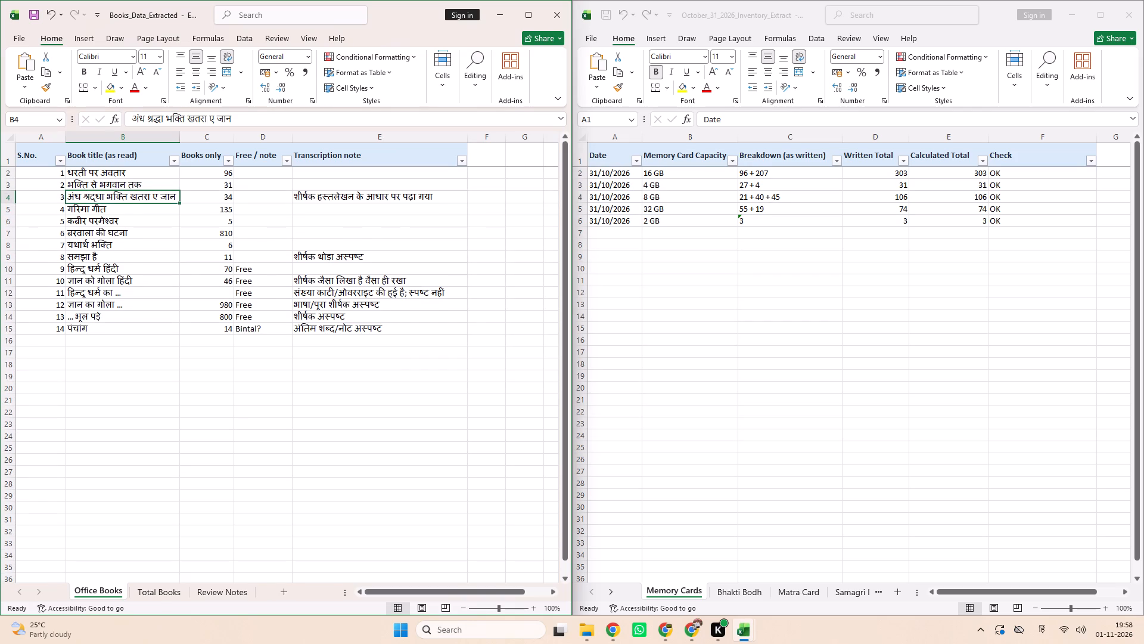
# Change the book title in cell B5 to "गरिमा गीता की".
pyautogui.click(97, 211)
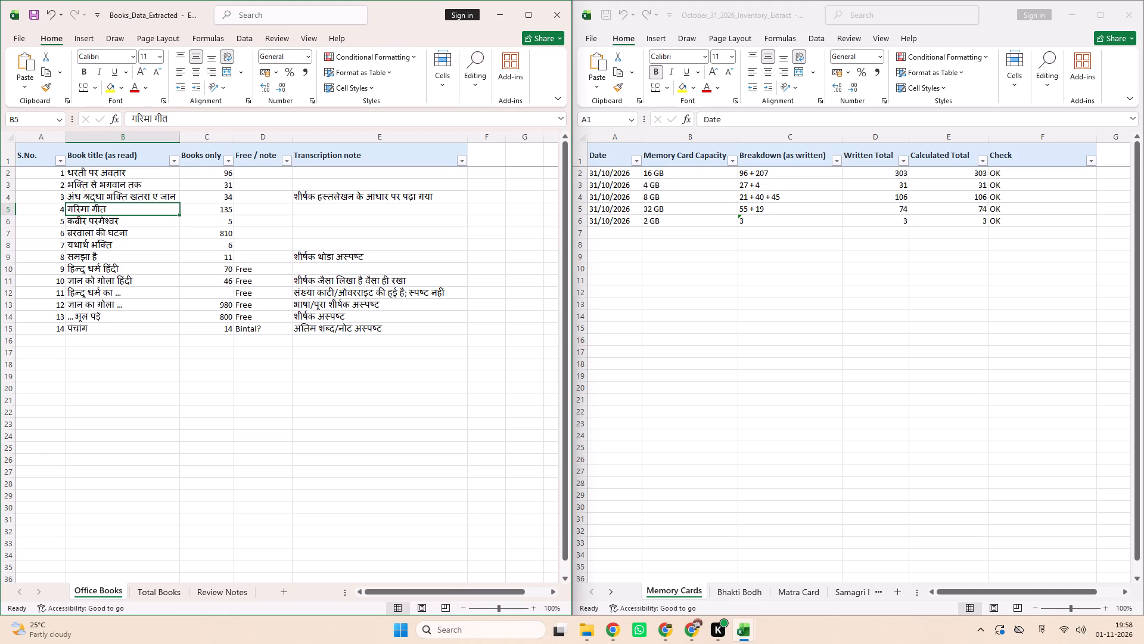
pyautogui.tripleClick(115, 208)
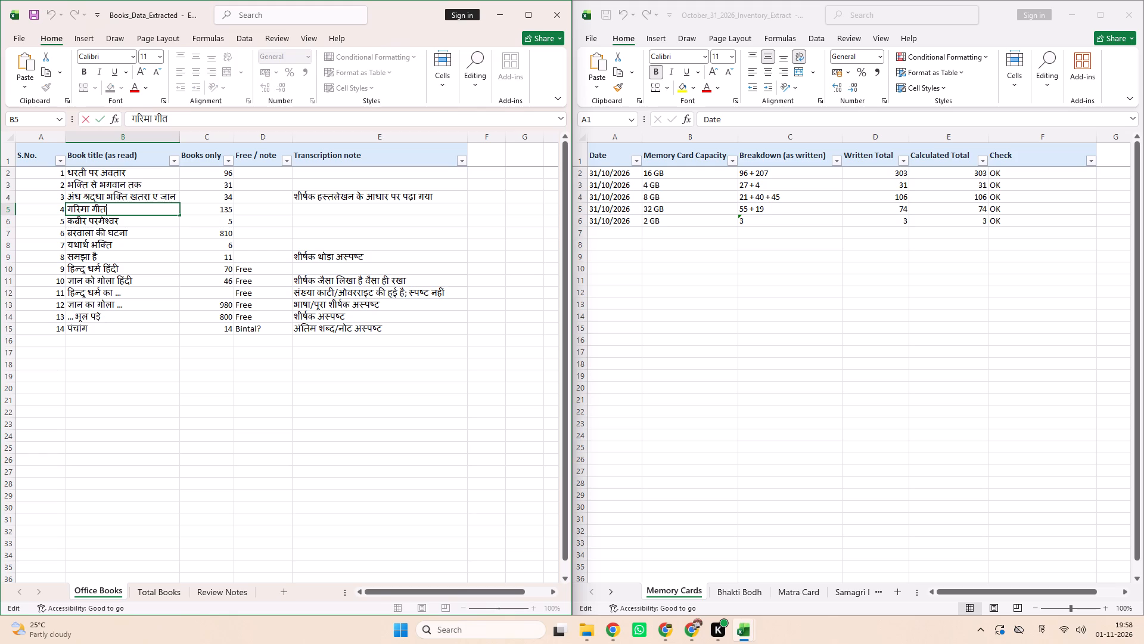
pyautogui.press('BackSpace')
pyautogui.write('ta')
pyautogui.press('space')
pyautogui.press('BackSpace')
pyautogui.press('BackSpace')
pyautogui.write('taa')
pyautogui.write('3ki')
pyautogui.press('space')
pyautogui.press('BackSpace')
pyautogui.press('Return')
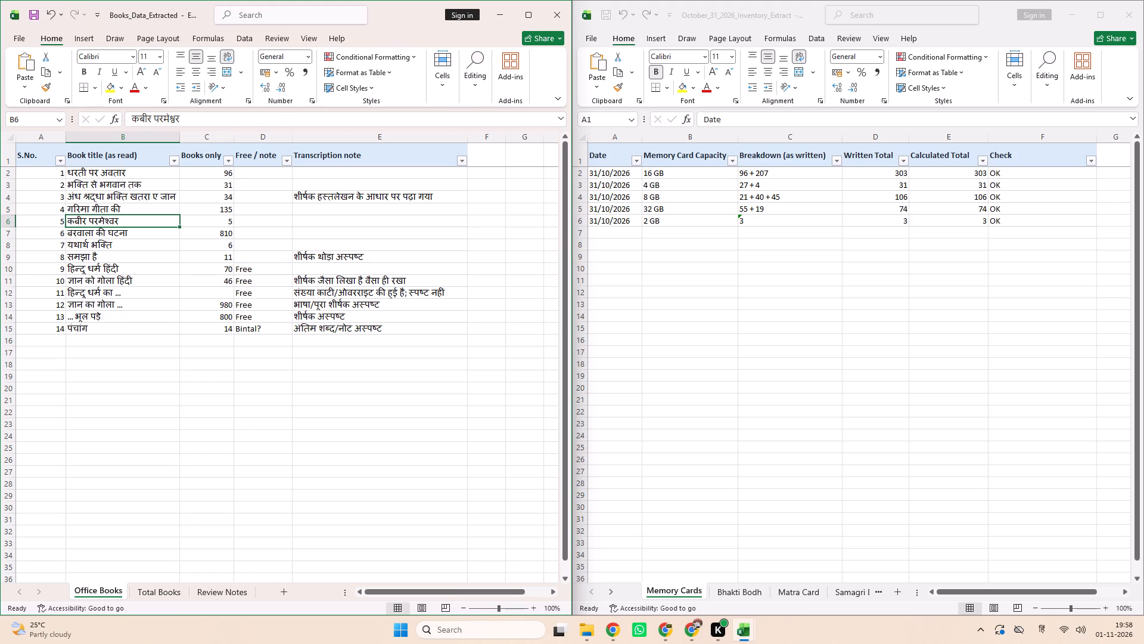
# Extend the book title in cell B7 to read "बरवाला की घटना की सच्चाई".
pyautogui.click(123, 233)
pyautogui.tripleClick(135, 231)
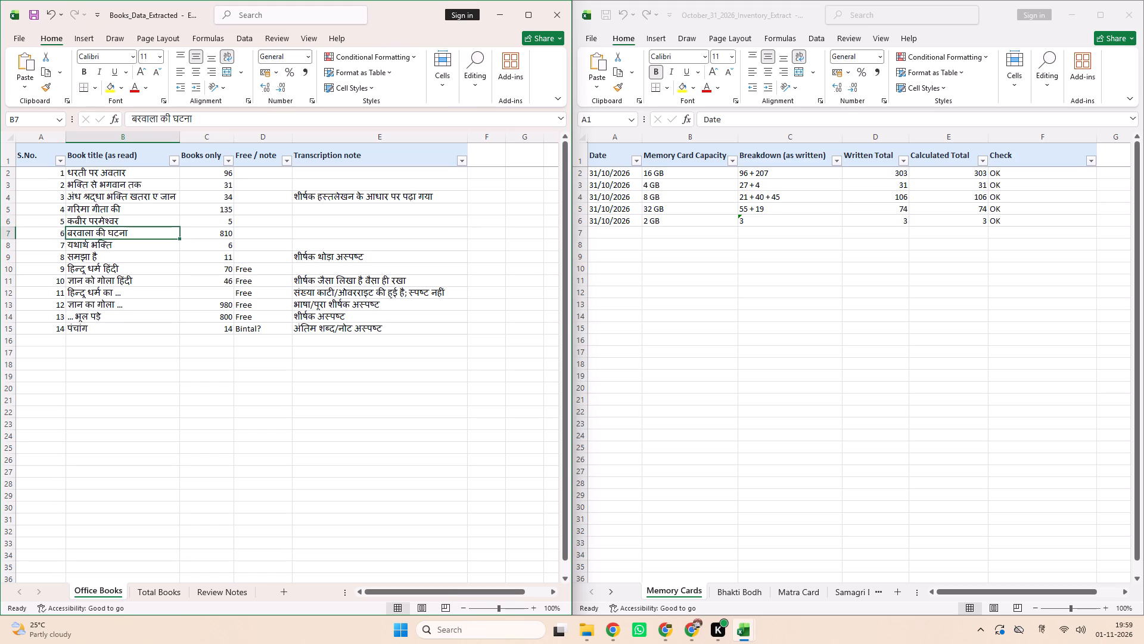
pyautogui.press('space')
pyautogui.write('ki sacchai')
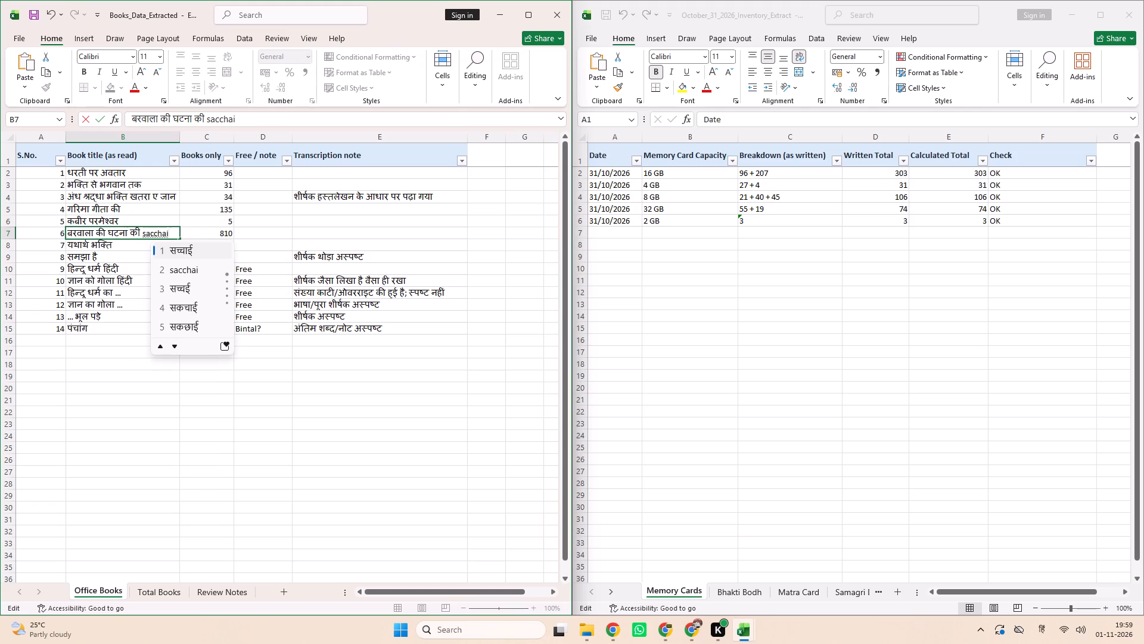
pyautogui.press('space')
pyautogui.press('BackSpace')
# Extend the book title in cell B8 to read "यथार्थ भक्ति बोध".
pyautogui.tripleClick(139, 244)
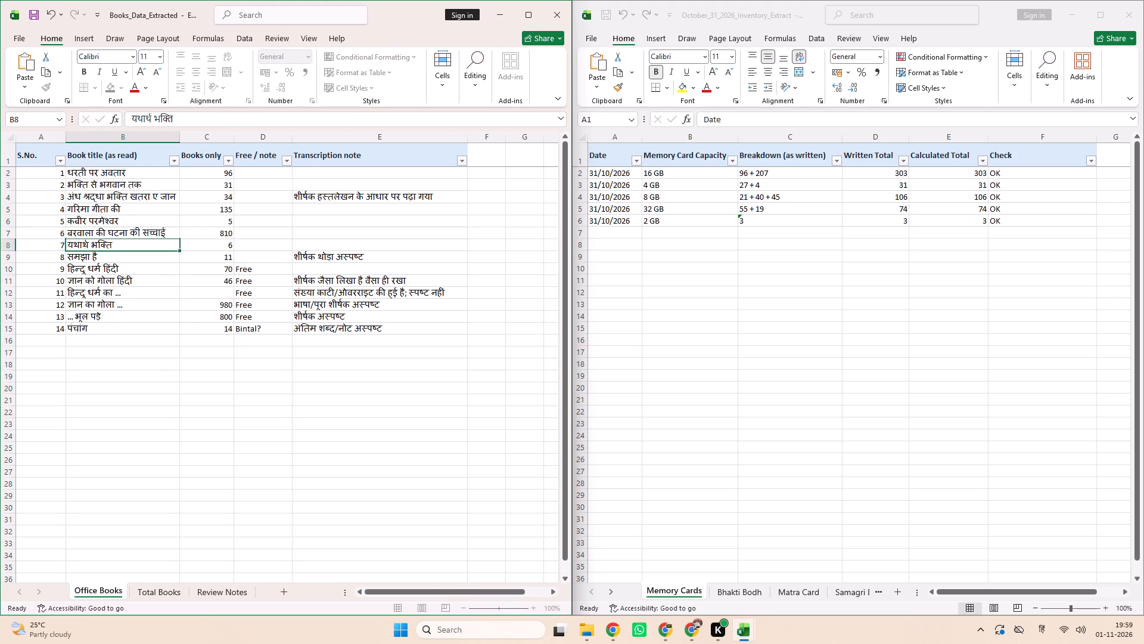
pyautogui.click(139, 244)
pyautogui.press('space')
pyautogui.write('bodh')
pyautogui.press('space')
pyautogui.press('BackSpace')
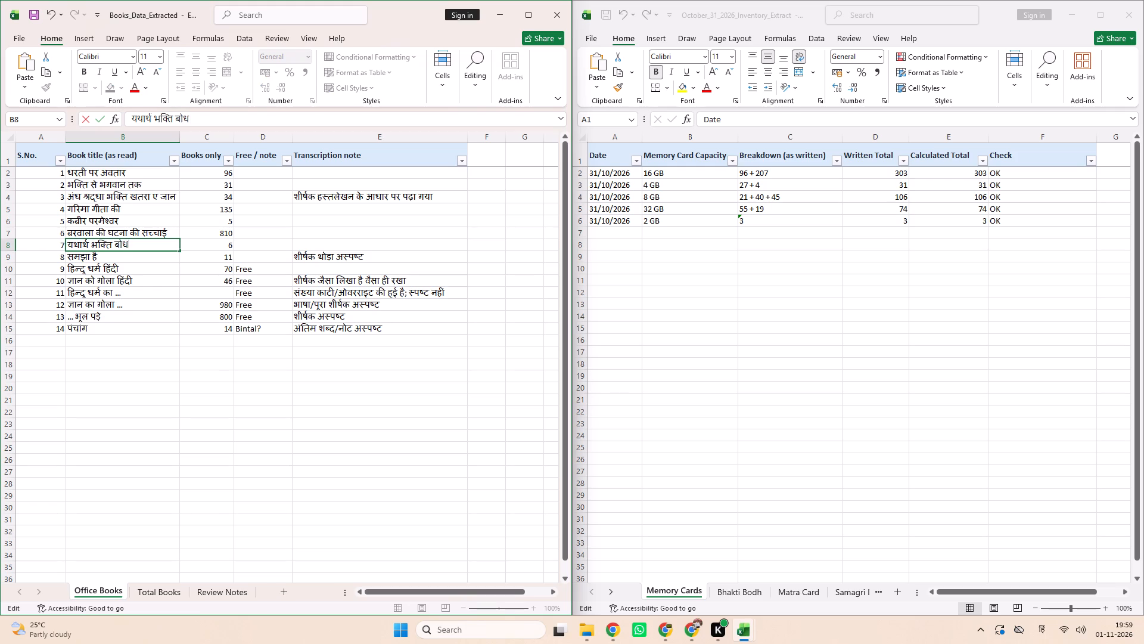
# Extend the book title in cell B9 to read "समझा है तो सिर धर पाँव".
pyautogui.tripleClick(133, 260)
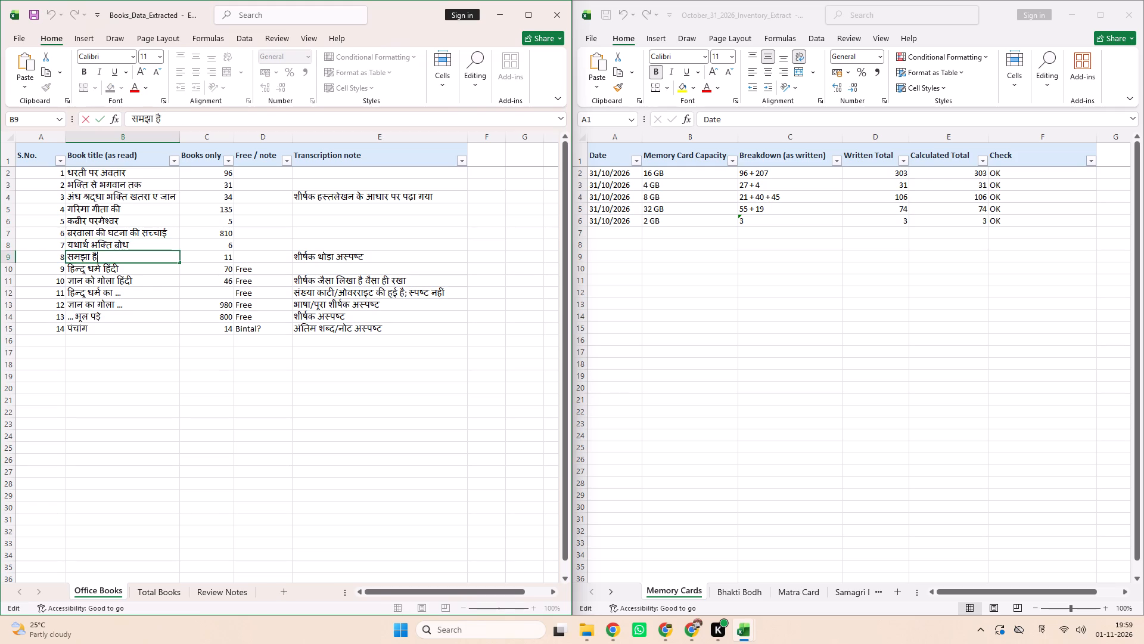
pyautogui.press('space')
pyautogui.write('to')
pyautogui.press('space')
pyautogui.write('sir dhar panv')
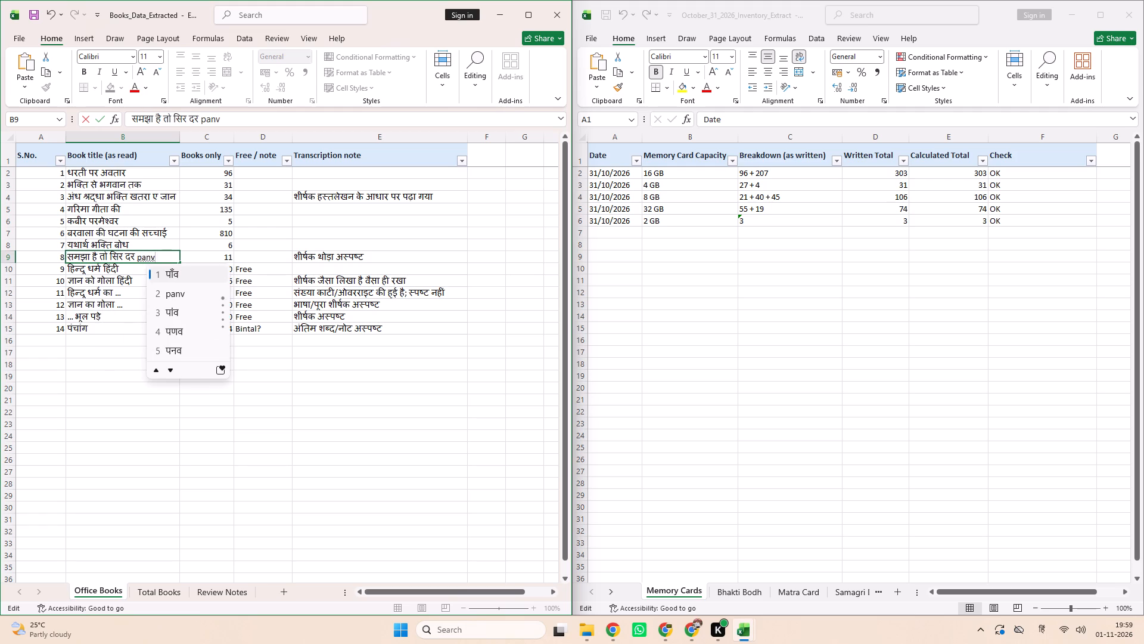
pyautogui.press('space')
pyautogui.press('BackSpace')
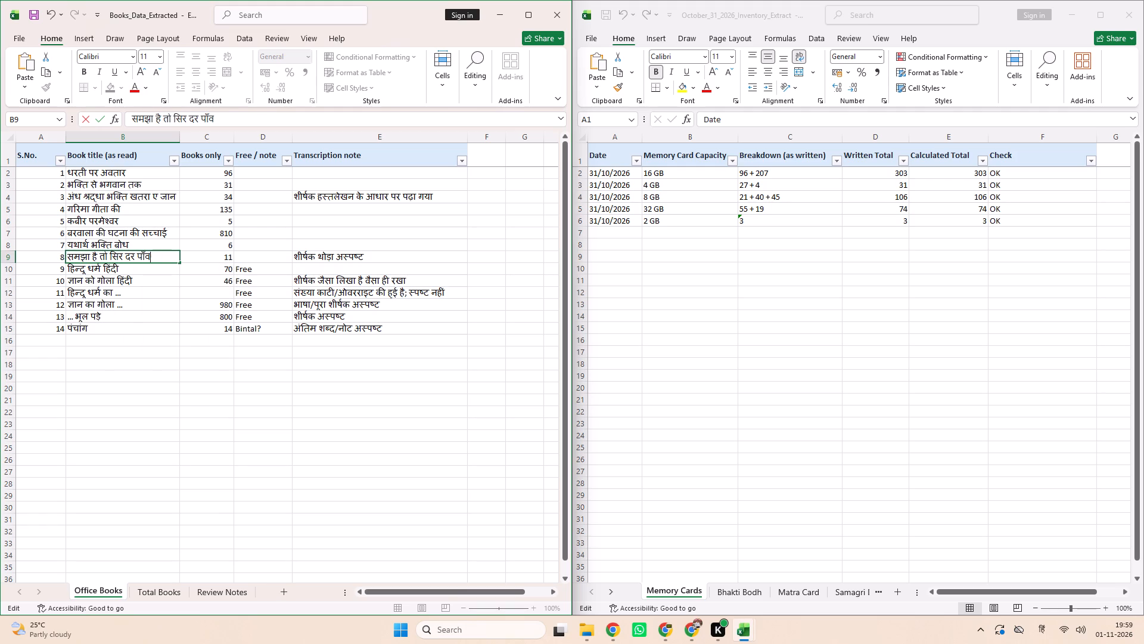
pyautogui.click(130, 258)
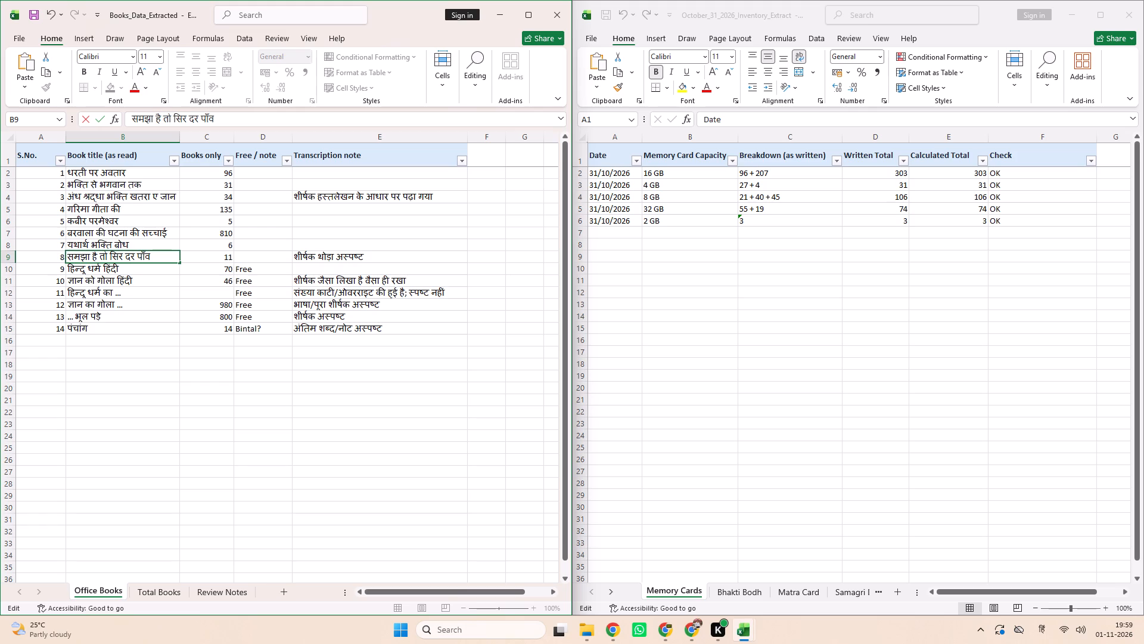
pyautogui.click(130, 258)
pyautogui.press('BackSpace')
pyautogui.press('BackSpace')
pyautogui.write('dha')
pyautogui.press('space')
pyautogui.press('BackSpace')
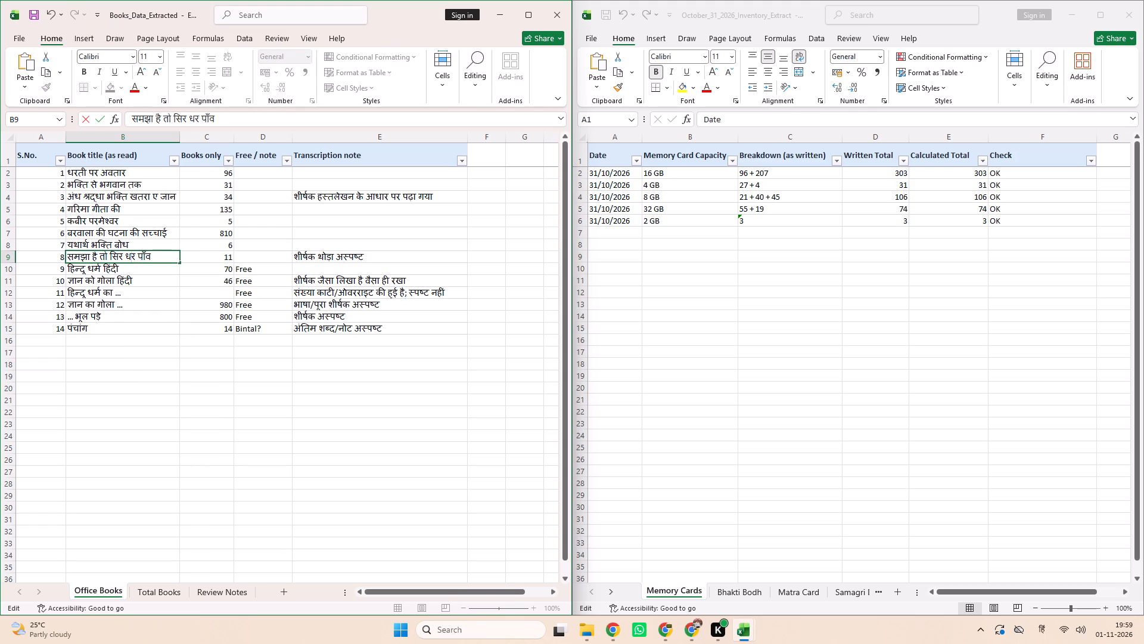
pyautogui.click(141, 270)
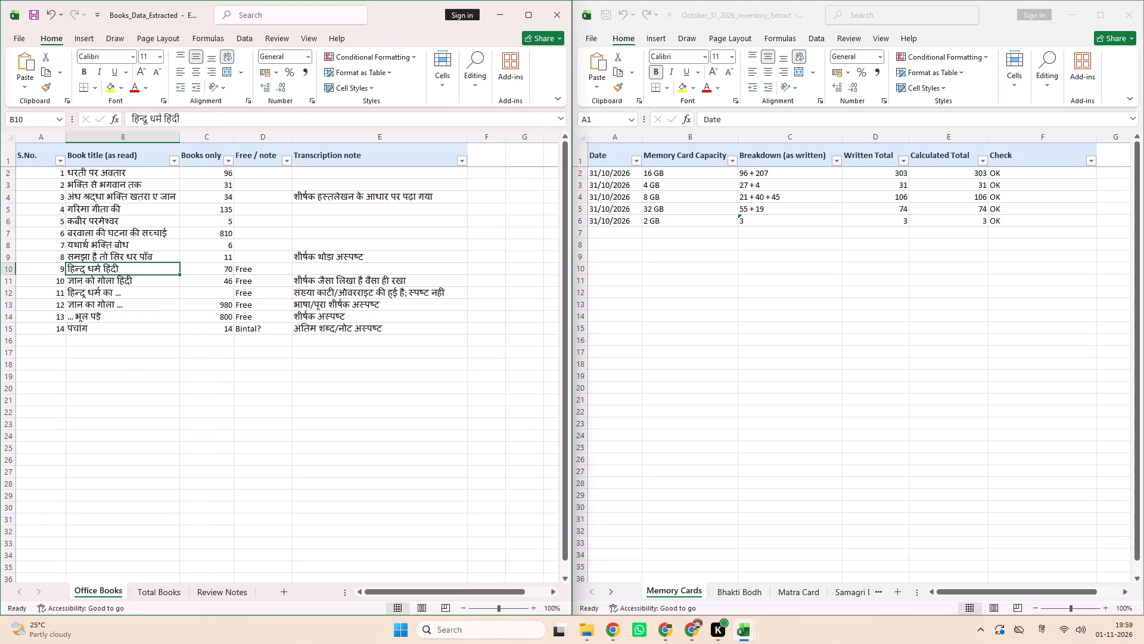
# Add "आध्यात्मिक" at the start of the book title in cell B11 so it reads "आध्यात्मिक ज्ञान को गोला हिंदी".
pyautogui.tripleClick(141, 270)
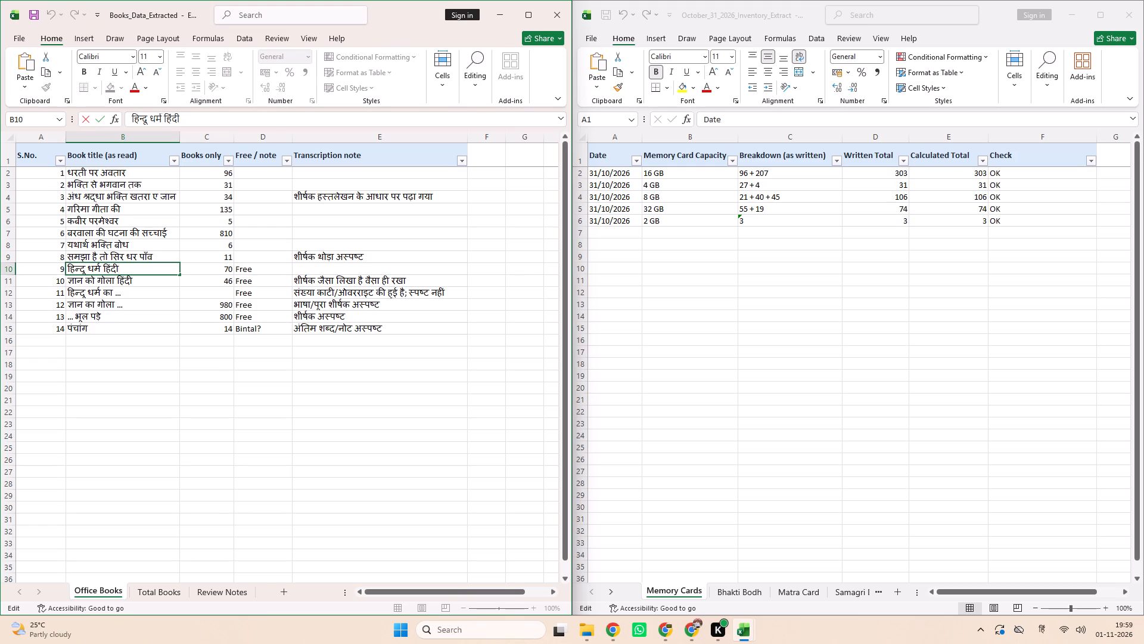
pyautogui.doubleClick(141, 279)
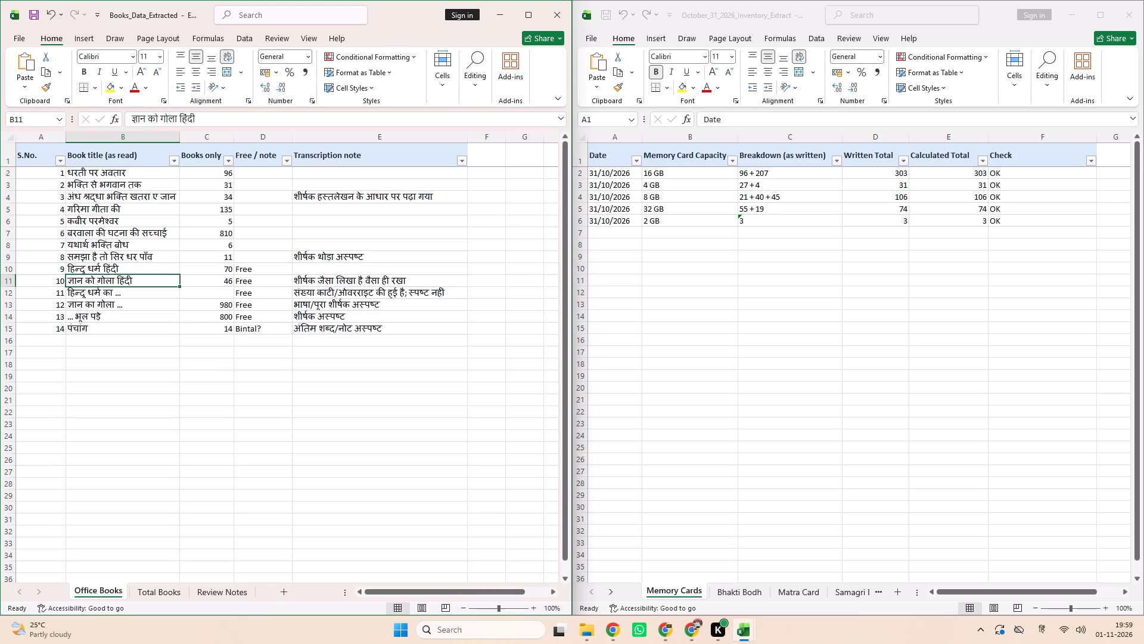
pyautogui.doubleClick(141, 279)
pyautogui.tripleClick(141, 279)
pyautogui.click(141, 279)
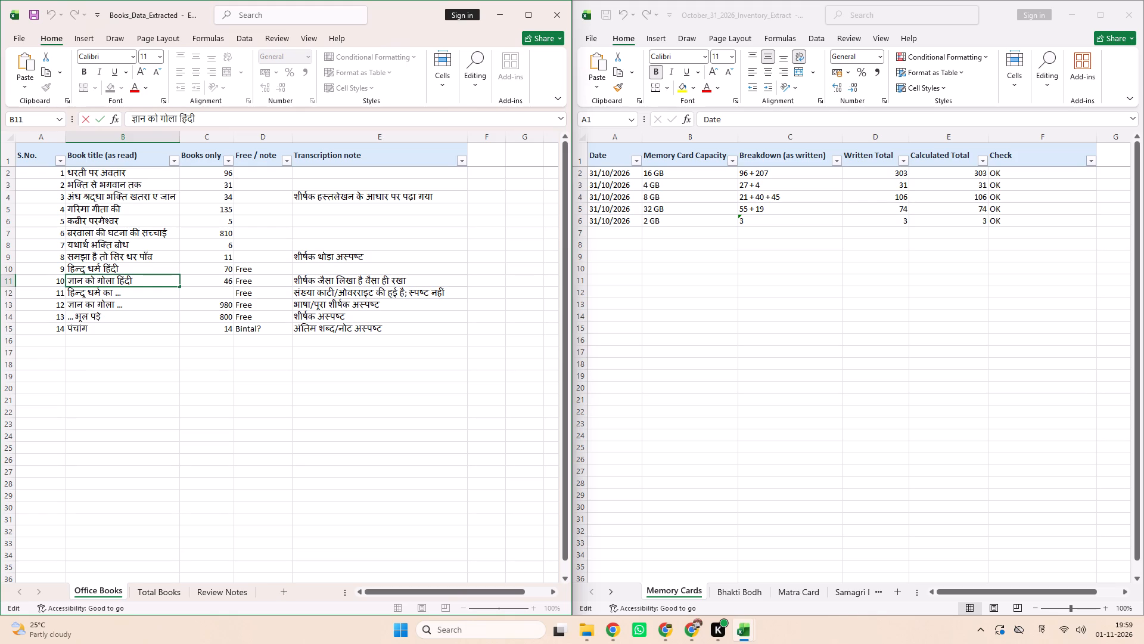
pyautogui.click(71, 282)
pyautogui.write('aadhyatmik')
pyautogui.press('space')
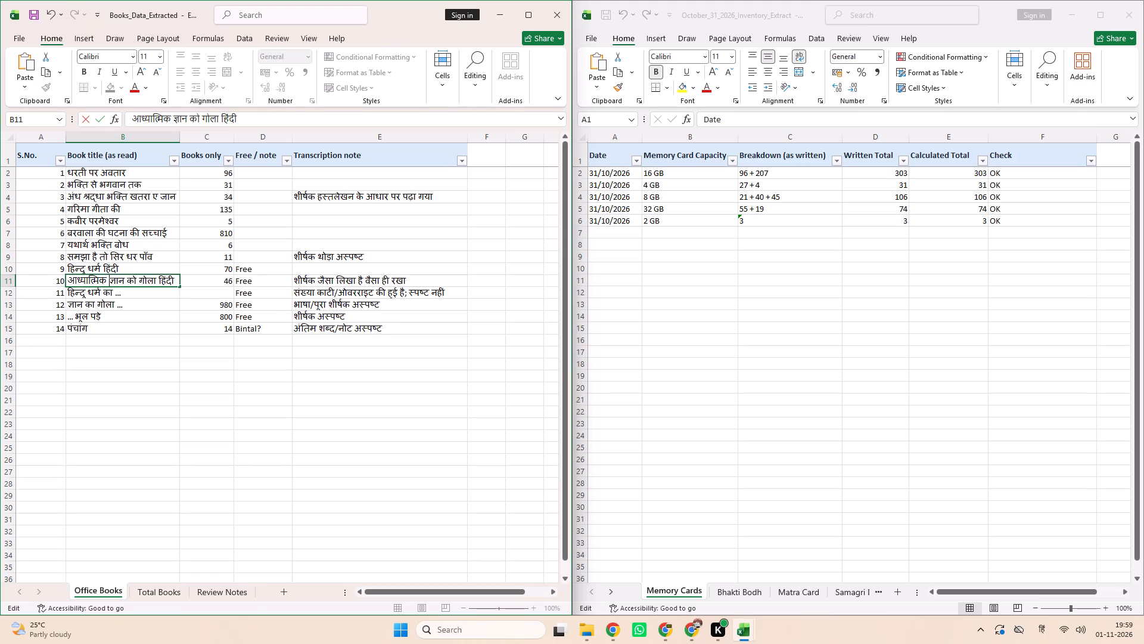
pyautogui.click(83, 298)
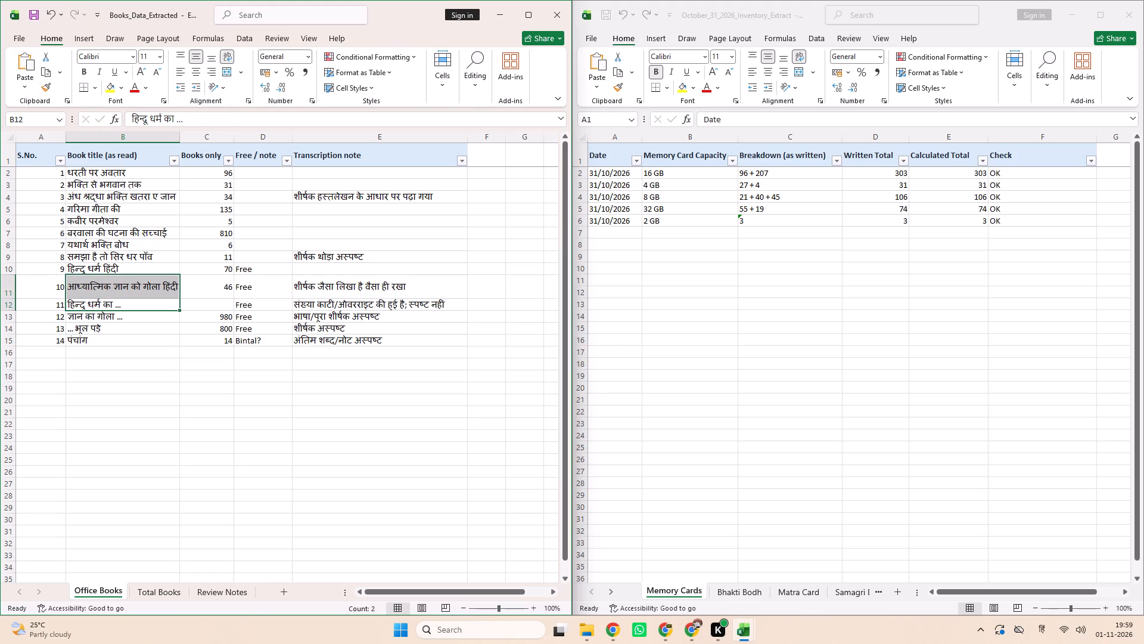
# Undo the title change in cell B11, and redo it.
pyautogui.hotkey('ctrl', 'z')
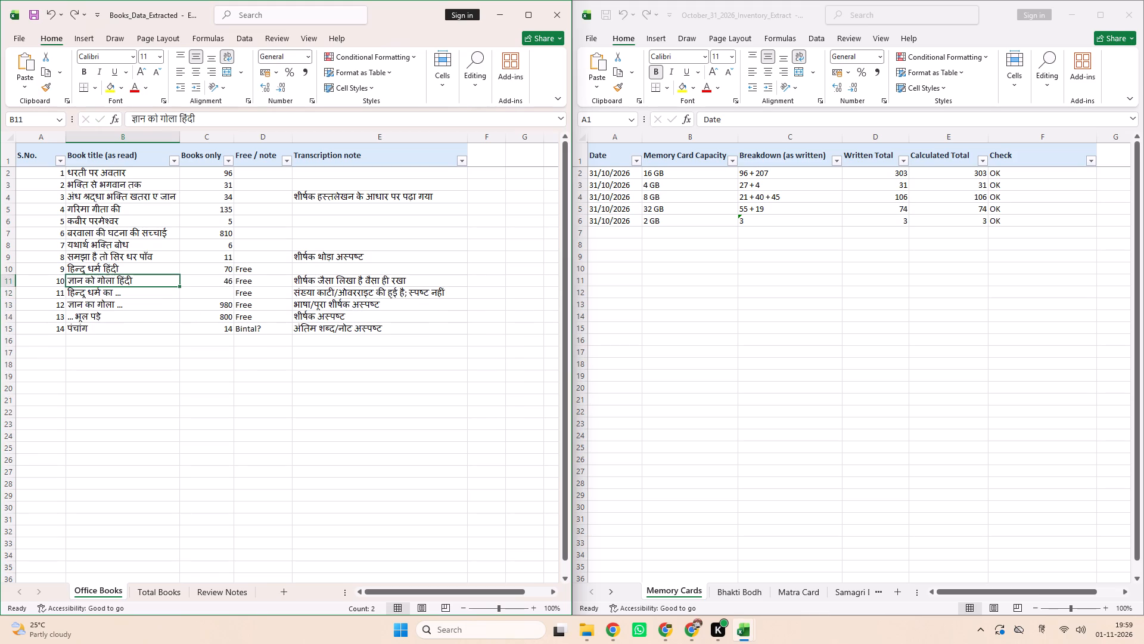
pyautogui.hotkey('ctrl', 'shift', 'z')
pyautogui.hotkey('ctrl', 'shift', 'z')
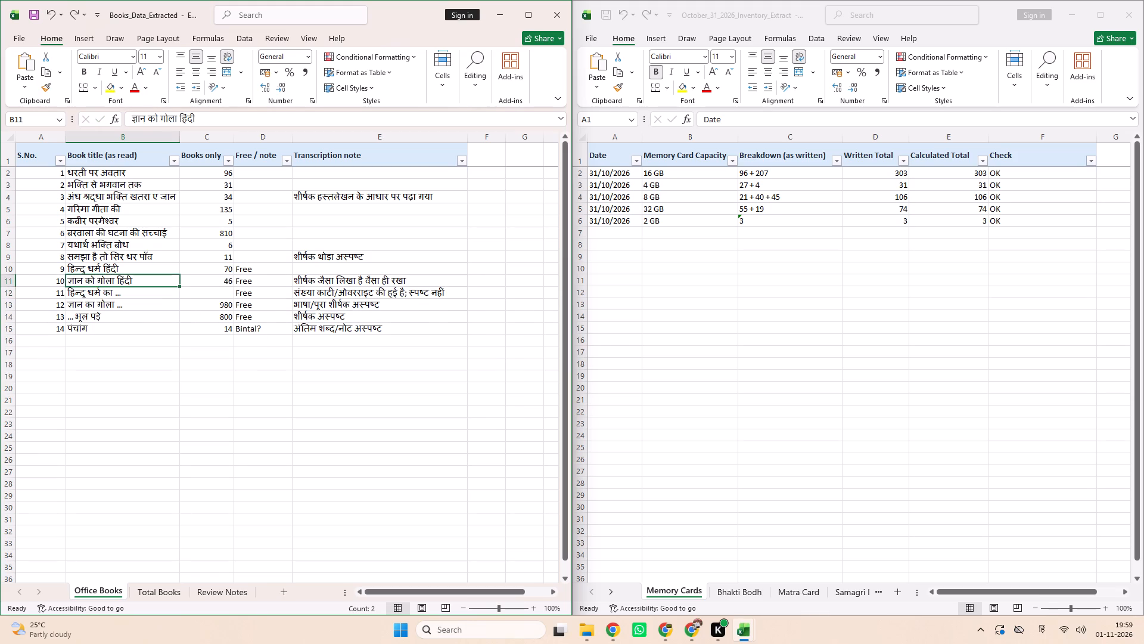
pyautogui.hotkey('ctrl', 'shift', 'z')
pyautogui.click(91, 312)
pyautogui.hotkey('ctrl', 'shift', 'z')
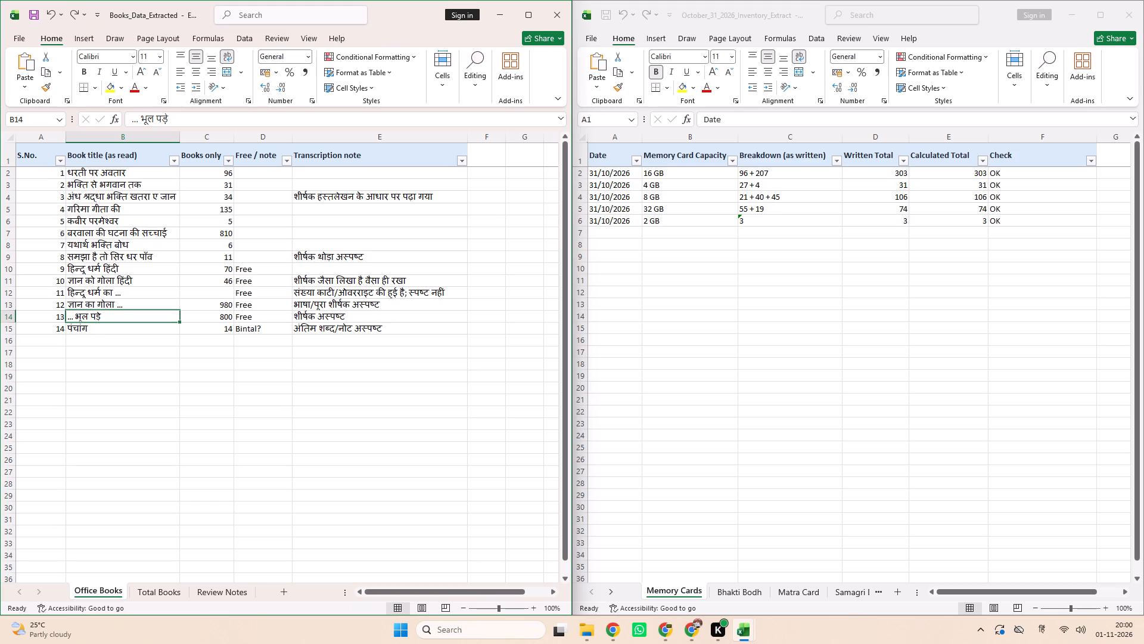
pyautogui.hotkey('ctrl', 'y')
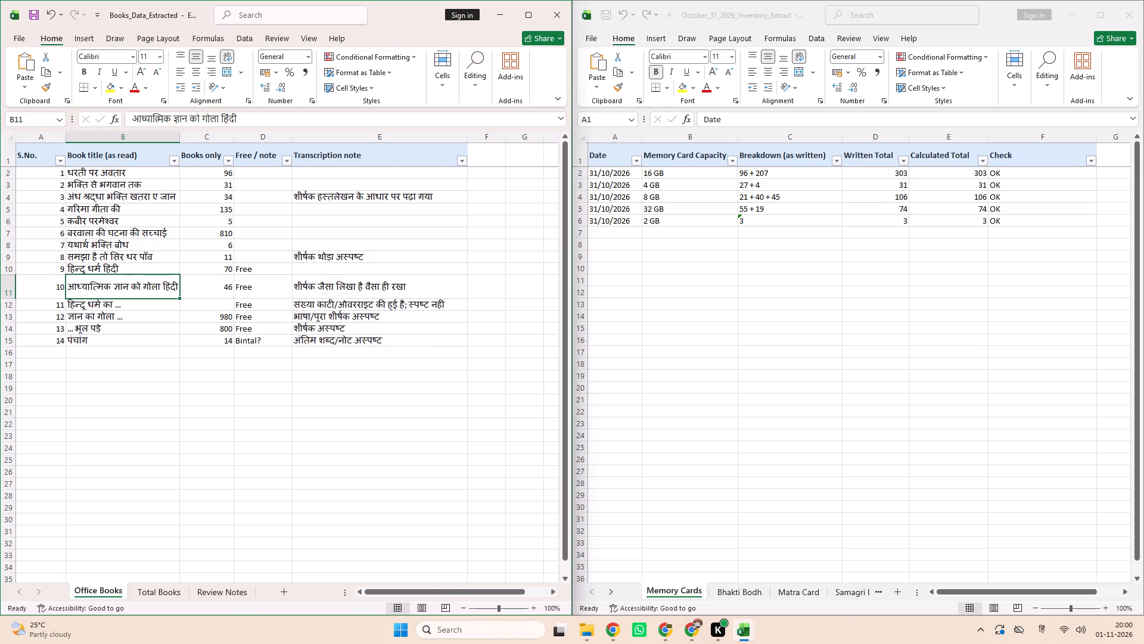
# Reduce the height of row 11 to match the neighbouring rows.
pyautogui.moveTo(11, 299); pyautogui.dragTo(8, 288)
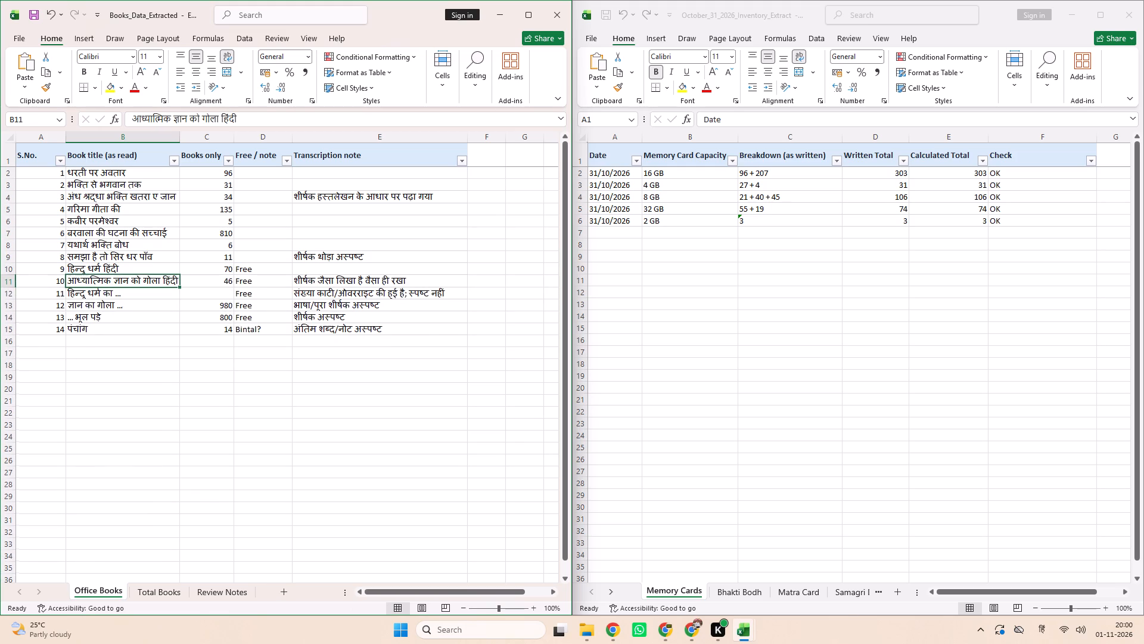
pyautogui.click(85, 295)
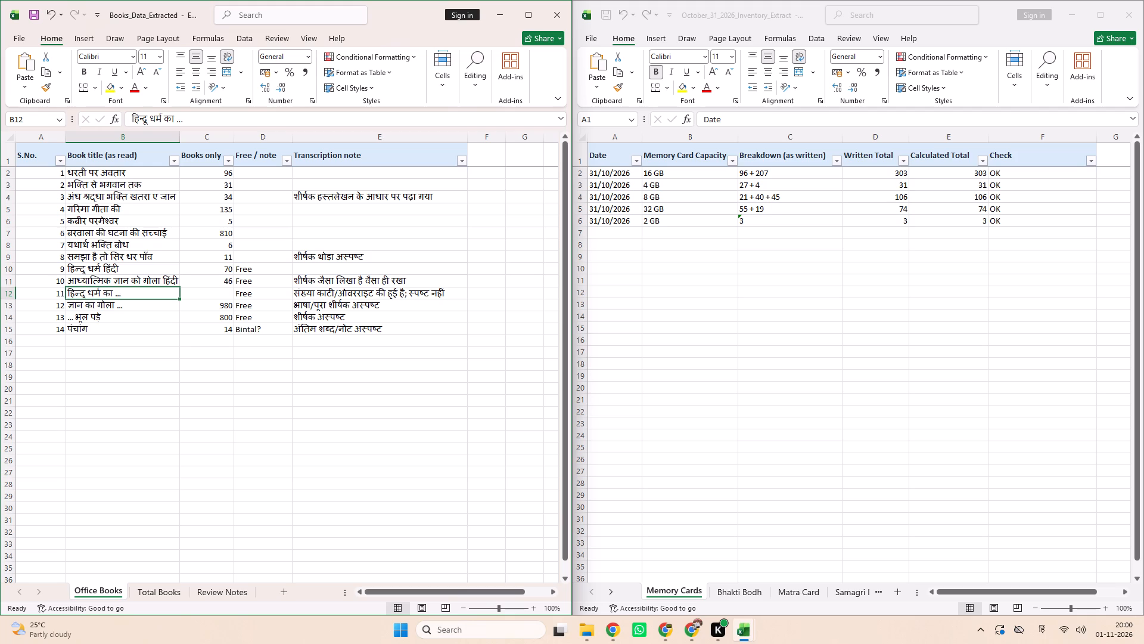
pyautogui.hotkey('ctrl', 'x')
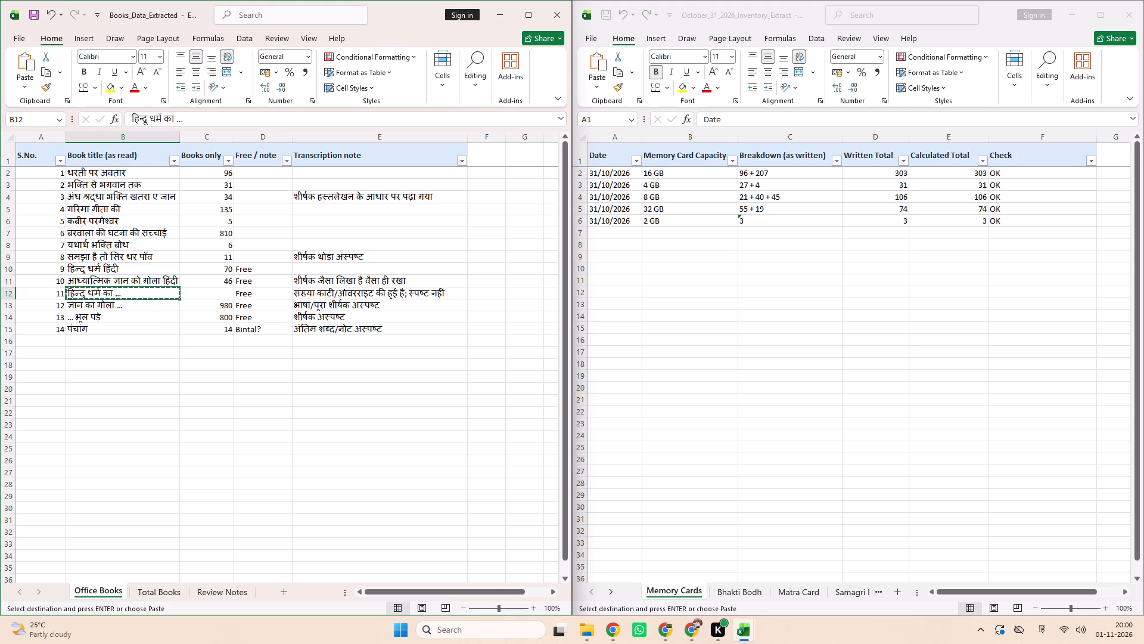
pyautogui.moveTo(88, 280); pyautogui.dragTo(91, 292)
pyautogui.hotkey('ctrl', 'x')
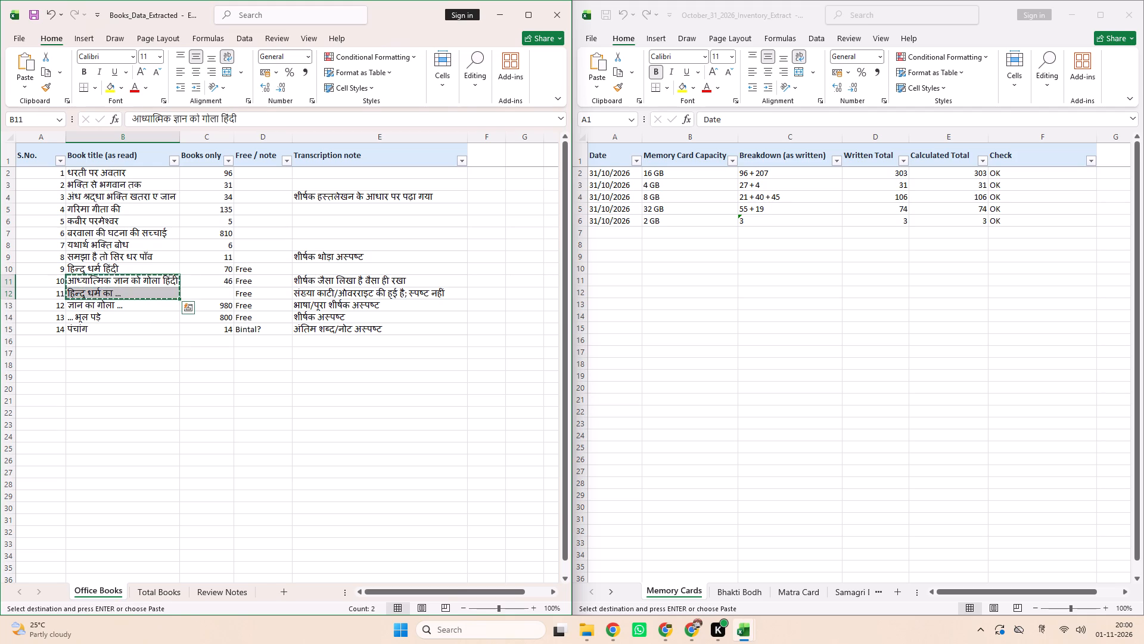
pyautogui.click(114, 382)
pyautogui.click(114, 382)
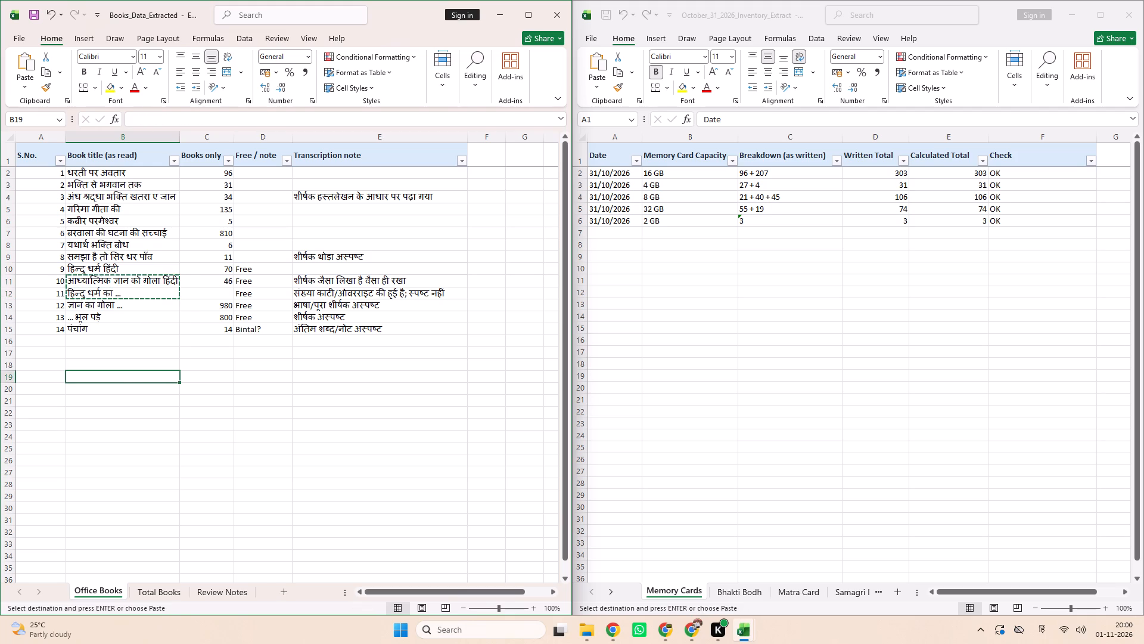
# Replace the ending of the book title in cell B12 so it reads "हिन्दू धर्म कन्नड".
pyautogui.doubleClick(112, 292)
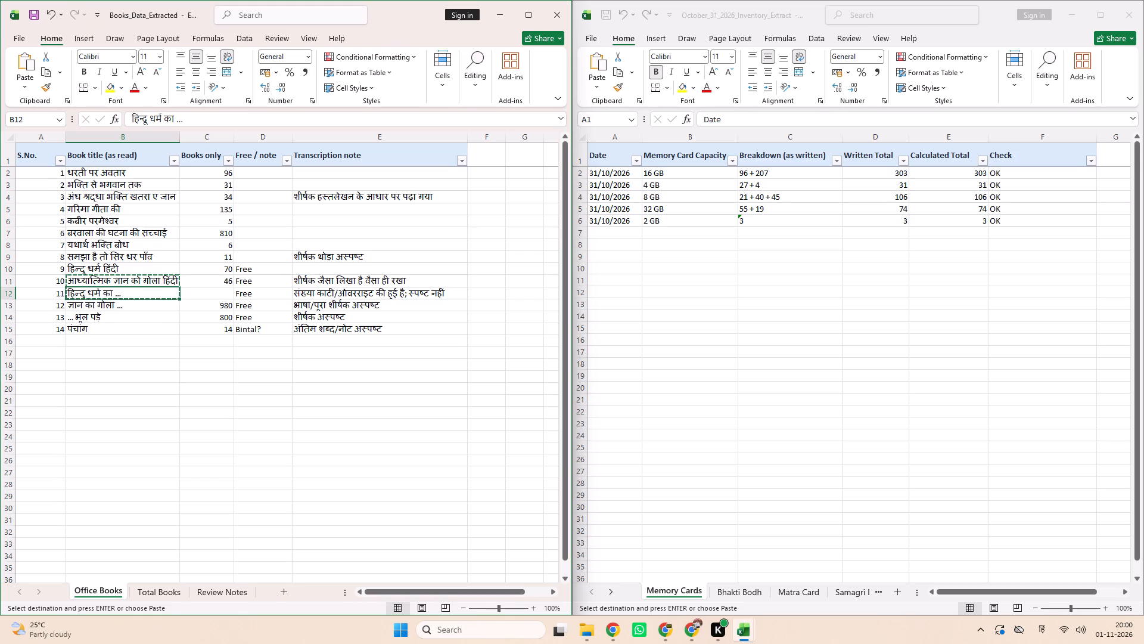
pyautogui.tripleClick(112, 292)
pyautogui.click(112, 292)
pyautogui.moveTo(119, 292); pyautogui.dragTo(110, 292)
pyautogui.press('BackSpace')
pyautogui.press('BackSpace')
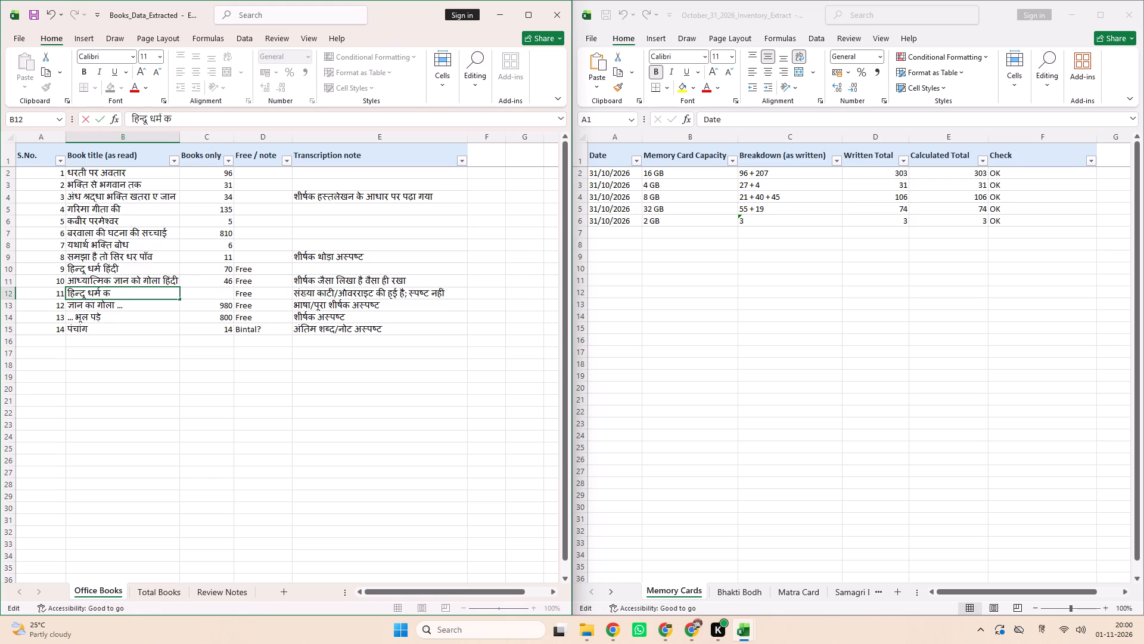
pyautogui.press('BackSpace')
pyautogui.write('kannda')
pyautogui.press('space')
pyautogui.press('BackSpace')
pyautogui.click(86, 309)
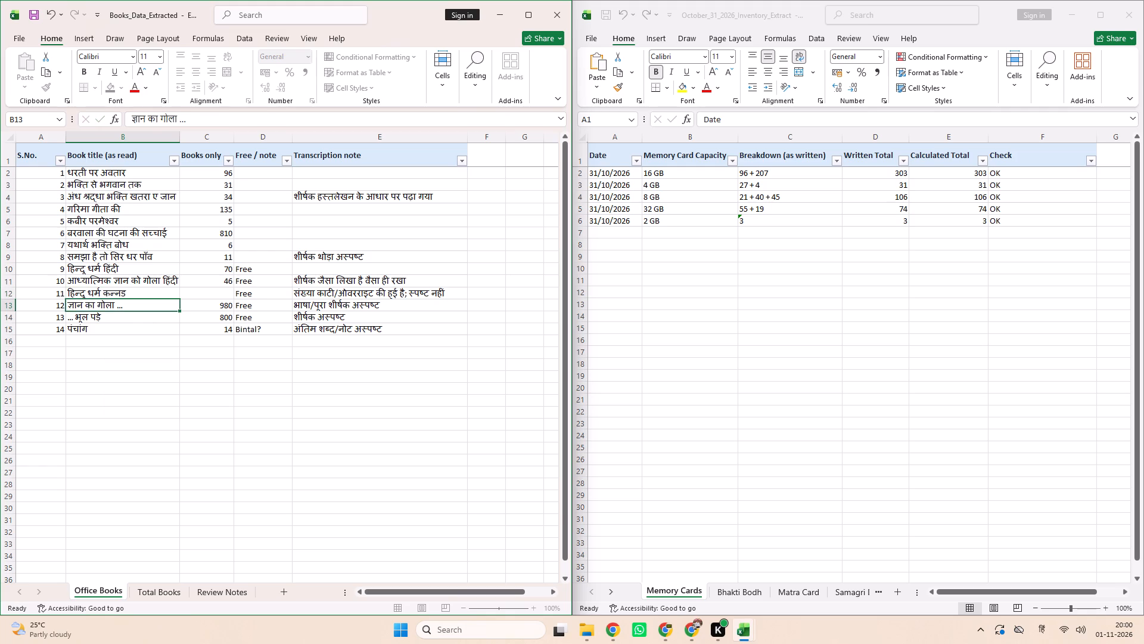
# Replace the trailing dots of the book title in cell B13 so it reads "ज्ञान का गोला कन्नड".
pyautogui.tripleClick(114, 308)
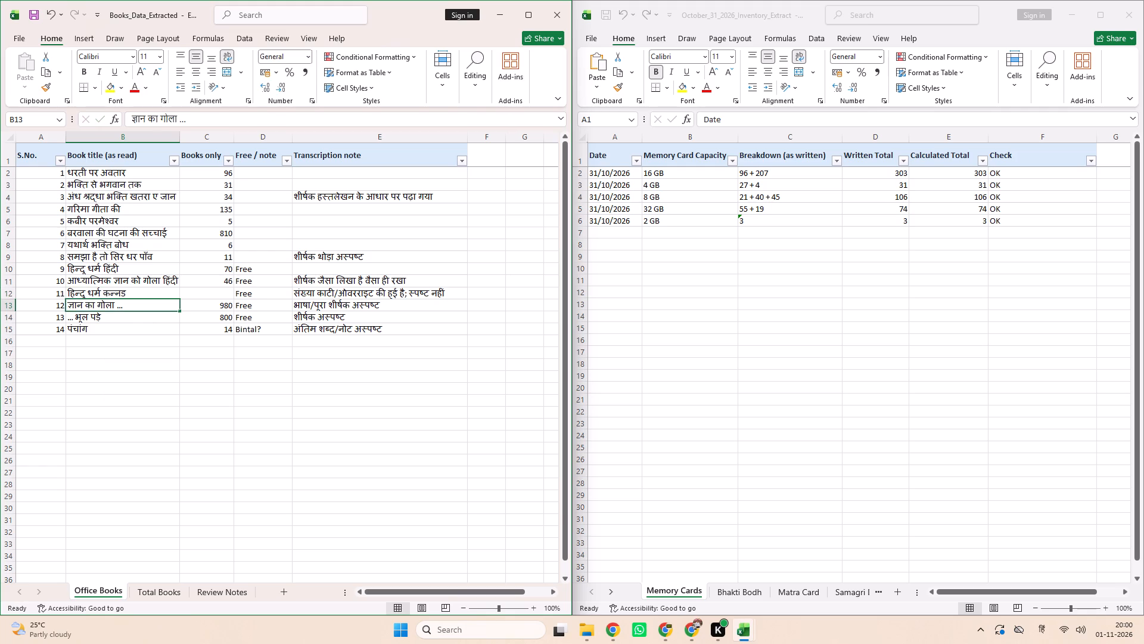
pyautogui.moveTo(128, 307); pyautogui.dragTo(114, 307)
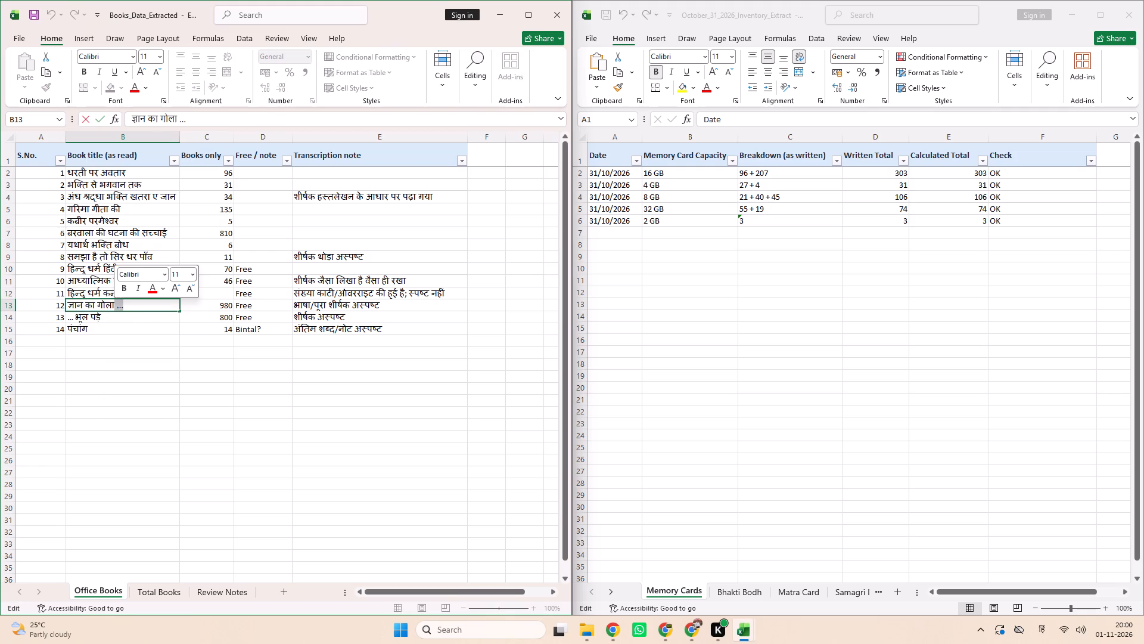
pyautogui.write('kannada')
pyautogui.press('space')
pyautogui.press('BackSpace')
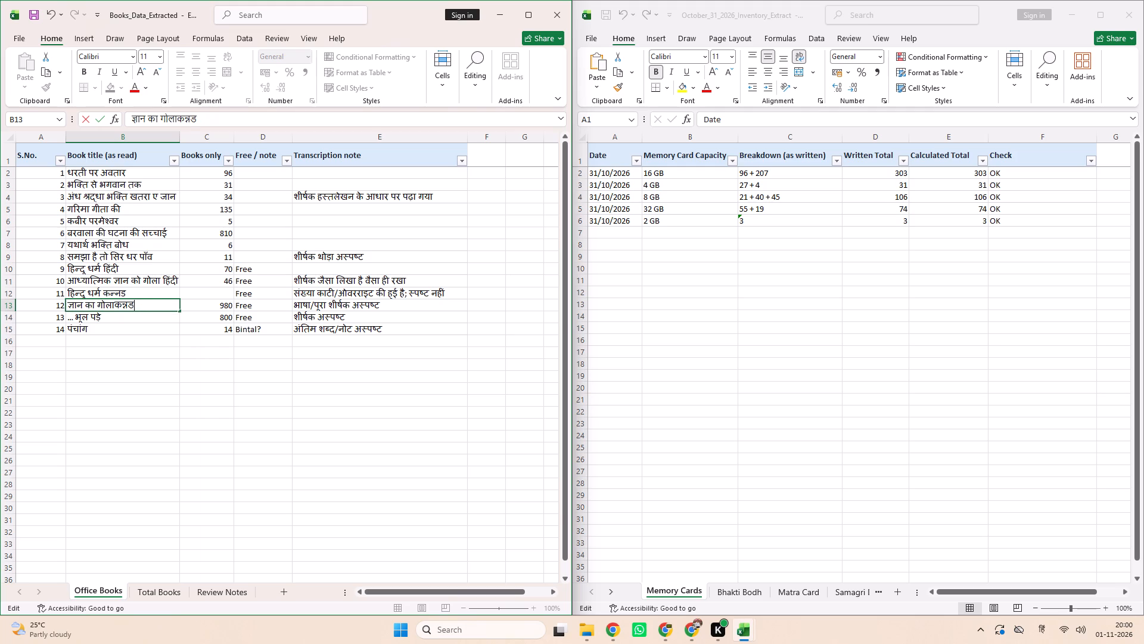
pyautogui.click(114, 305)
pyautogui.press('space')
pyautogui.press('Return')
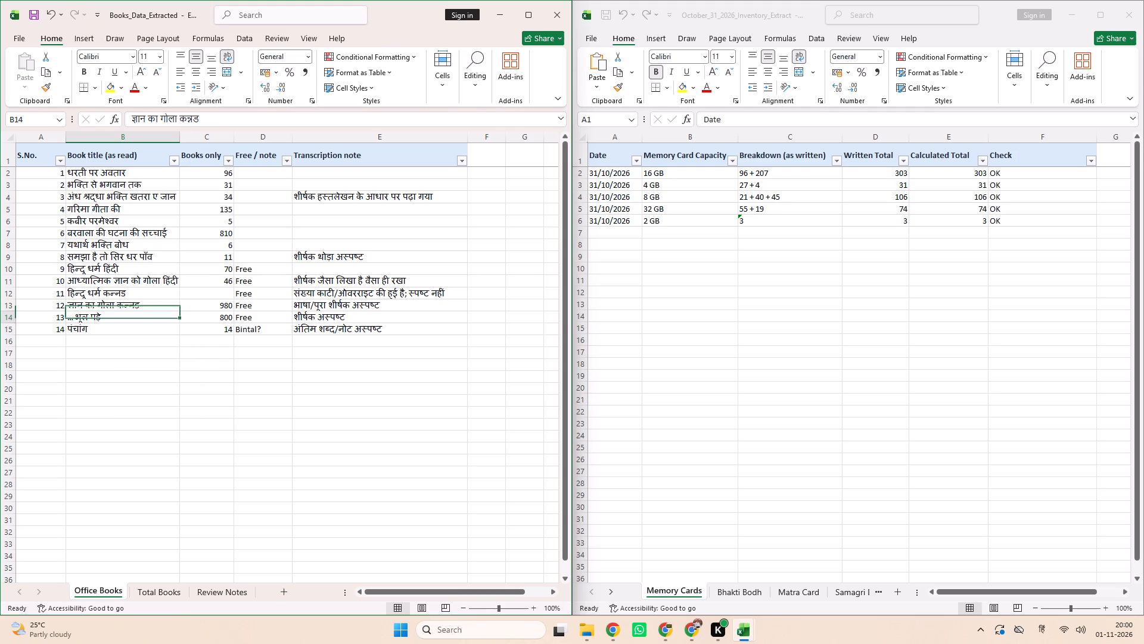
# Change the book title in cell B14 to "जब जब भूल पड़े".
pyautogui.doubleClick(108, 317)
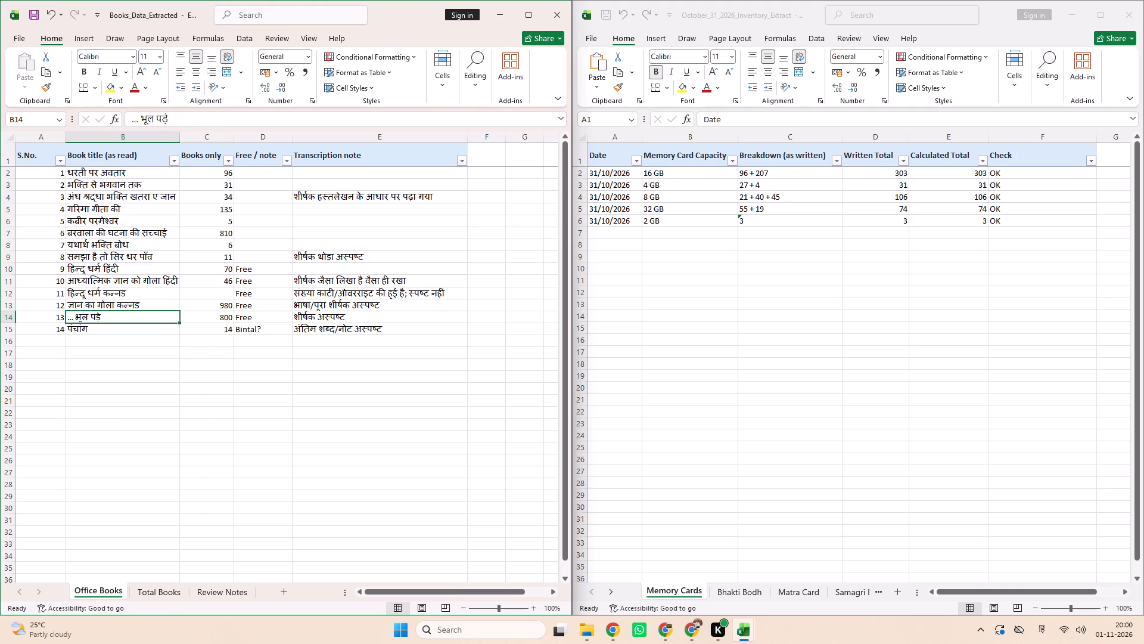
pyautogui.tripleClick(108, 317)
pyautogui.moveTo(108, 317); pyautogui.dragTo(30, 318)
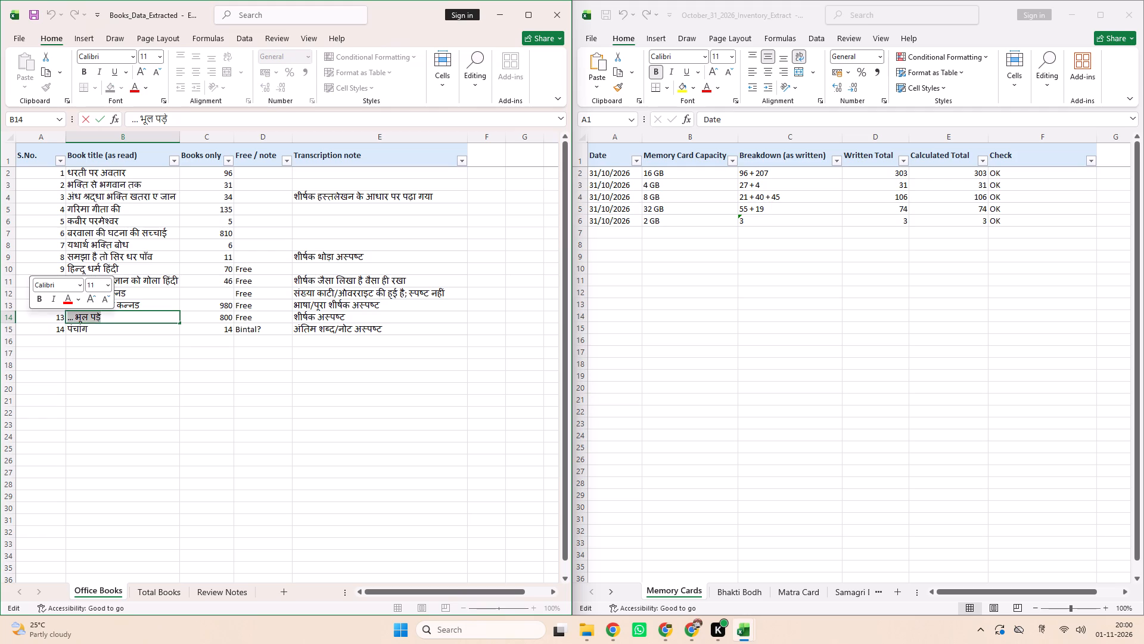
pyautogui.write('jab jab bhul pade')
pyautogui.press('space')
pyautogui.press('BackSpace')
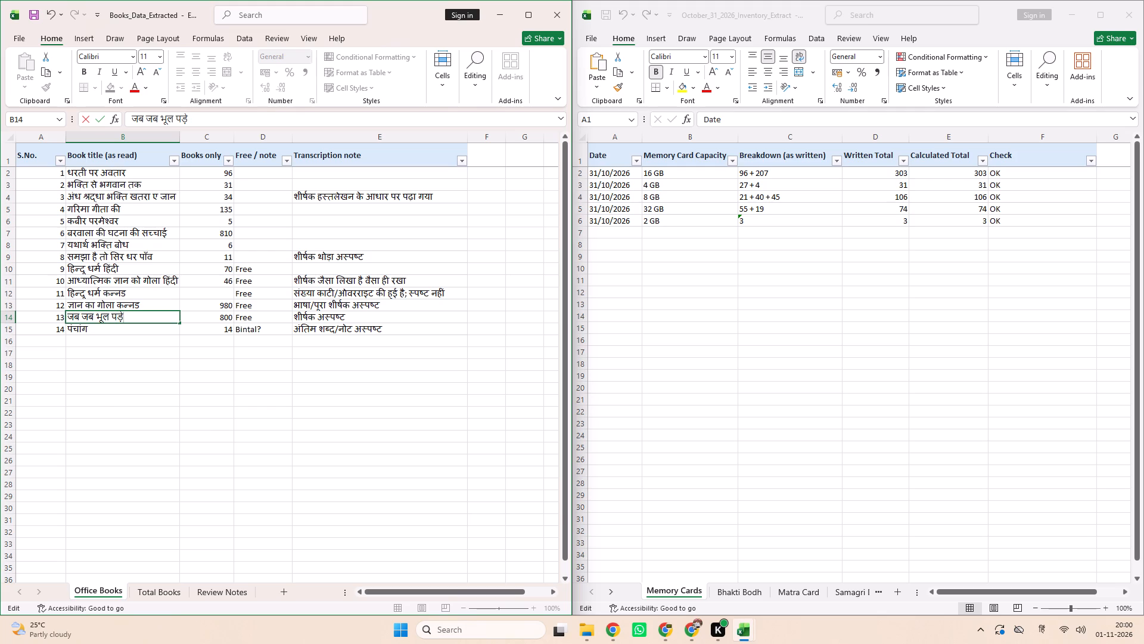
# Replace the book title in cell B15 with "पंपलेट".
pyautogui.doubleClick(87, 331)
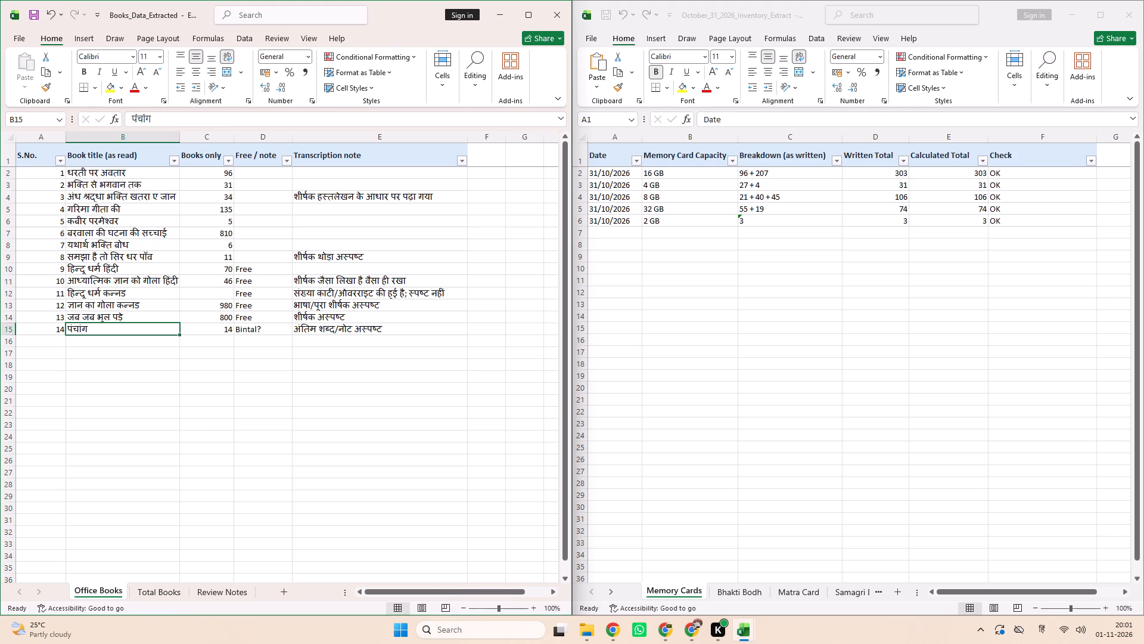
pyautogui.tripleClick(94, 327)
pyautogui.tripleClick(94, 327)
pyautogui.tripleClick(94, 327)
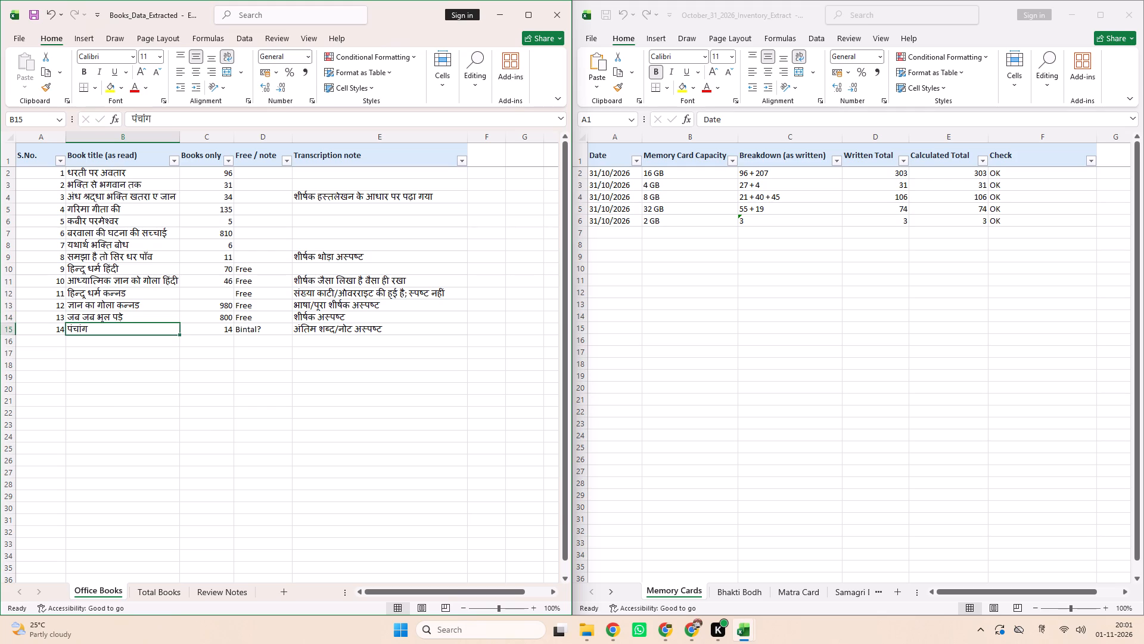
pyautogui.doubleClick(94, 327)
pyautogui.moveTo(94, 327); pyautogui.dragTo(52, 333)
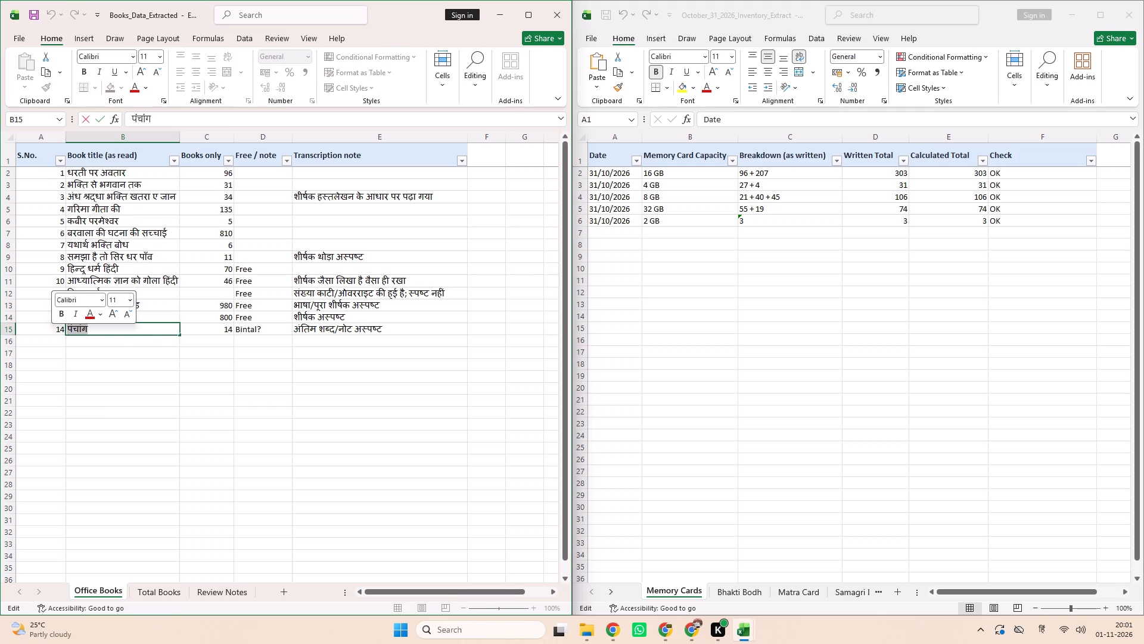
pyautogui.write('pumplaet==te=')
pyautogui.press('BackSpace')
pyautogui.press('BackSpace')
pyautogui.press('BackSpace')
pyautogui.press('BackSpace')
pyautogui.press('BackSpace')
pyautogui.press('BackSpace')
pyautogui.press('BackSpace')
pyautogui.press('BackSpace')
pyautogui.press('BackSpace')
pyautogui.press('BackSpace')
pyautogui.press('BackSpace')
pyautogui.press('BackSpace')
pyautogui.press('BackSpace')
pyautogui.press('BackSpace')
pyautogui.press('BackSpace')
pyautogui.press('BackSpace')
pyautogui.press('BackSpace')
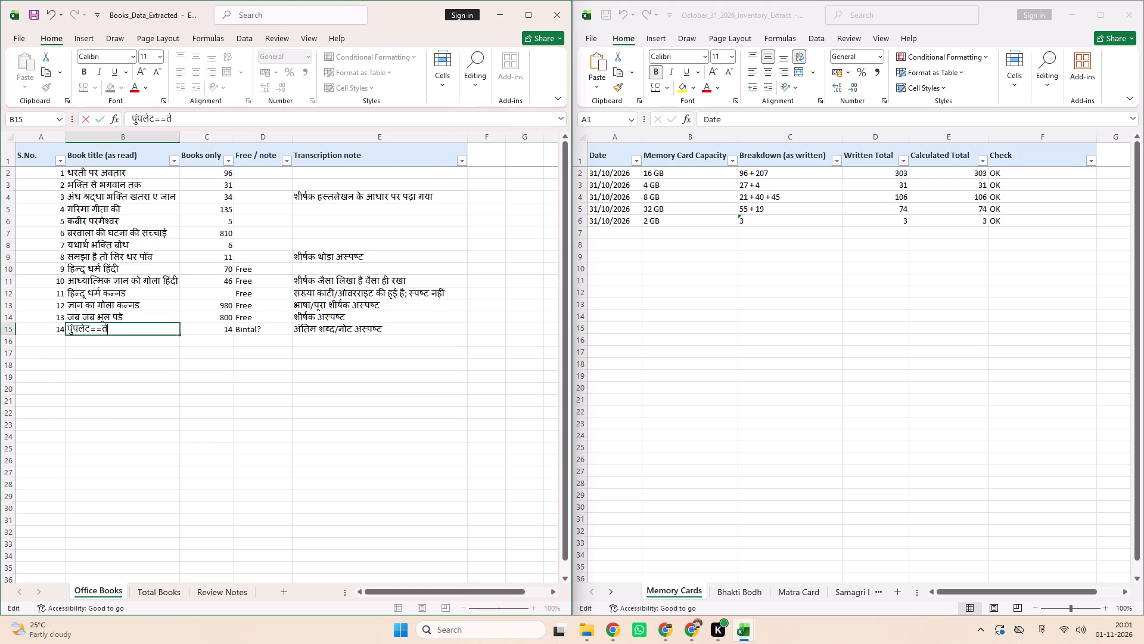
pyautogui.write('pu')
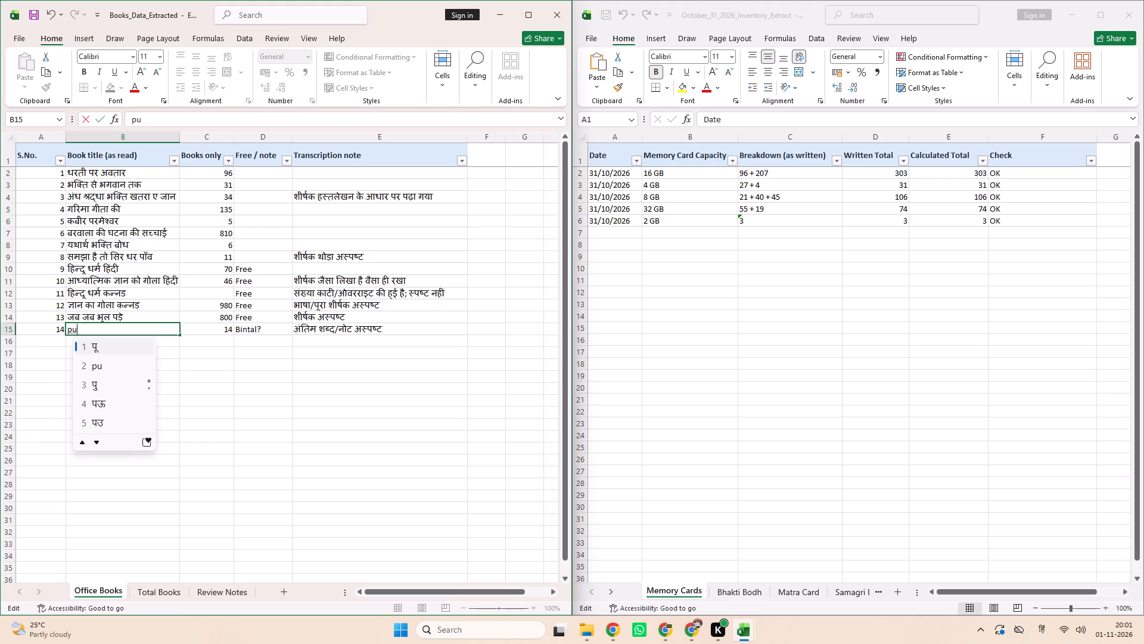
pyautogui.press('BackSpace')
pyautogui.write('amplate')
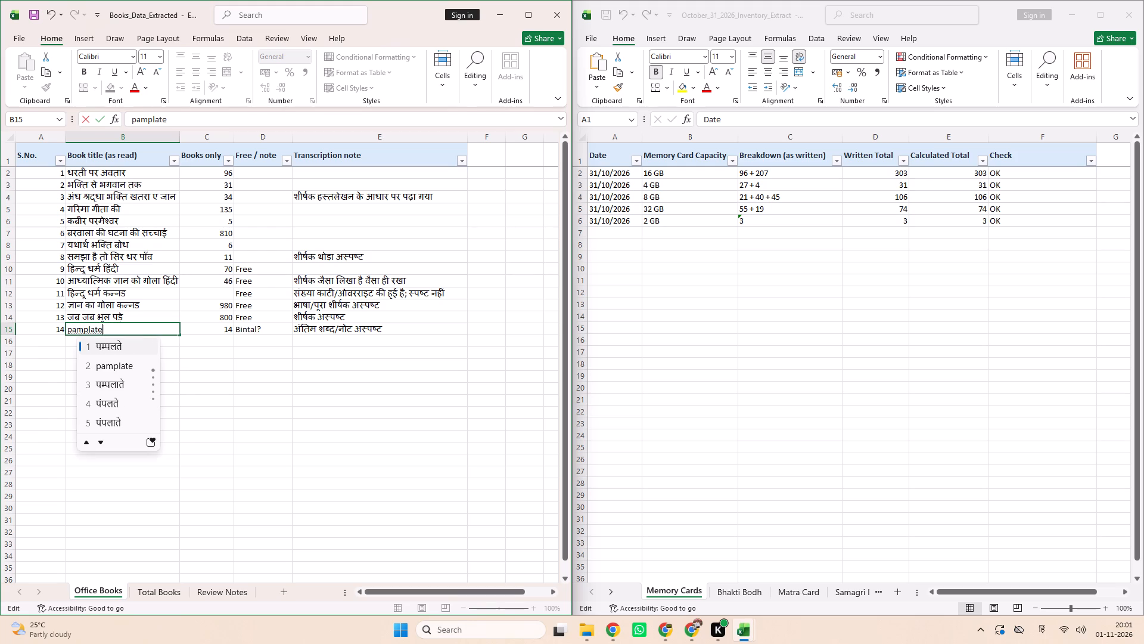
pyautogui.click(110, 401)
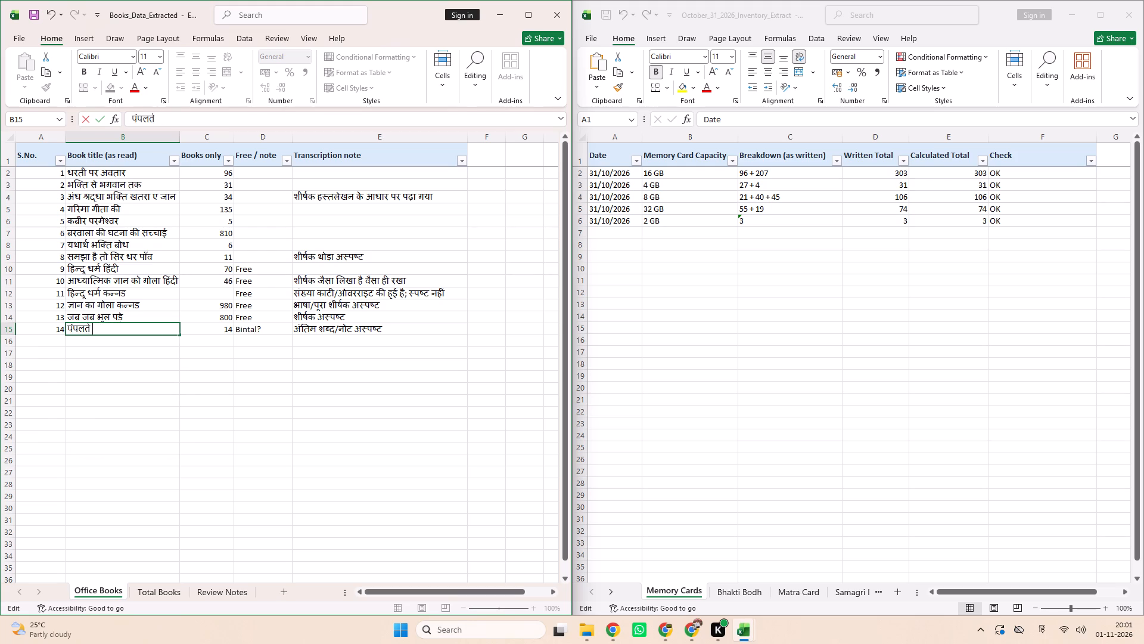
pyautogui.press('BackSpace')
pyautogui.press('BackSpace')
pyautogui.press('BackSpace')
pyautogui.press('BackSpace')
pyautogui.write('let')
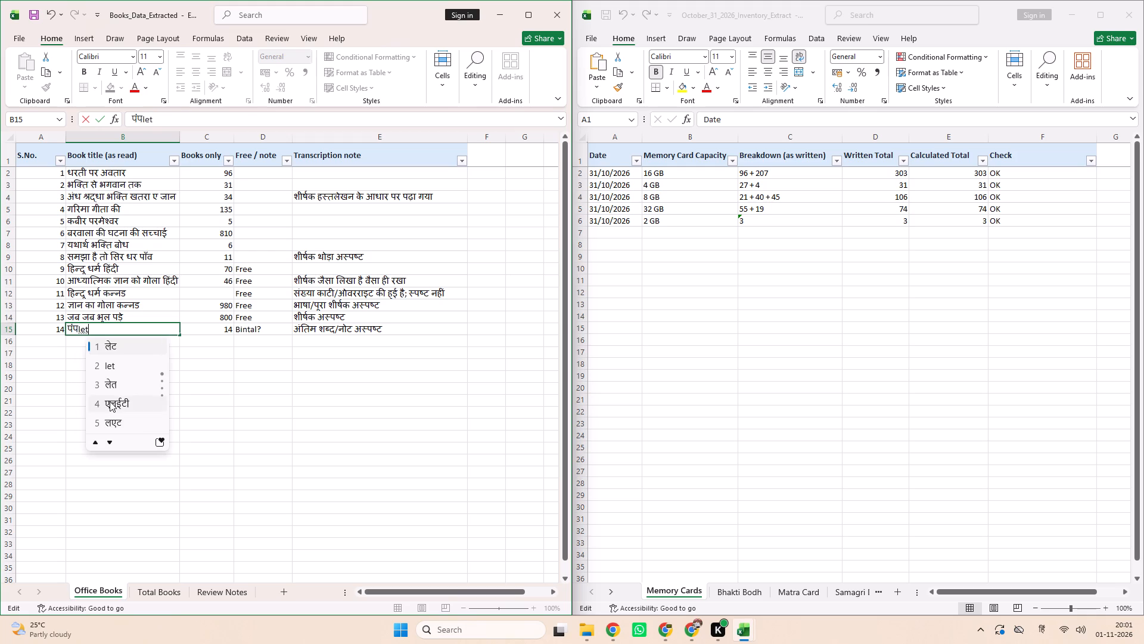
pyautogui.press('space')
pyautogui.press('BackSpace')
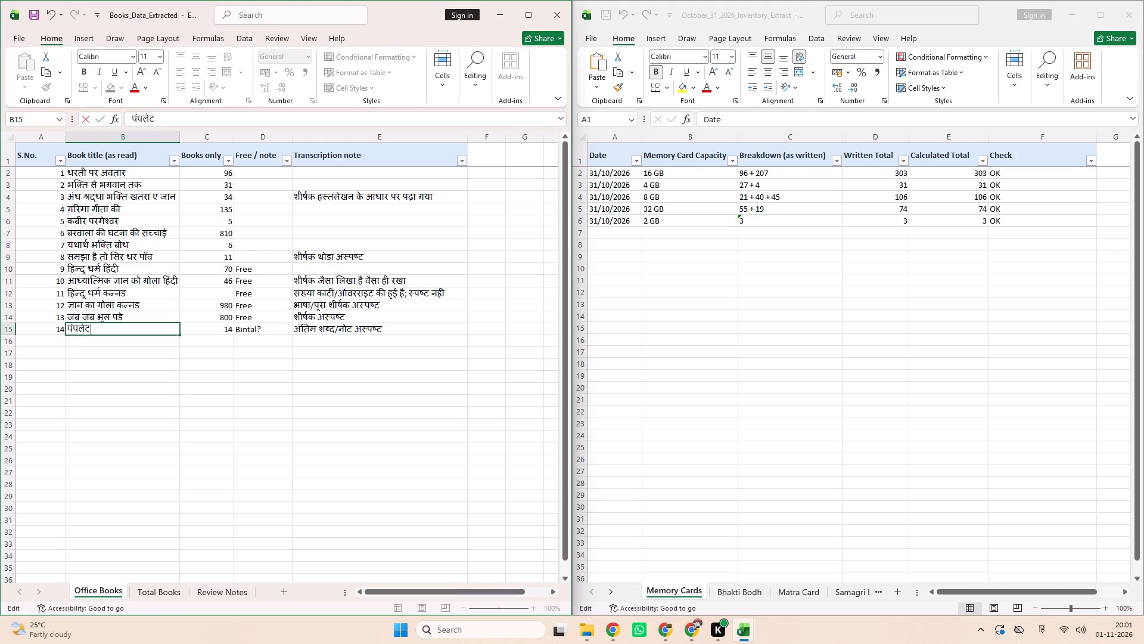
# Replace the Free / note entry in cell D15 with "bundle" in Latin letters.
pyautogui.click(243, 335)
pyautogui.write('bundle')
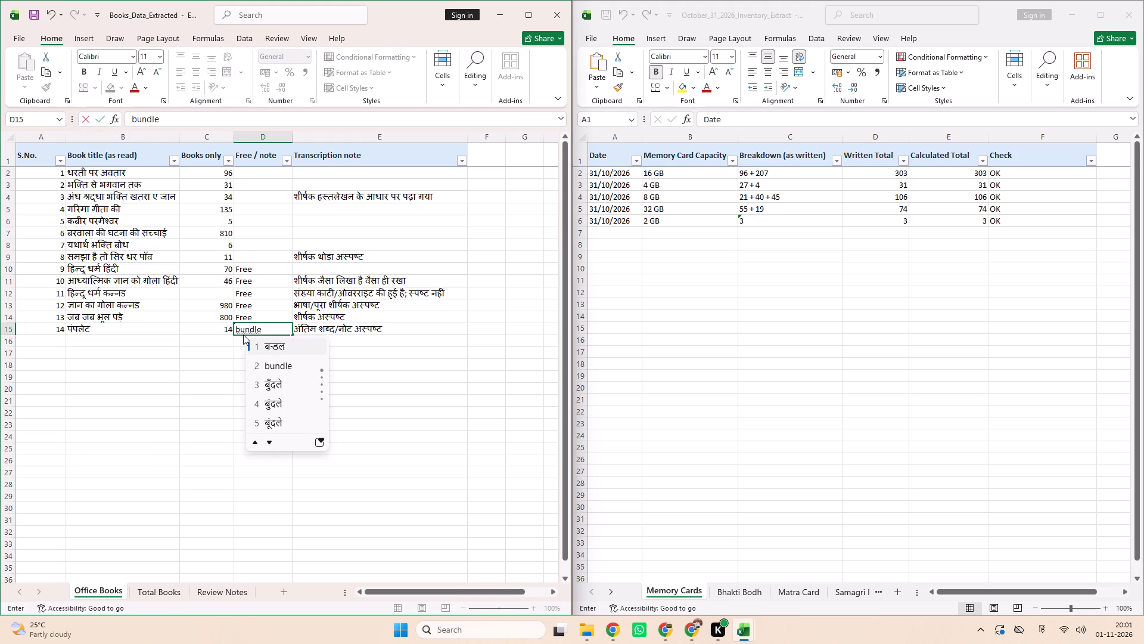
pyautogui.press('2')
pyautogui.press('BackSpace')
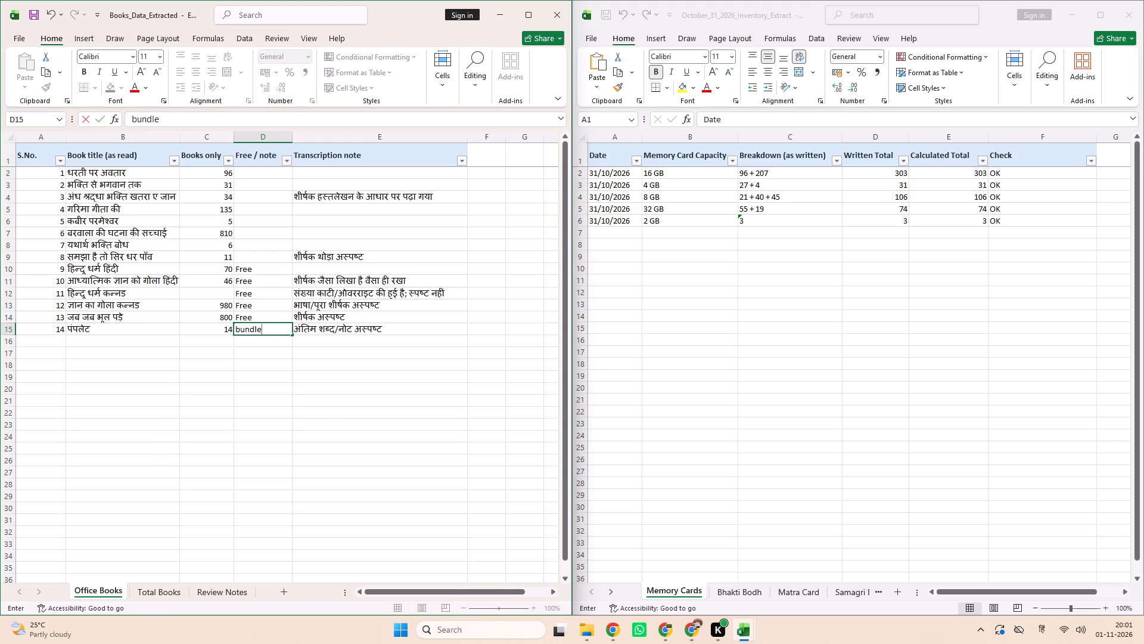
pyautogui.click(256, 346)
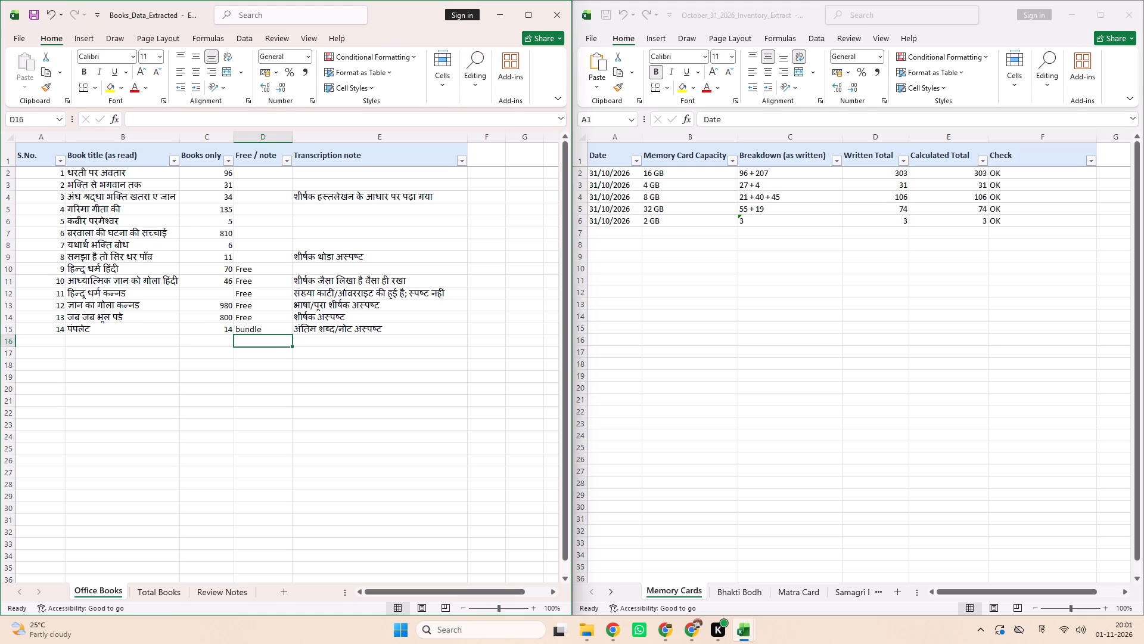
# Delete the entire Transcription note column from the Office Books sheet.
pyautogui.moveTo(316, 200); pyautogui.dragTo(338, 328)
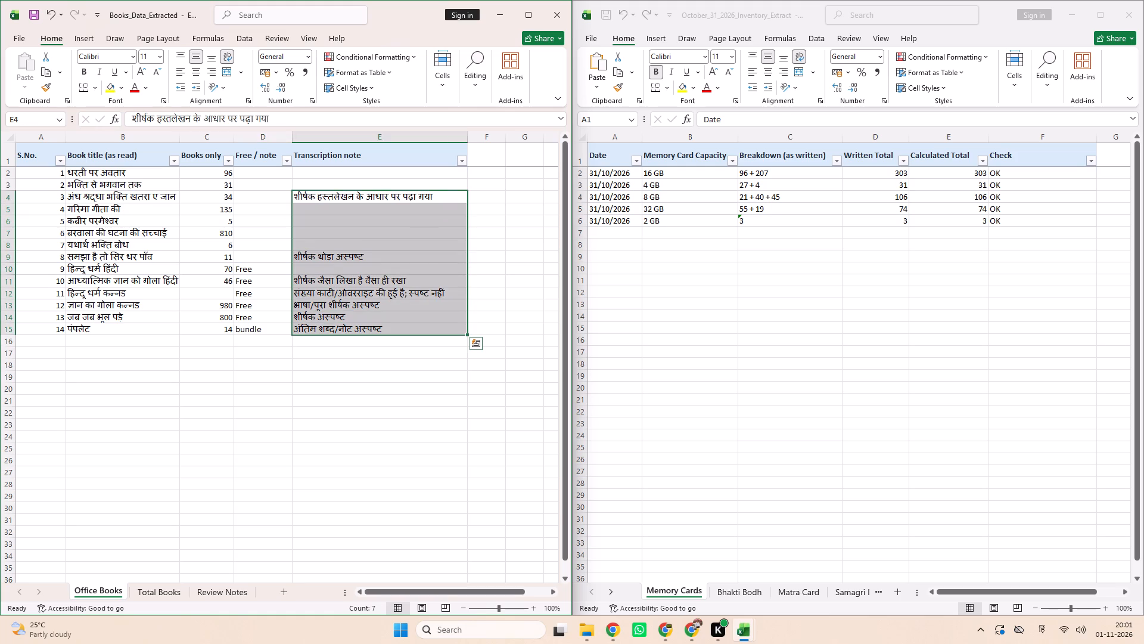
pyautogui.rightClick(365, 134)
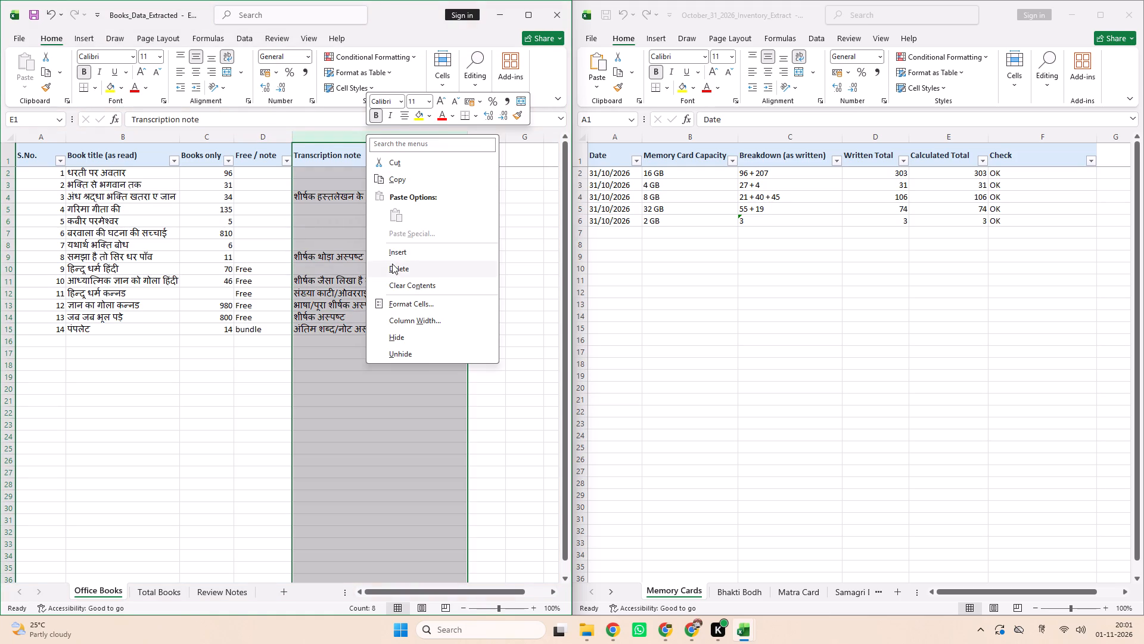
pyautogui.click(392, 264)
# Copy the "Free" note from cell D10 into cell D9 on the Office Books sheet.
pyautogui.click(268, 231)
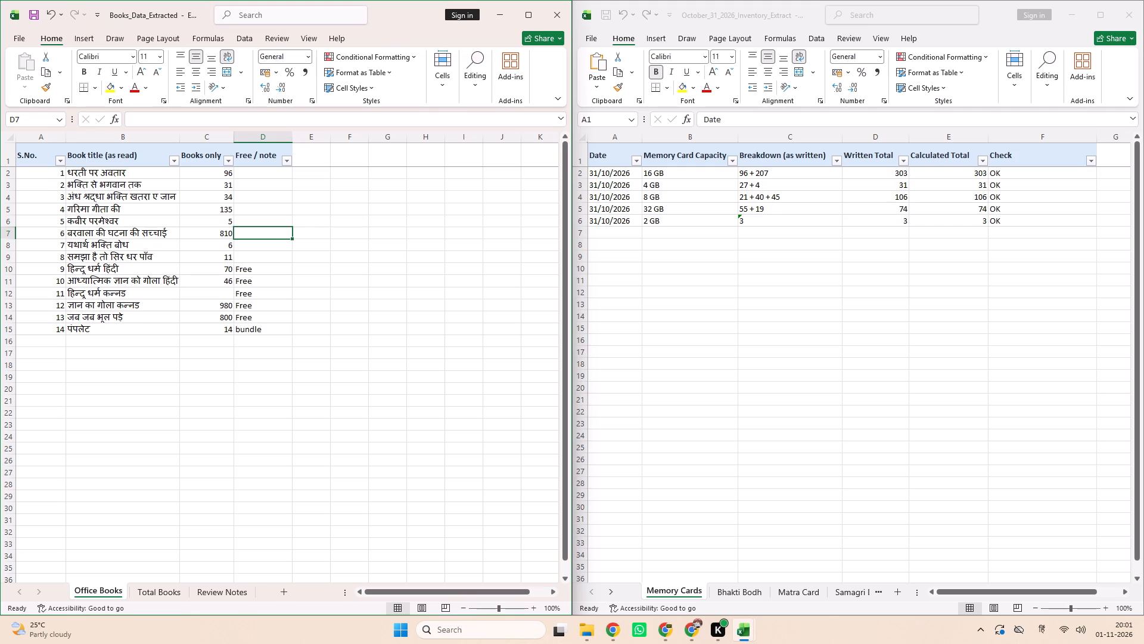
pyautogui.click(245, 268)
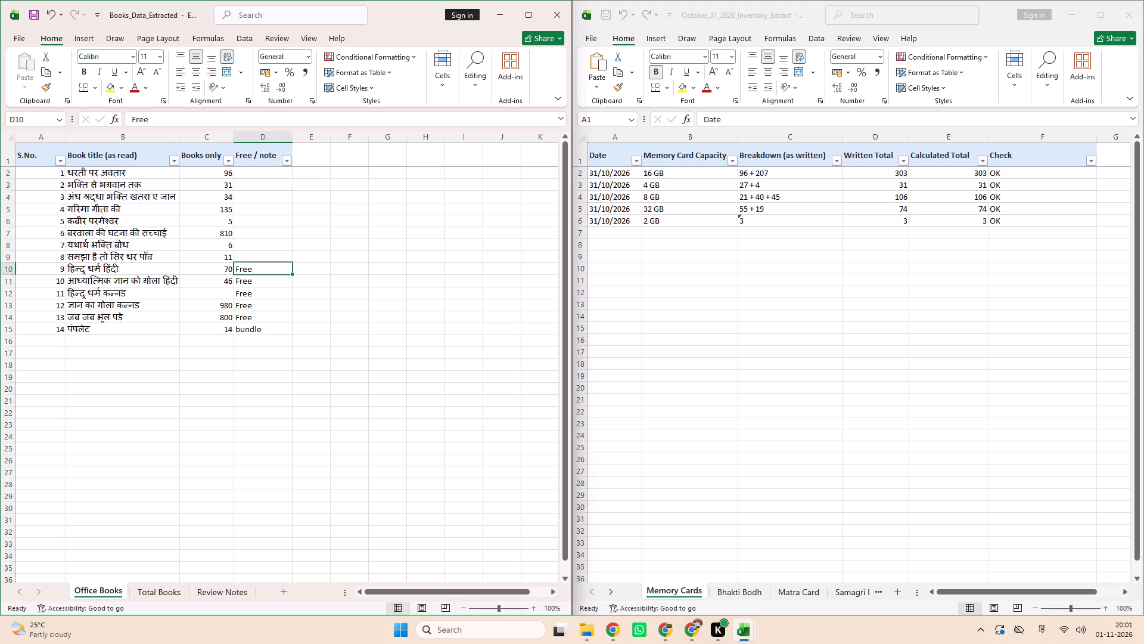
pyautogui.hotkey('ctrl', 'c')
pyautogui.press('Up')
pyautogui.hotkey('ctrl', 'v')
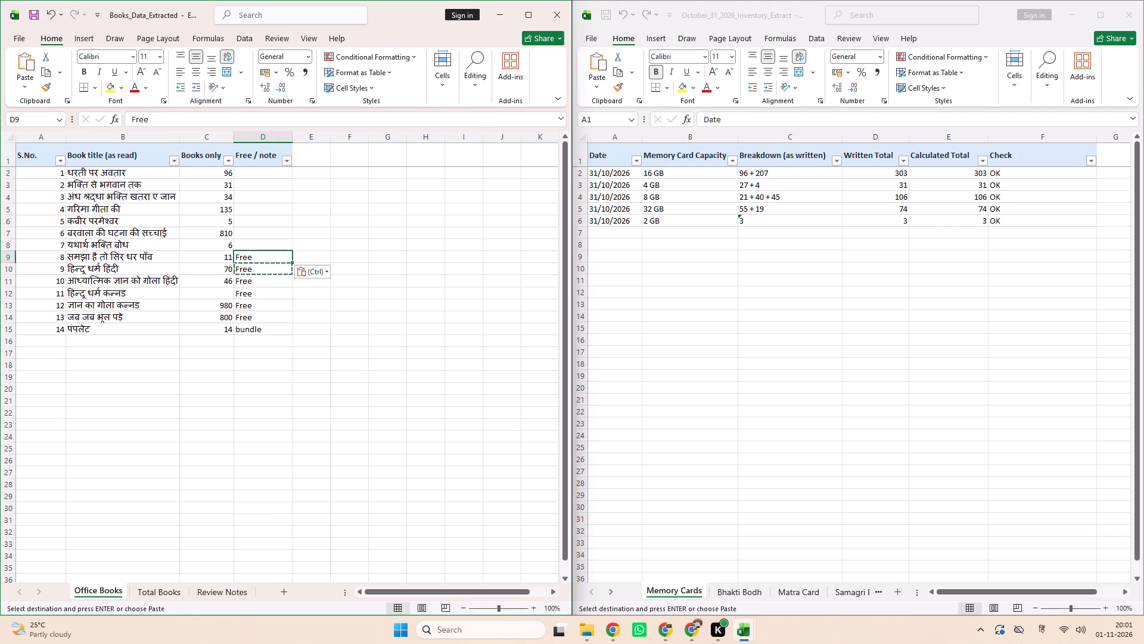
pyautogui.click(266, 299)
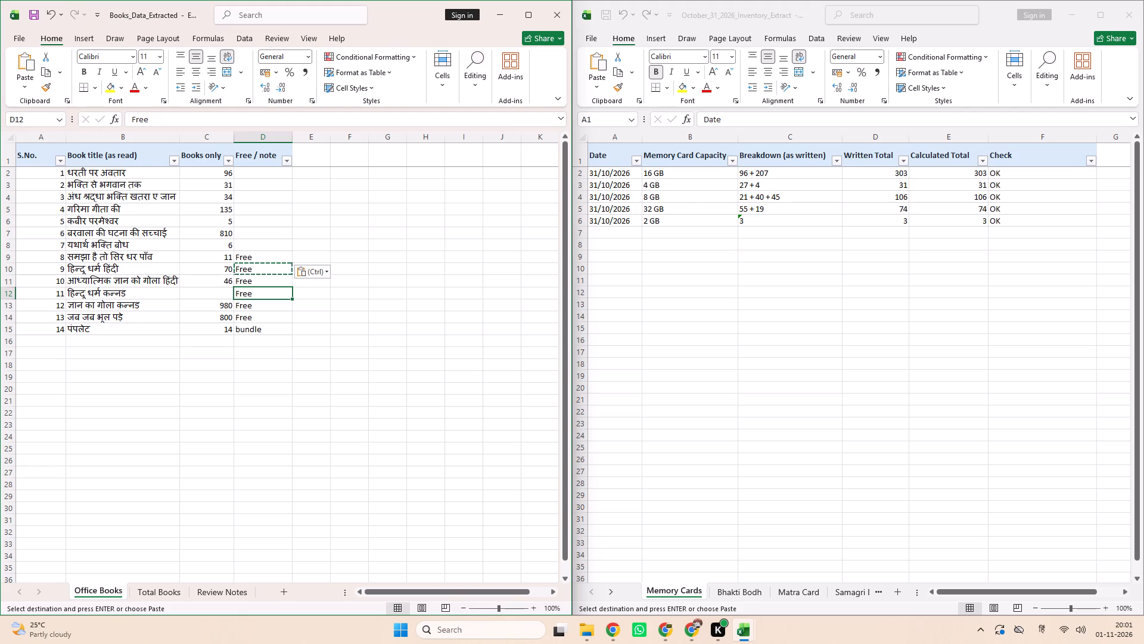
# Save both the books workbook and the October 31 inventory workbook.
pyautogui.click(209, 330)
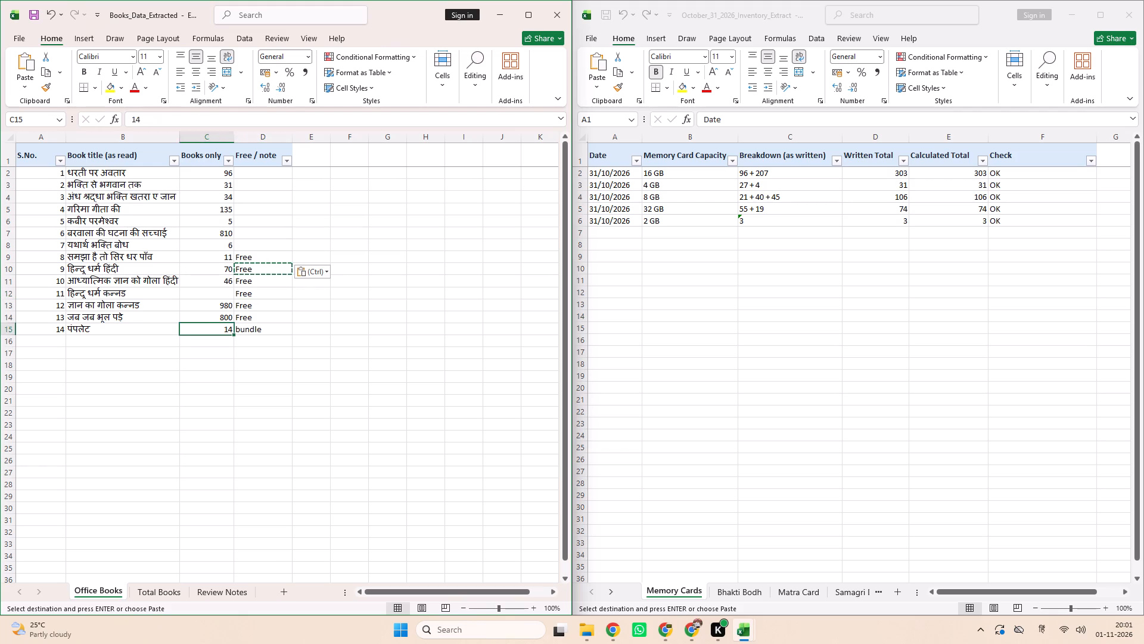
pyautogui.hotkey('ctrl', 's')
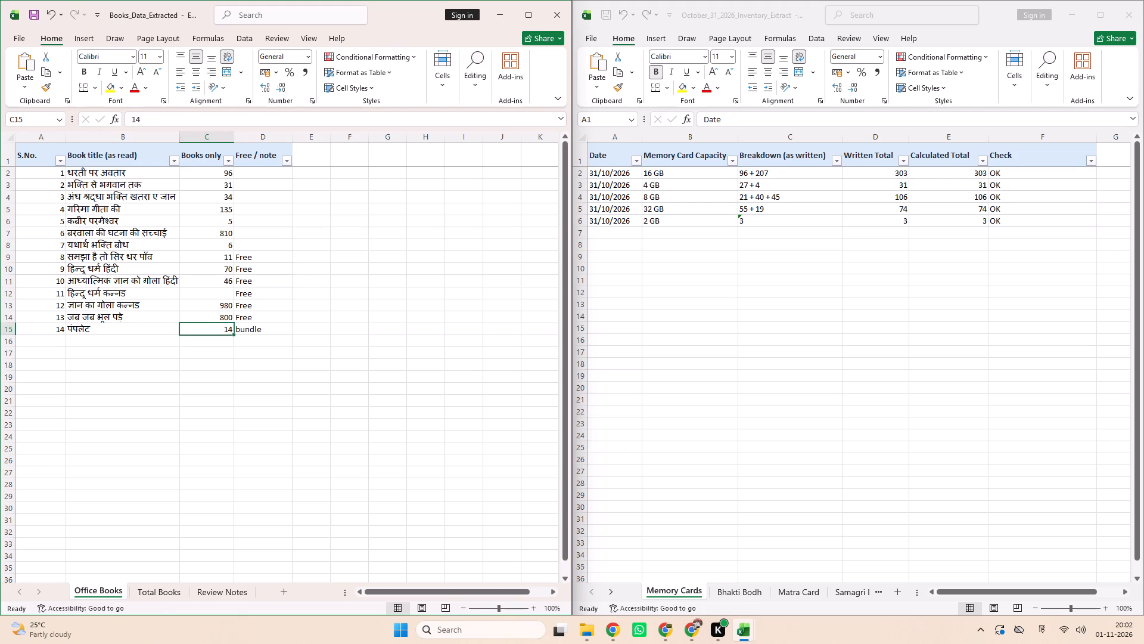
pyautogui.click(649, 262)
pyautogui.hotkey('ctrl', 's')
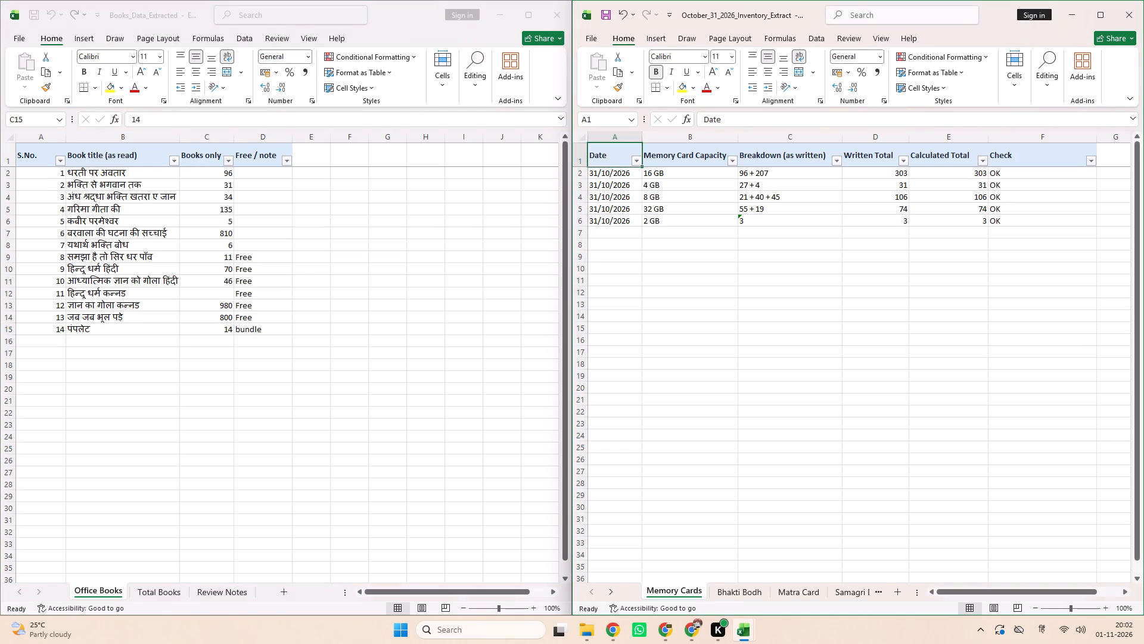
pyautogui.click(393, 307)
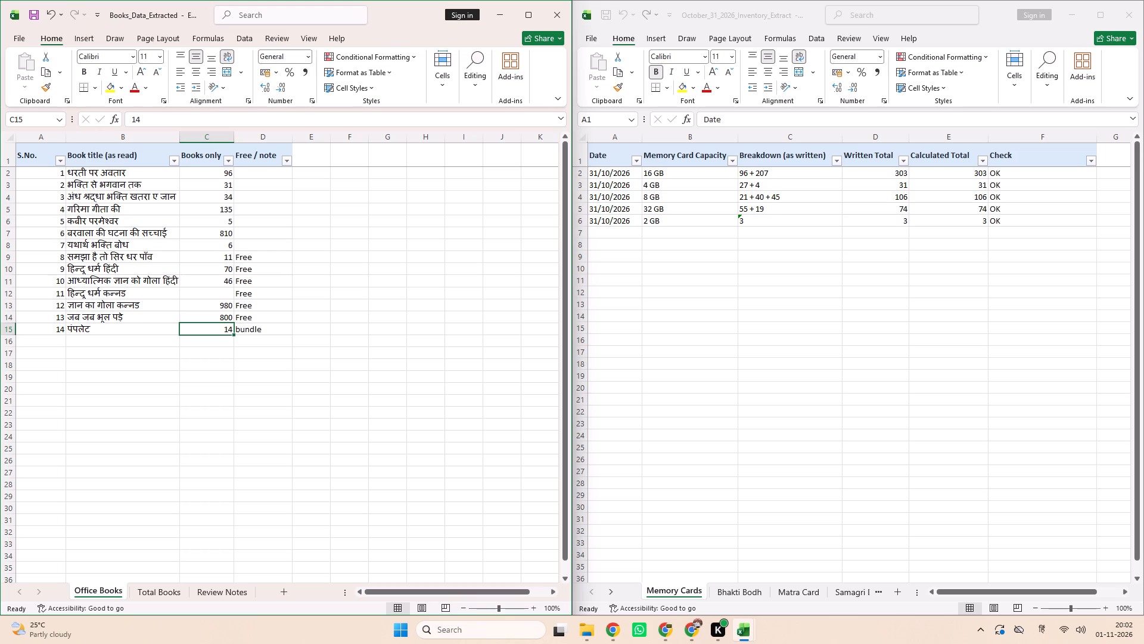
# Switch to Chrome, search Google in a new tab for "हिन्दू धर्म खतरे मे" and look through the results.
pyautogui.click(682, 629)
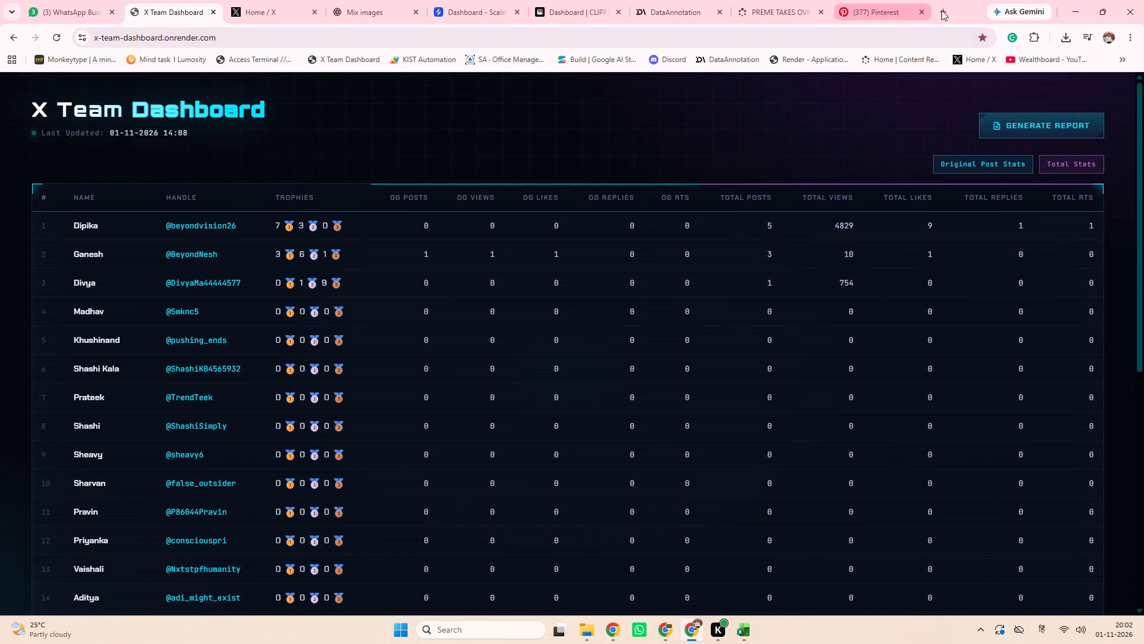
pyautogui.click(941, 10)
pyautogui.write('sn')
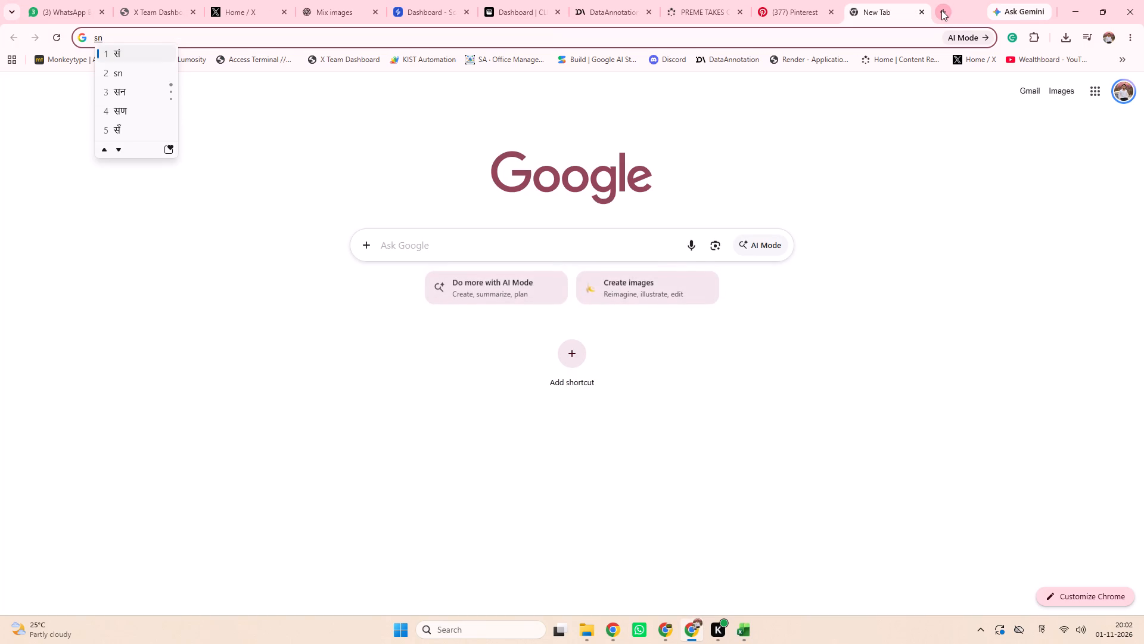
pyautogui.press('BackSpace')
pyautogui.press('BackSpace')
pyautogui.press('BackSpace')
pyautogui.write('hindu dharm khatre me')
pyautogui.press('space')
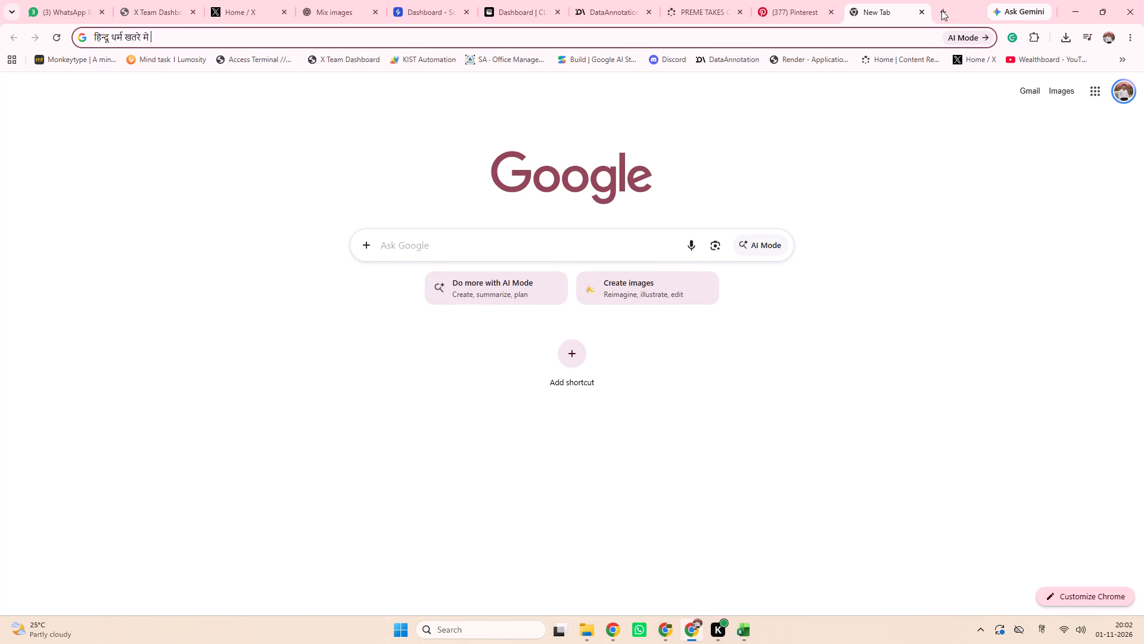
pyautogui.press('Return')
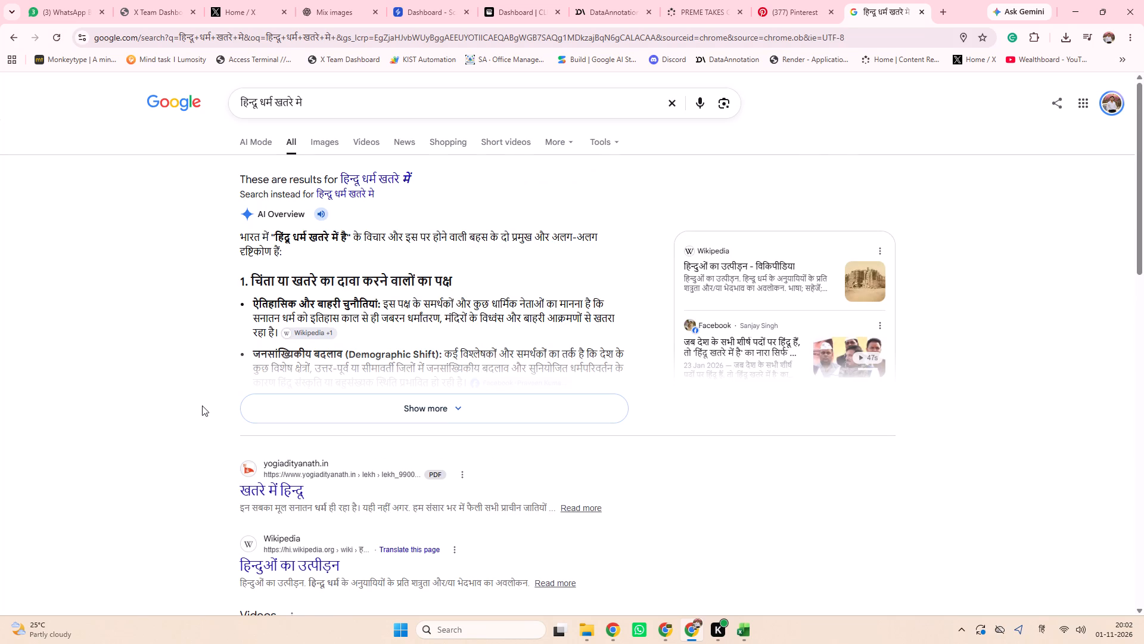
pyautogui.scroll(-2, 202, 405)
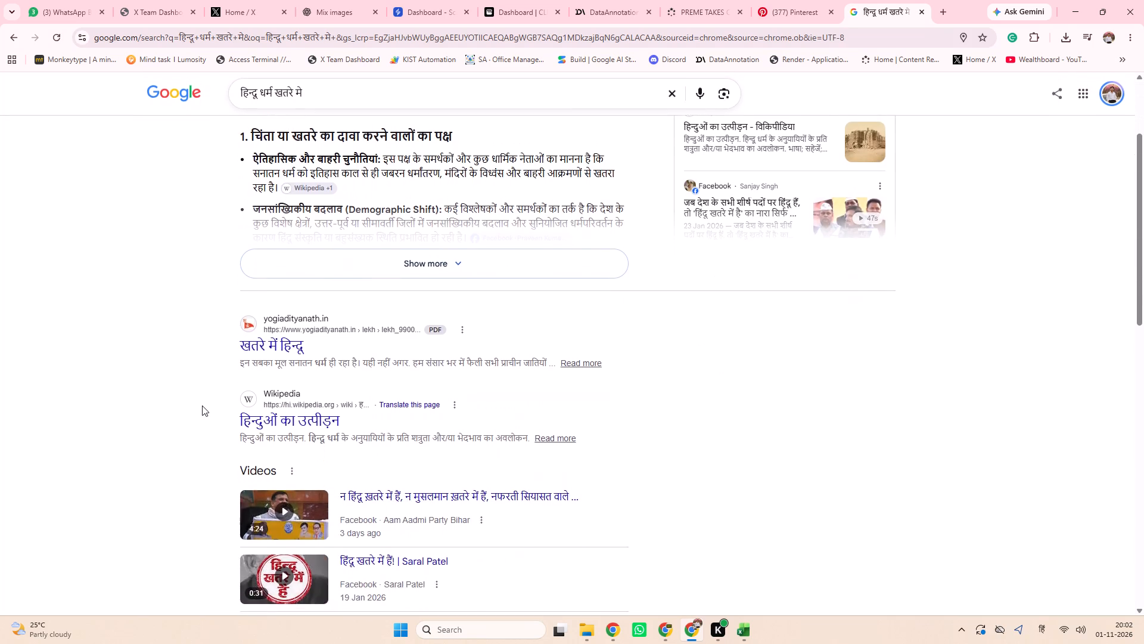
pyautogui.scroll(-4, 202, 405)
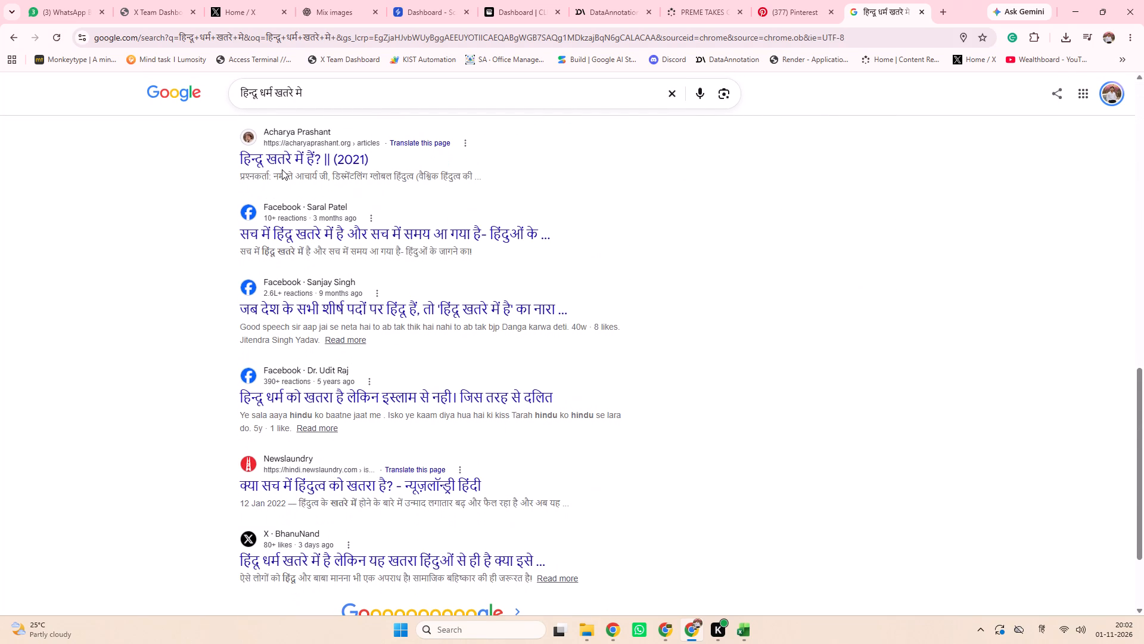
# Refine the search to "हिन्दू धर्म खतरे मे बुक", look through the results for the book title, and close the search tab.
pyautogui.click(318, 89)
pyautogui.press('space')
pyautogui.write('book')
pyautogui.press('Return')
pyautogui.press('Return')
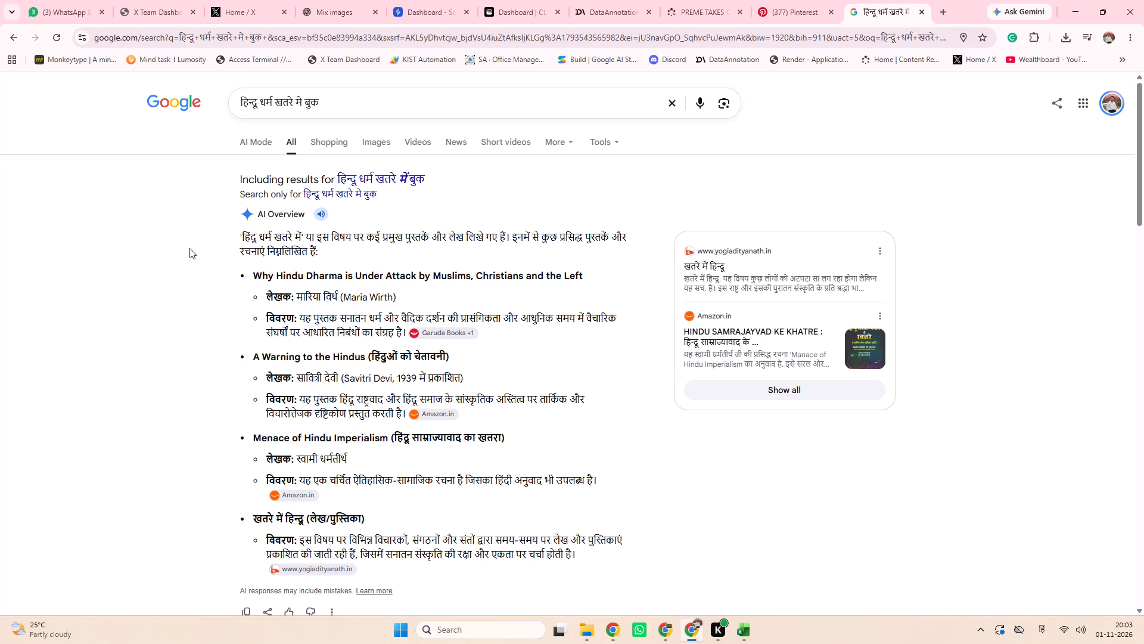
pyautogui.scroll(-2, 189, 248)
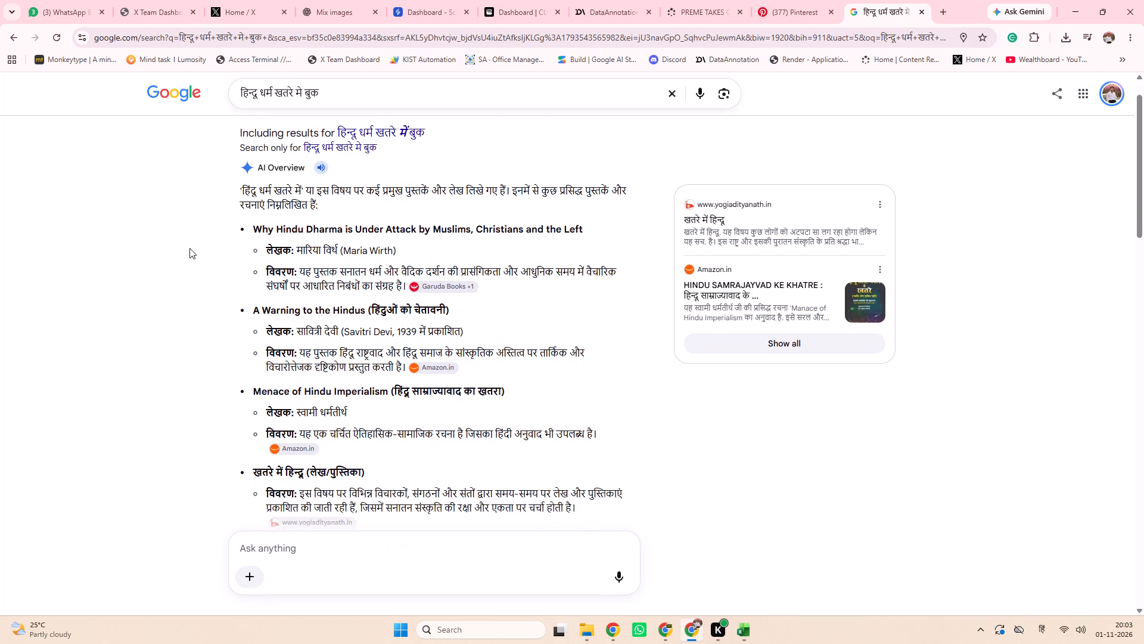
pyautogui.scroll(-5, 189, 248)
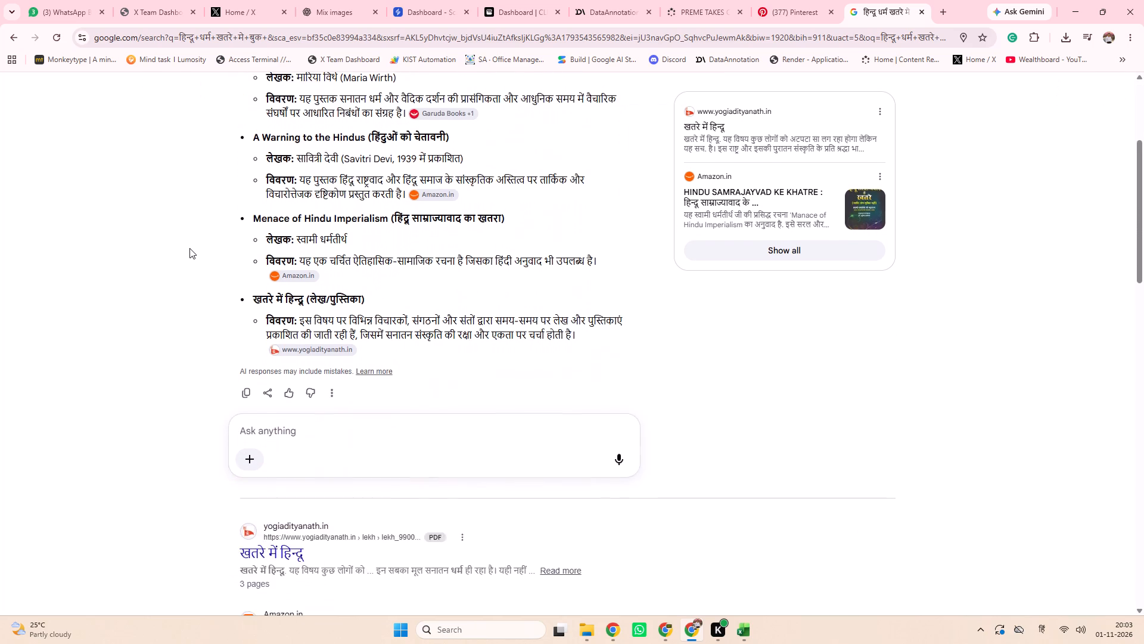
pyautogui.scroll(-2, 189, 248)
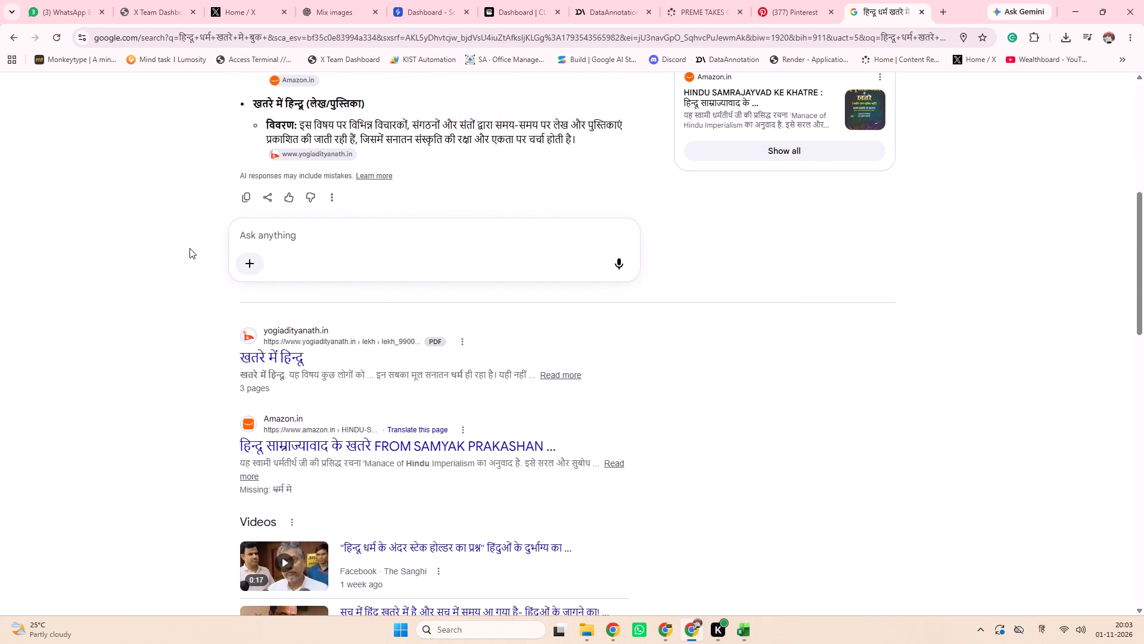
pyautogui.click(922, 13)
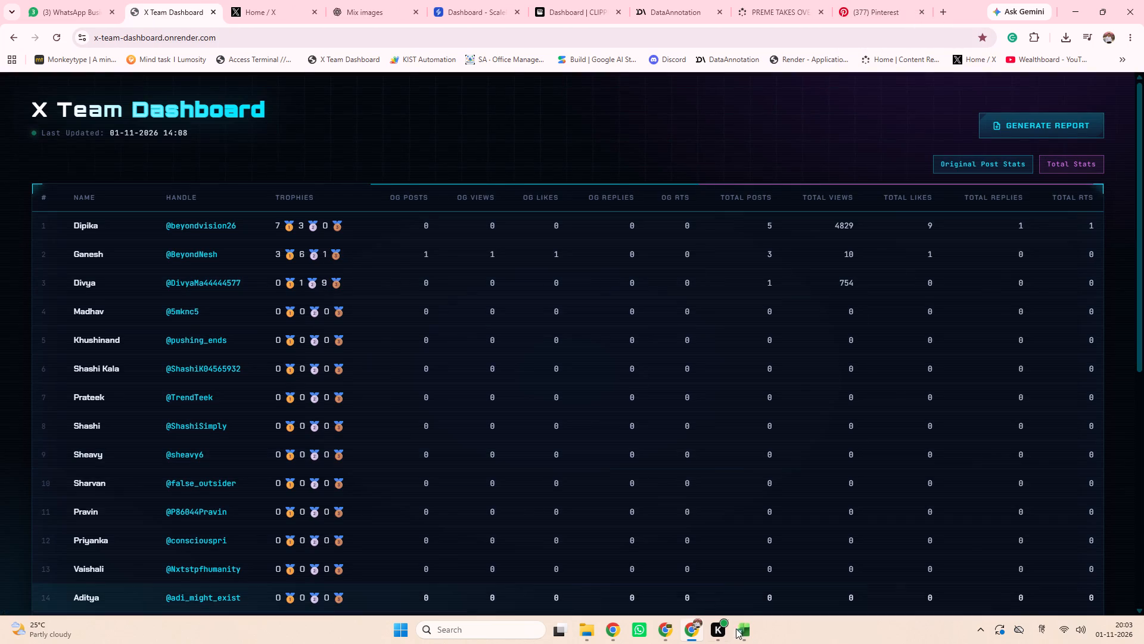
# Switch back to Excel and open the Total Books sheet of the books workbook at the JKR Kannada quantity.
pyautogui.click(739, 632)
pyautogui.click(693, 563)
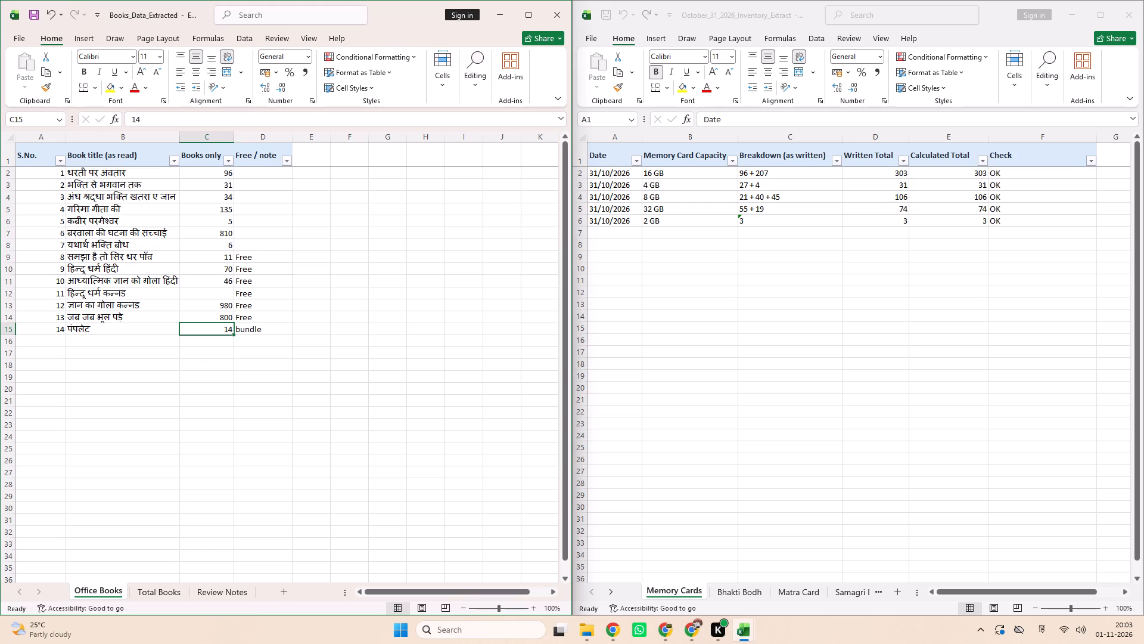
pyautogui.click(166, 593)
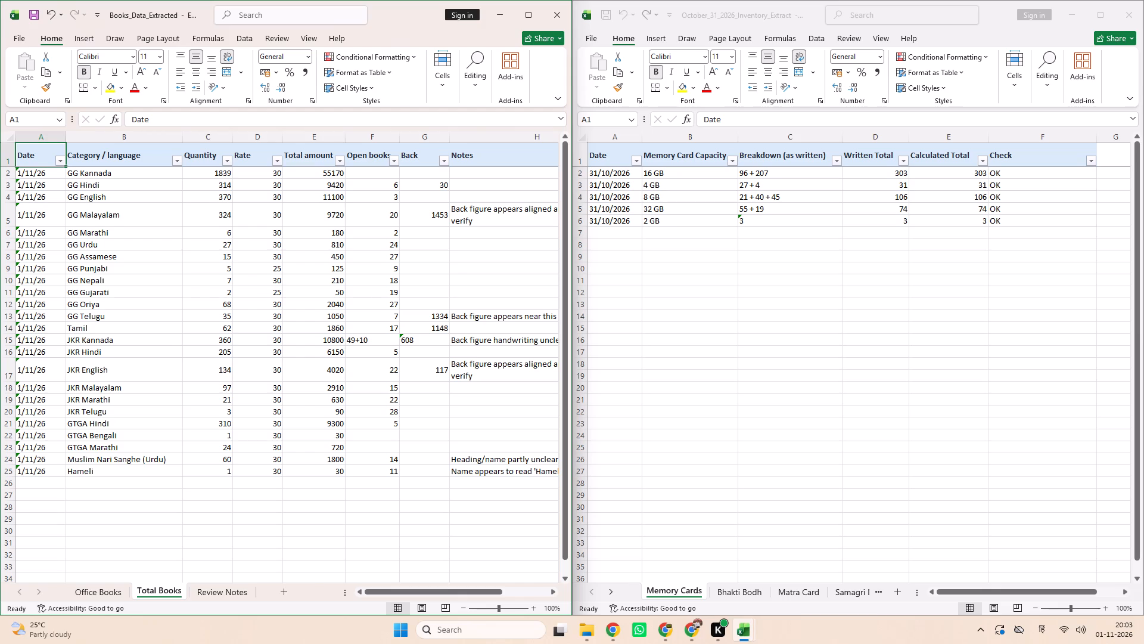
pyautogui.click(205, 339)
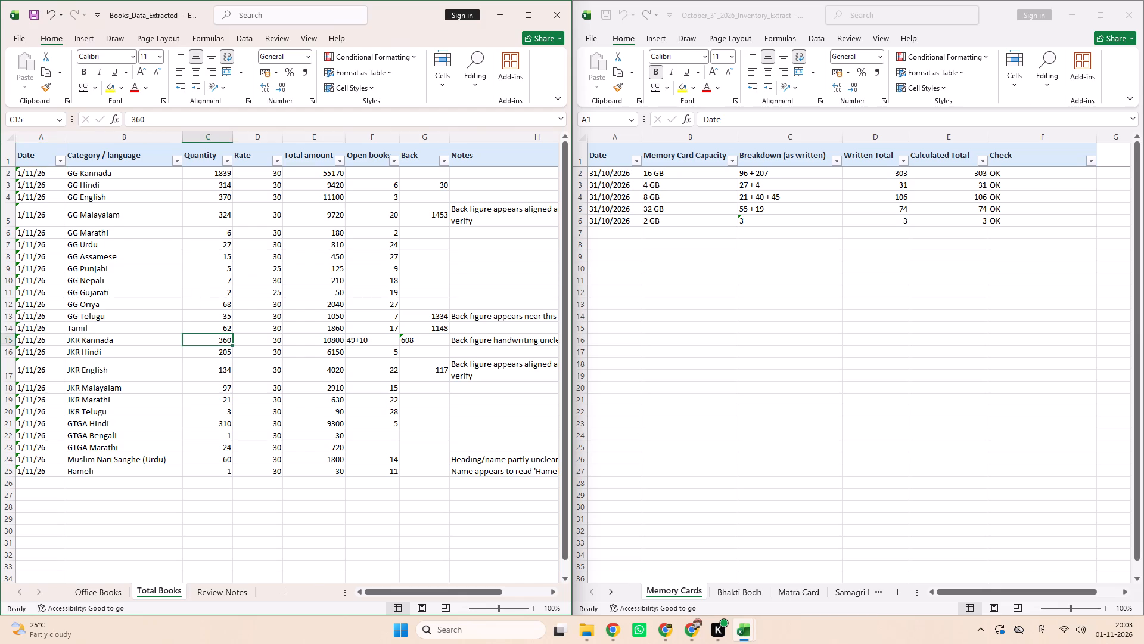
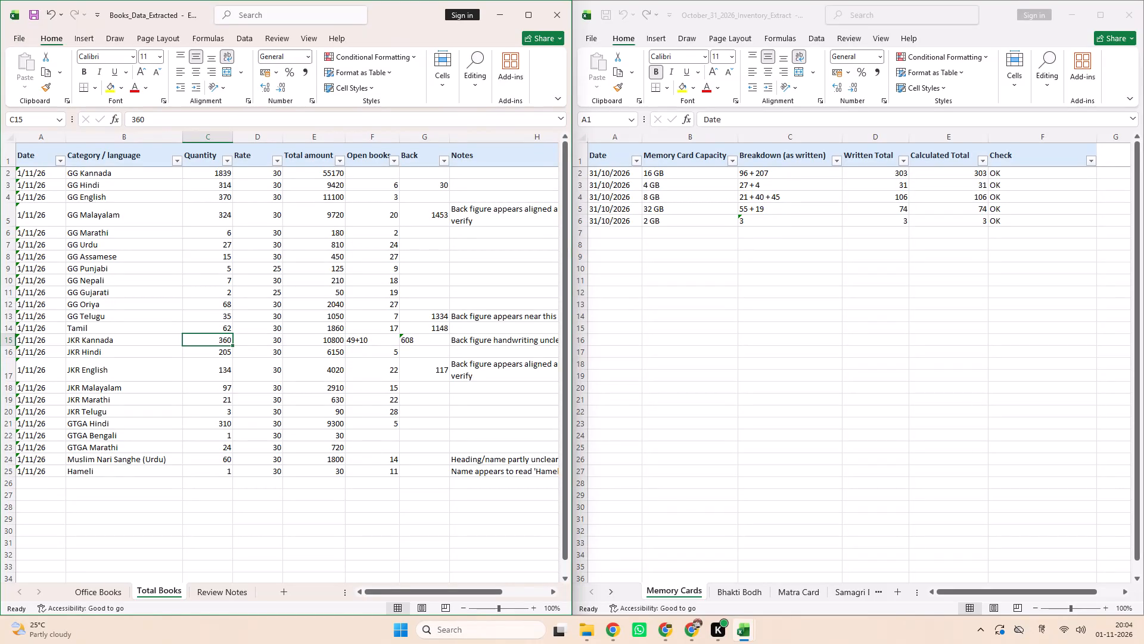
# Switch the keyboard input to English and rename the Rate column header on the Total Books sheet as "Books per bundle".
pyautogui.click(205, 187)
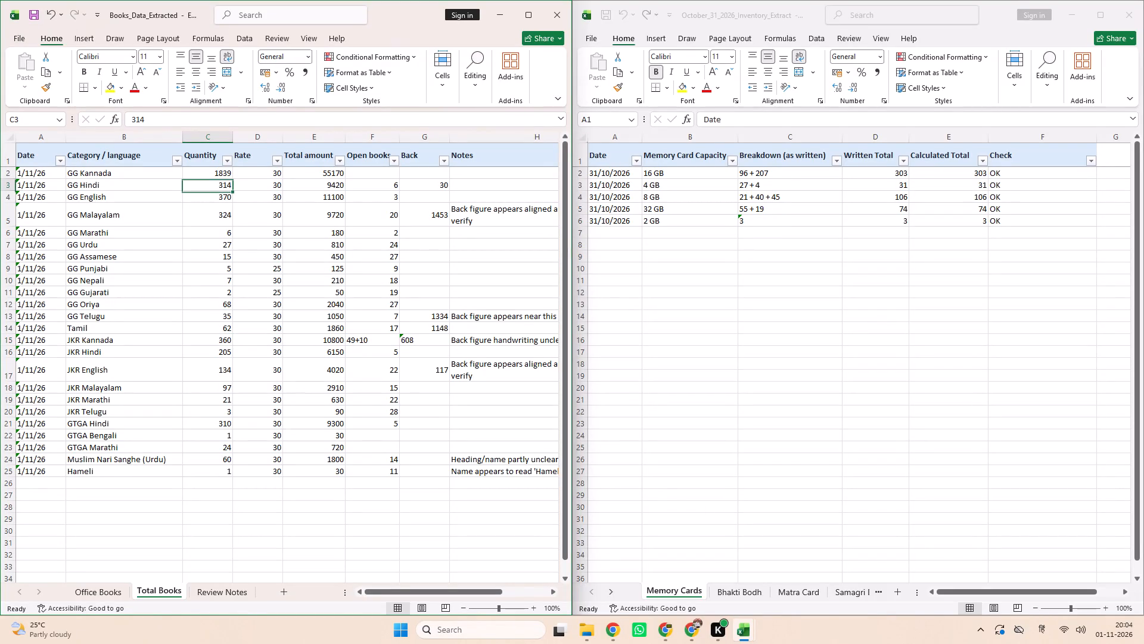
pyautogui.tripleClick(248, 163)
pyautogui.hotkey('ctrl', 'a')
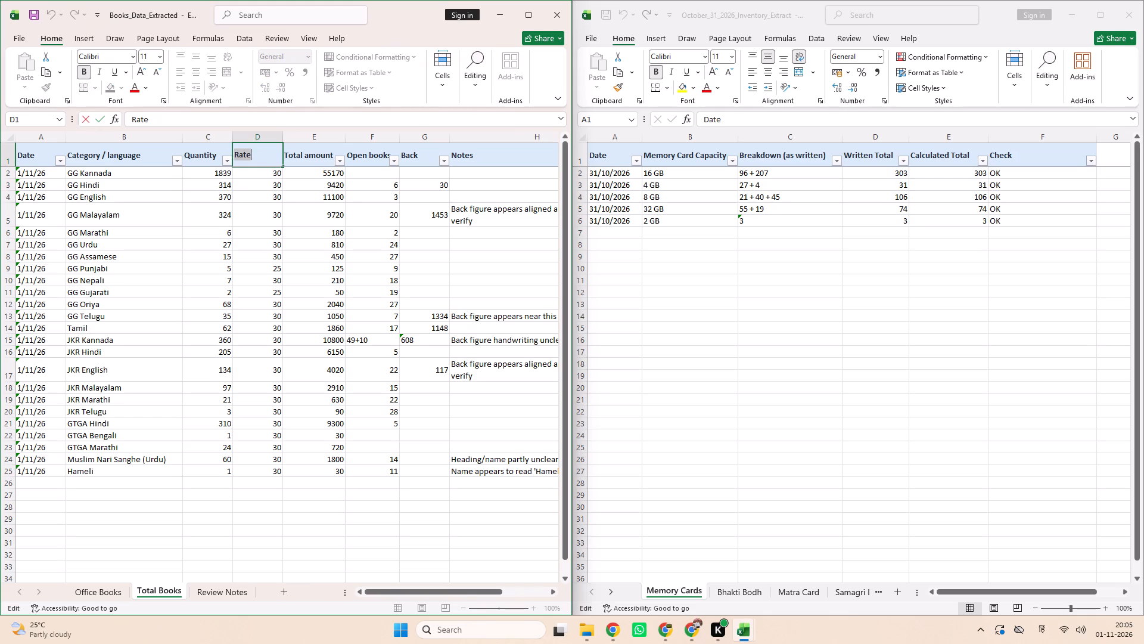
pyautogui.write('books')
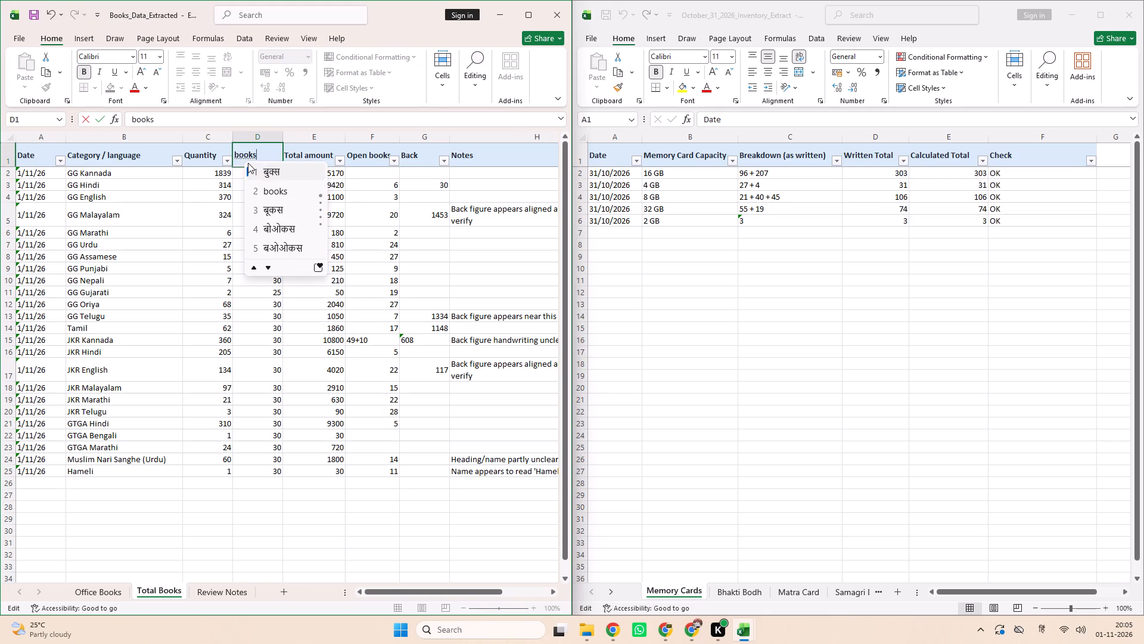
pyautogui.press('super+space')
pyautogui.press('super+space')
pyautogui.press('BackSpace')
pyautogui.press('BackSpace')
pyautogui.press('BackSpace')
pyautogui.press('BackSpace')
pyautogui.press('BackSpace')
pyautogui.press('BackSpace')
pyautogui.press('BackSpace')
pyautogui.press('BackSpace')
pyautogui.press('BackSpace')
pyautogui.press('BackSpace')
pyautogui.press('BackSpace')
pyautogui.press('BackSpace')
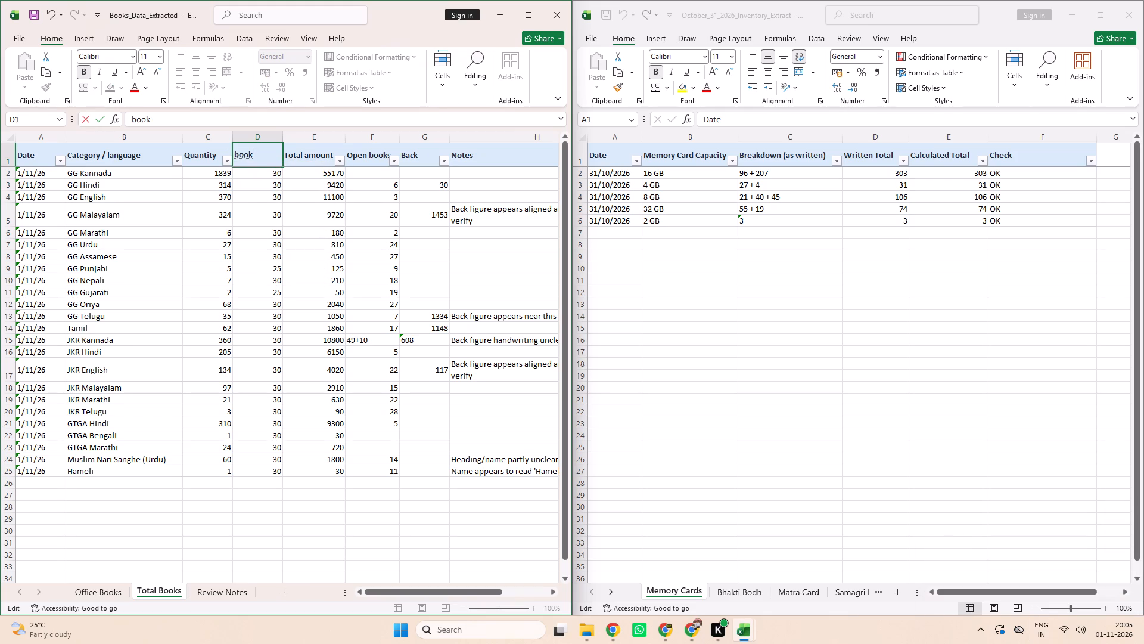
pyautogui.write('Books per bundle')
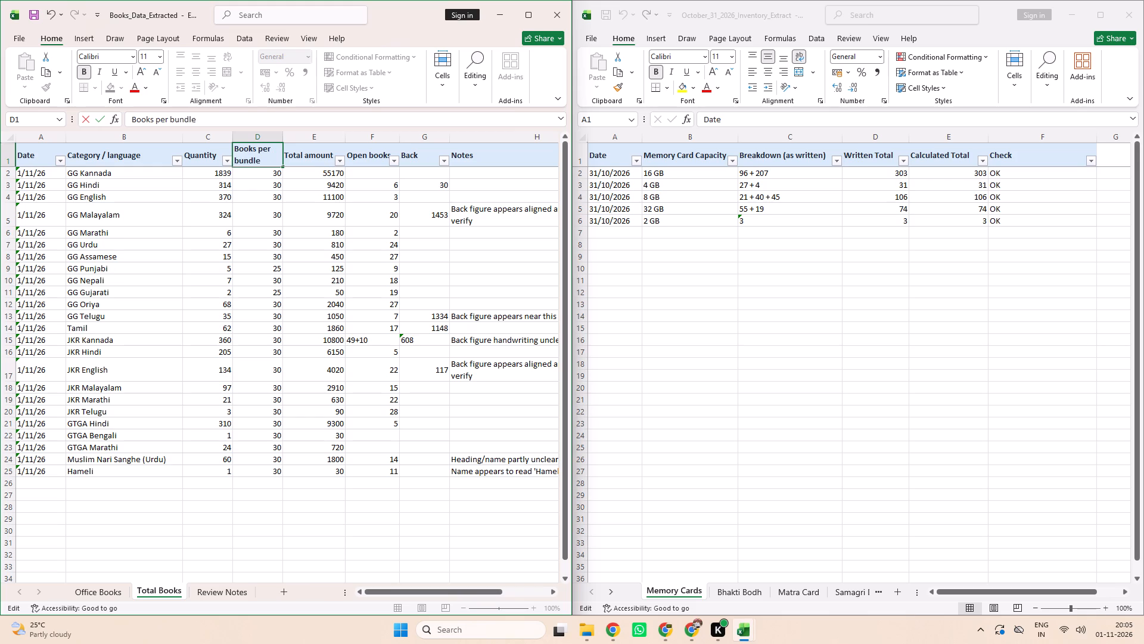
# Rename the Quantity column header as "No. of bundle".
pyautogui.tripleClick(200, 156)
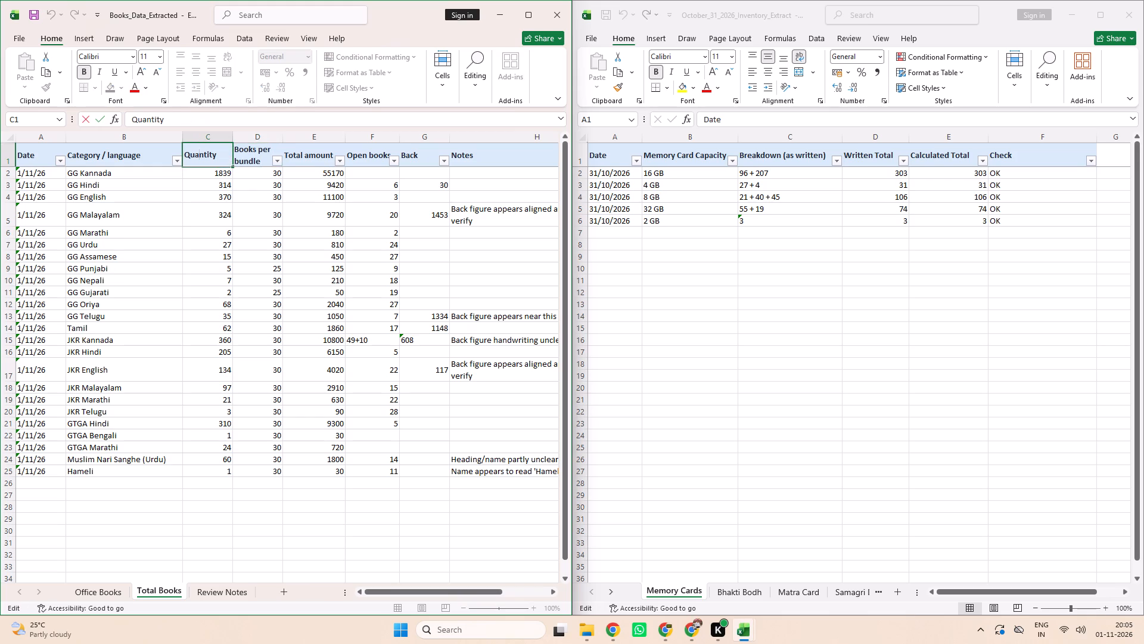
pyautogui.hotkey('ctrl', 'a')
pyautogui.write('no')
pyautogui.press('BackSpace')
pyautogui.press('BackSpace')
pyautogui.write('No. of bundle')
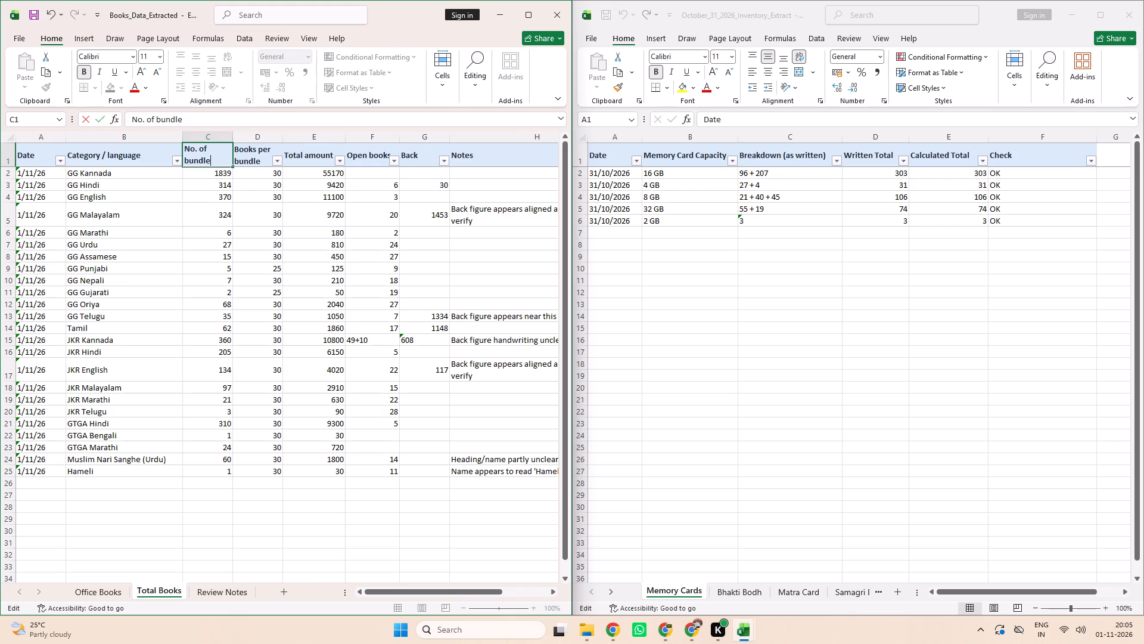
# Change the Total amount column header to "Total Books".
pyautogui.click(298, 159)
pyautogui.doubleClick(298, 159)
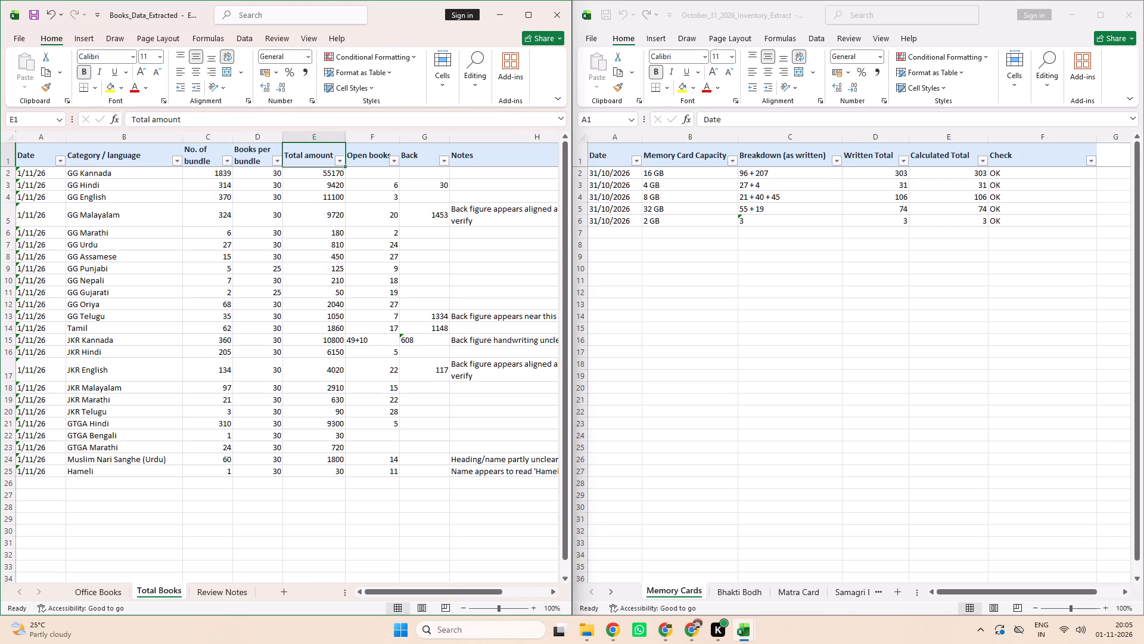
pyautogui.tripleClick(304, 150)
pyautogui.moveTo(304, 150); pyautogui.dragTo(356, 157)
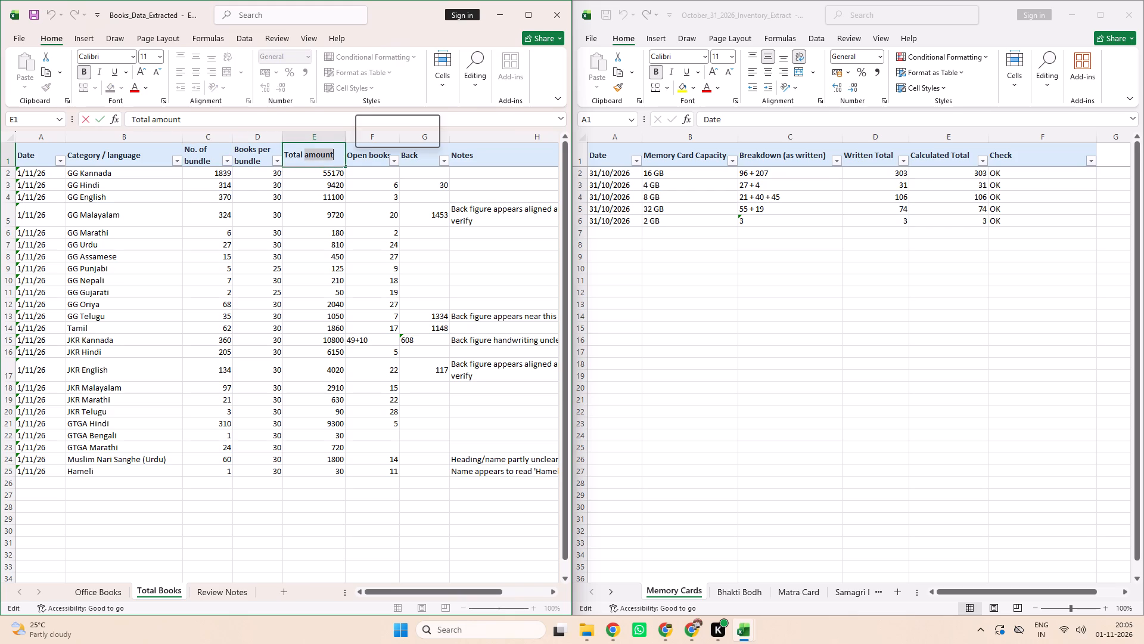
pyautogui.write('Books')
pyautogui.press('space')
pyautogui.press('BackSpace')
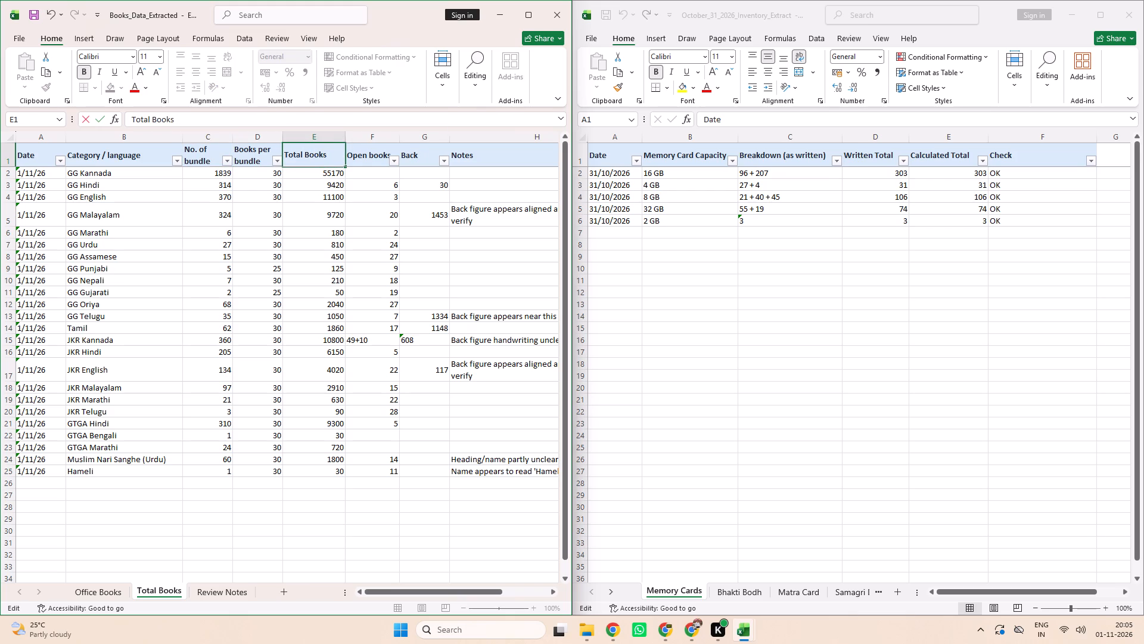
# Change the Open books column header to "loose books".
pyautogui.click(380, 155)
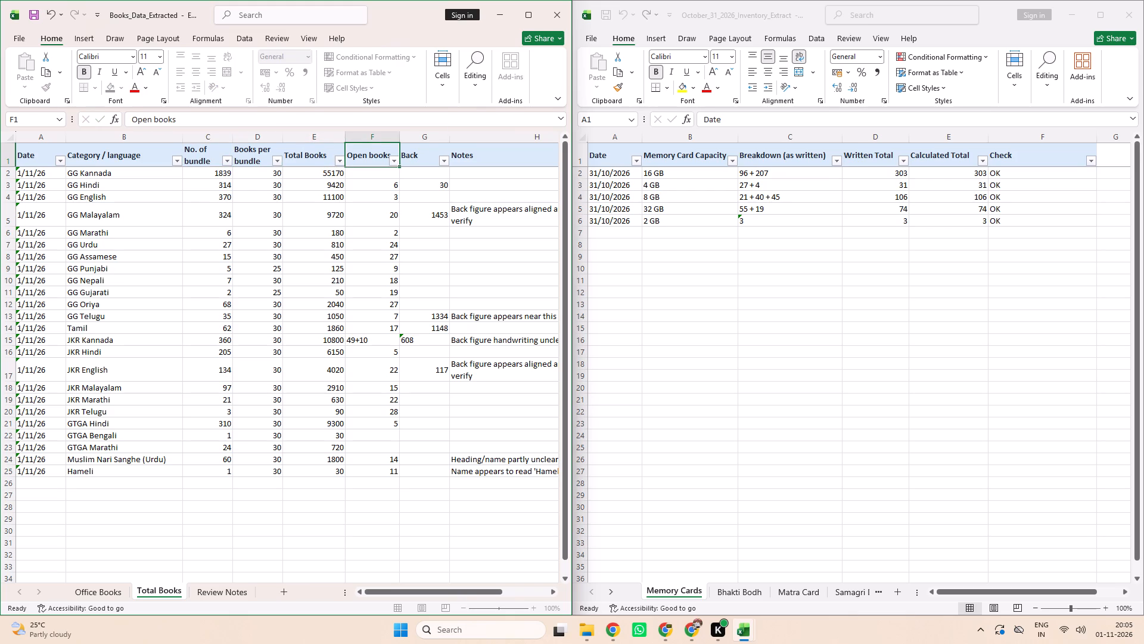
pyautogui.tripleClick(360, 154)
pyautogui.doubleClick(360, 154)
pyautogui.moveTo(365, 157); pyautogui.dragTo(340, 154)
pyautogui.press('BackSpace')
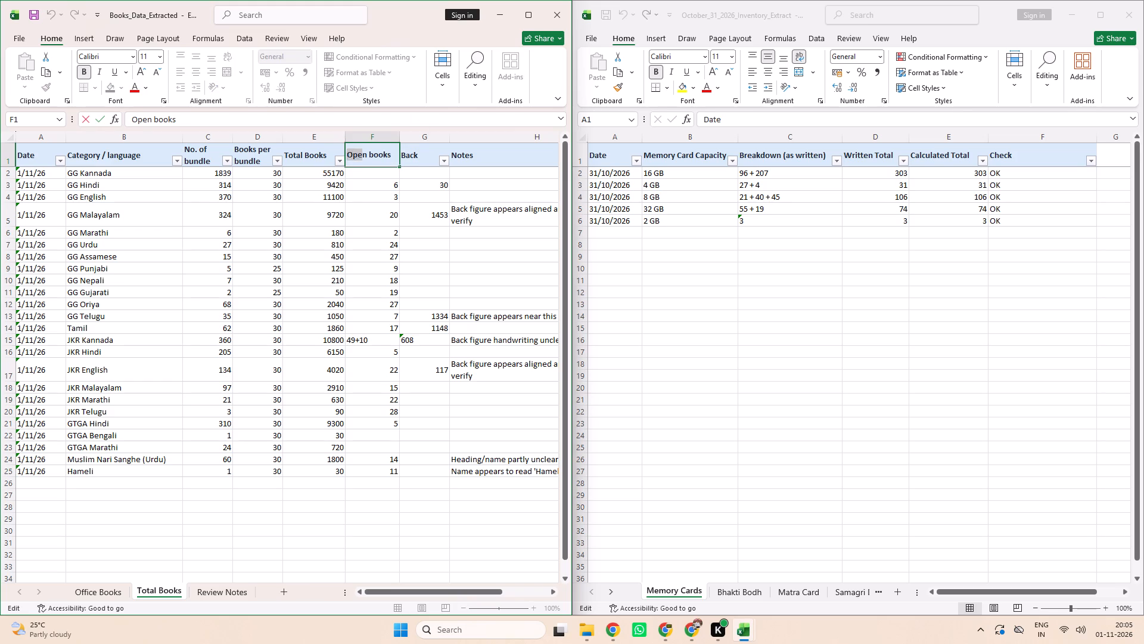
pyautogui.press('Delete')
pyautogui.write('loose')
pyautogui.press('space')
pyautogui.press('BackSpace')
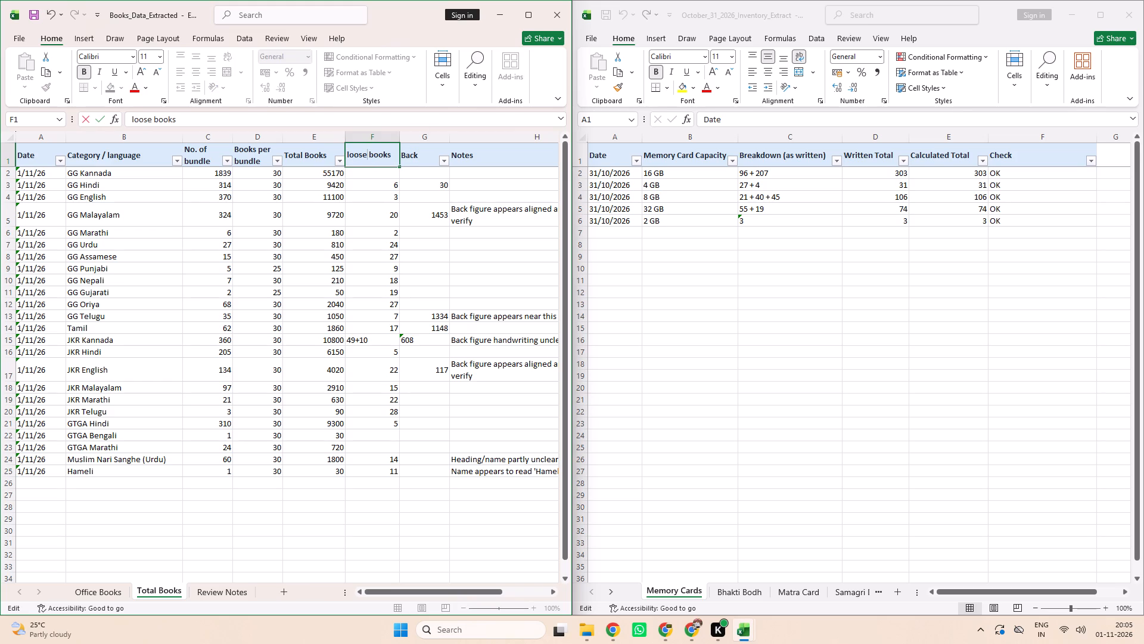
# Rename the Back column header as "Packed for SMS".
pyautogui.click(421, 160)
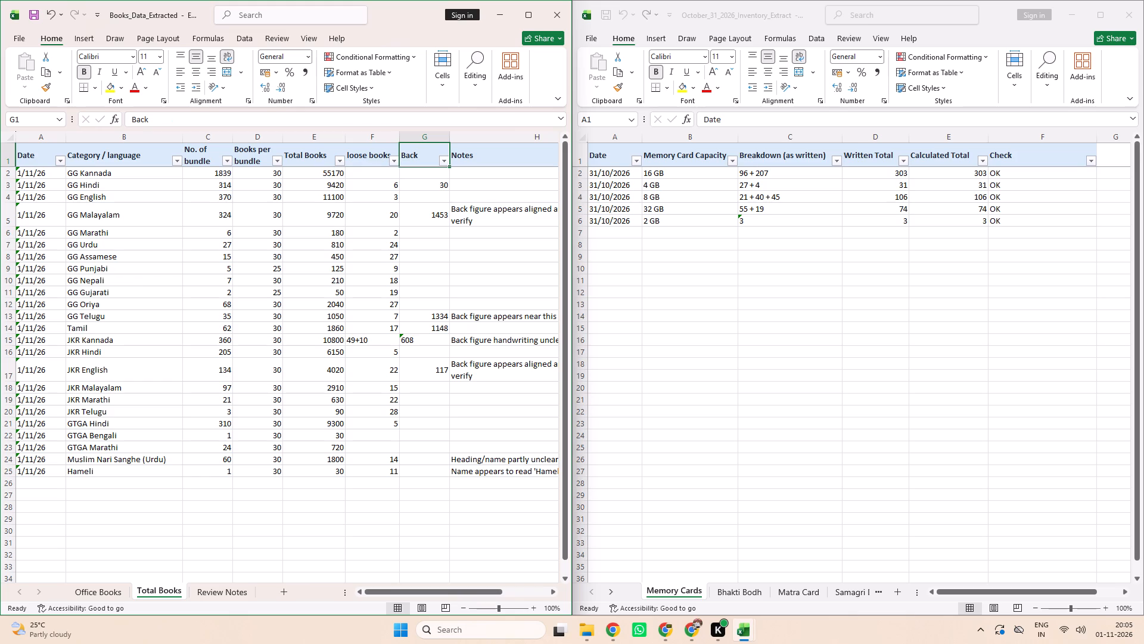
pyautogui.tripleClick(416, 160)
pyautogui.moveTo(421, 153); pyautogui.dragTo(366, 154)
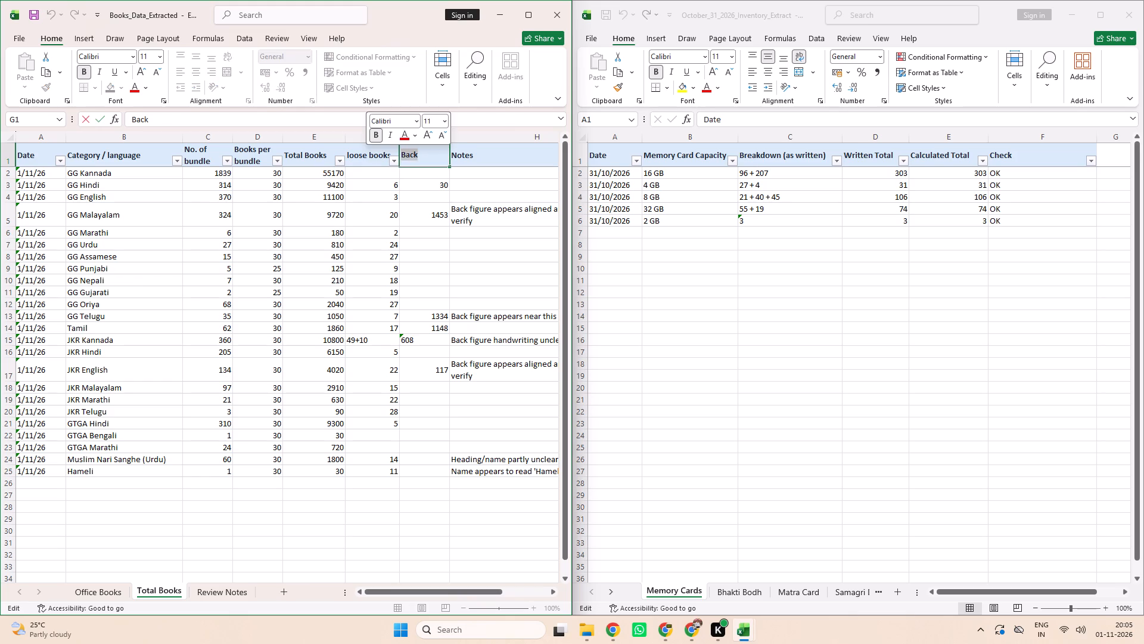
pyautogui.write('Packed for SMS')
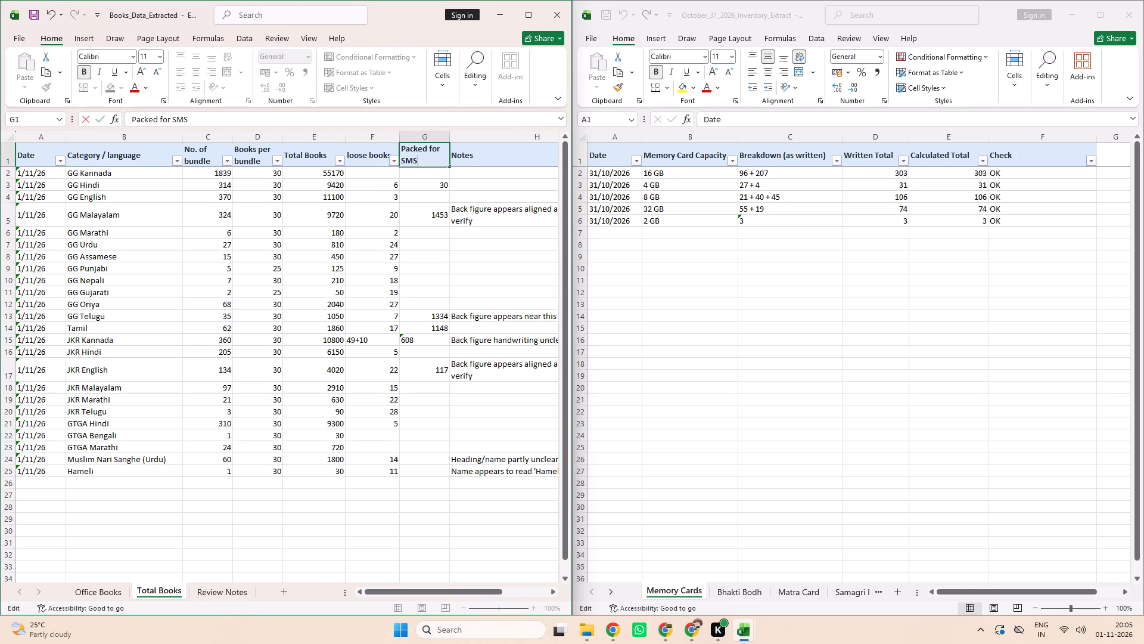
pyautogui.click(427, 178)
# Delete the Notes column from the Total Books sheet.
pyautogui.hscroll(-1, 427, 178)
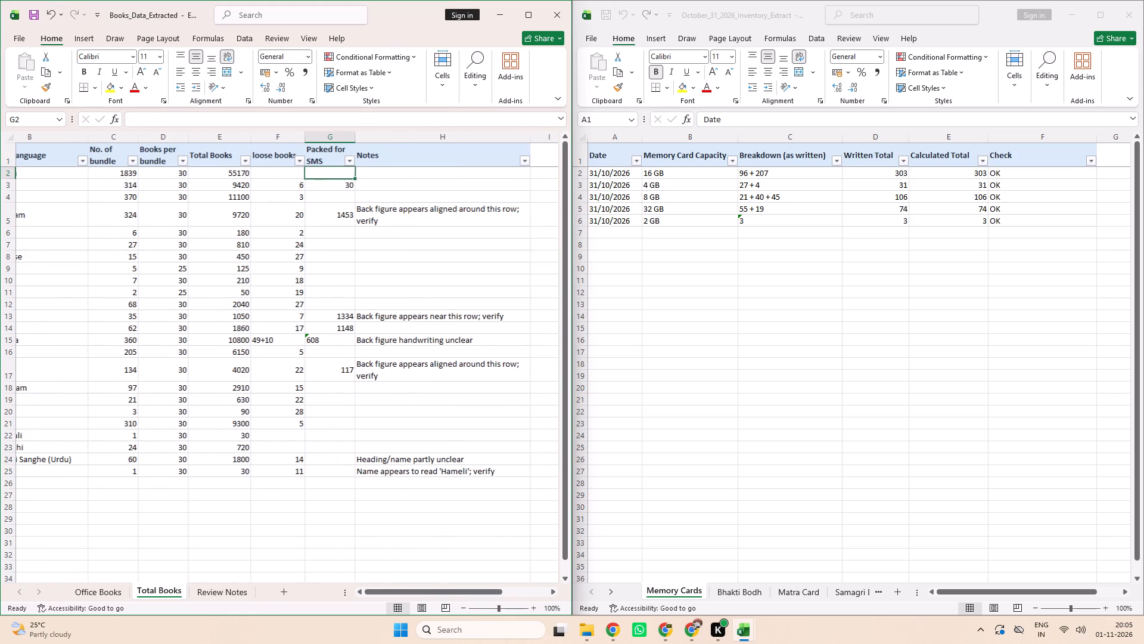
pyautogui.hscroll(-3, 427, 178)
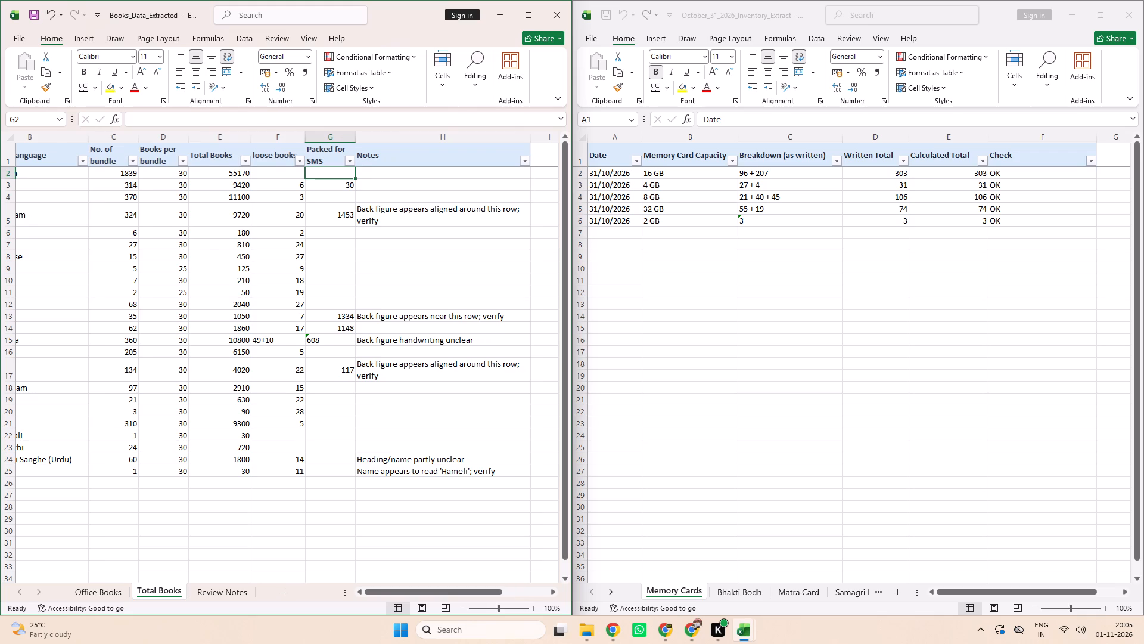
pyautogui.hscroll(-2, 427, 178)
pyautogui.rightClick(438, 139)
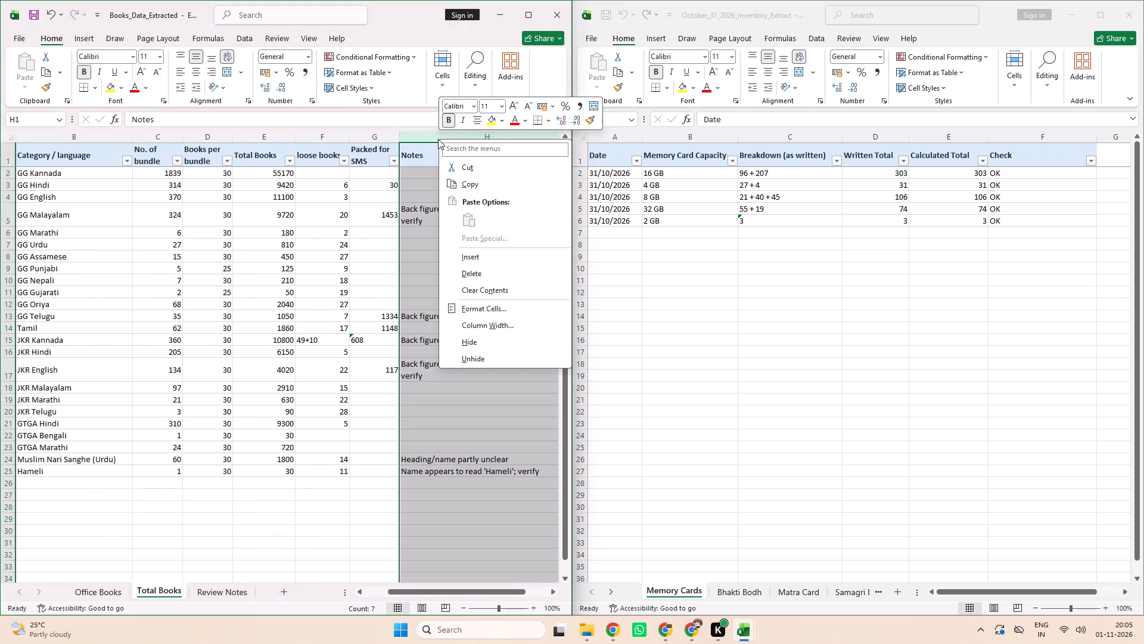
pyautogui.click(466, 265)
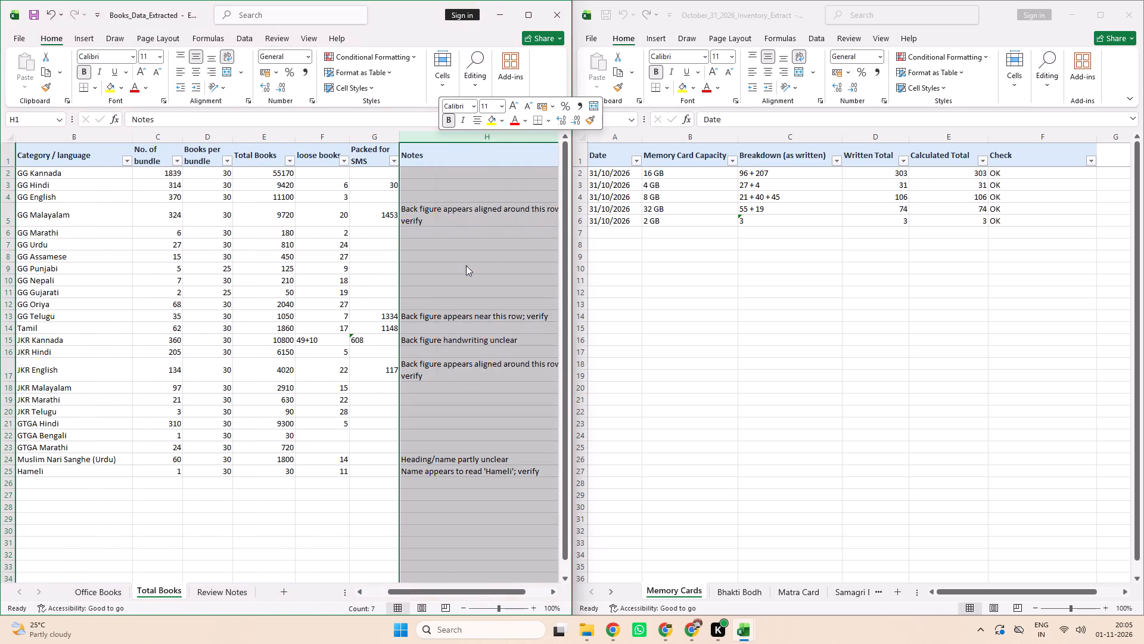
# Delete the Date column from the Total Books sheet.
pyautogui.hscroll(4, 256, 299)
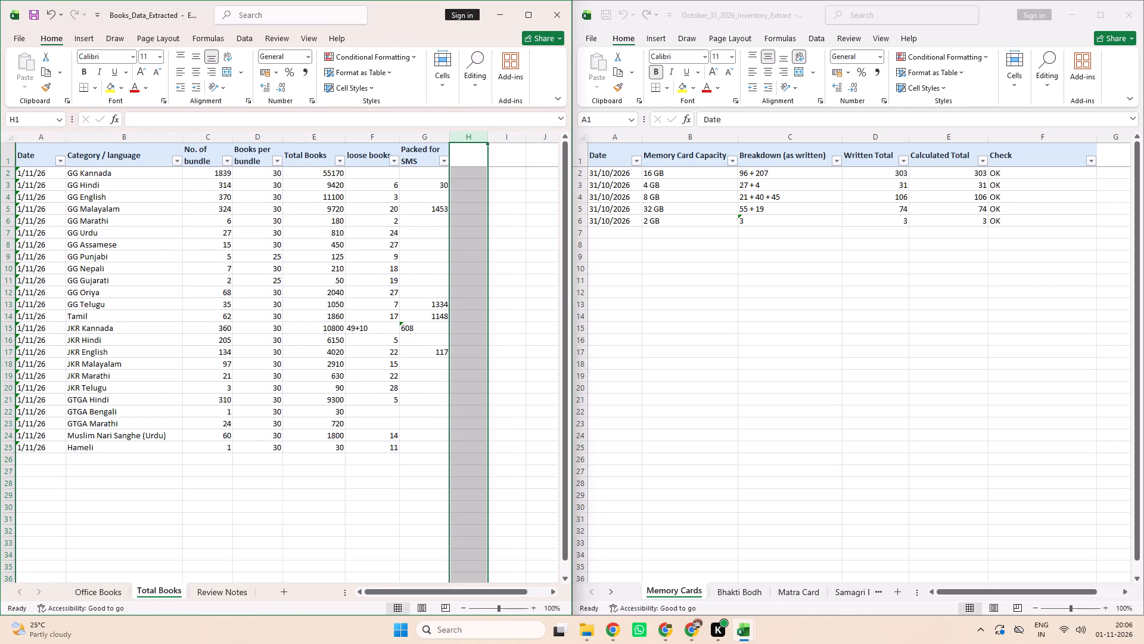
pyautogui.moveTo(47, 172); pyautogui.dragTo(34, 400)
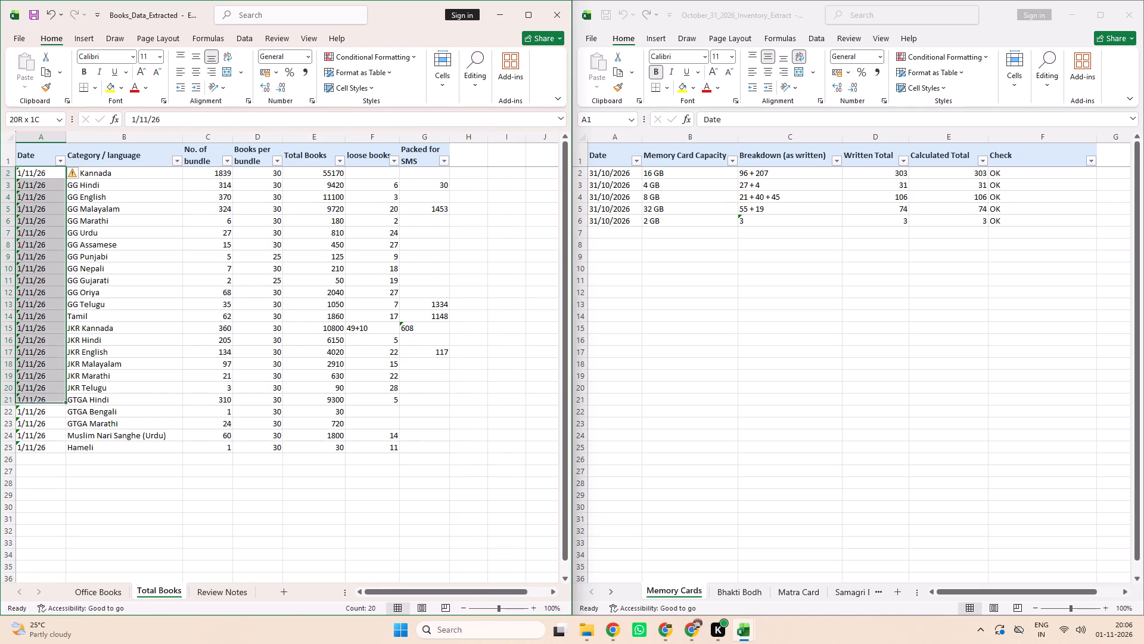
pyautogui.moveTo(34, 400); pyautogui.dragTo(42, 457)
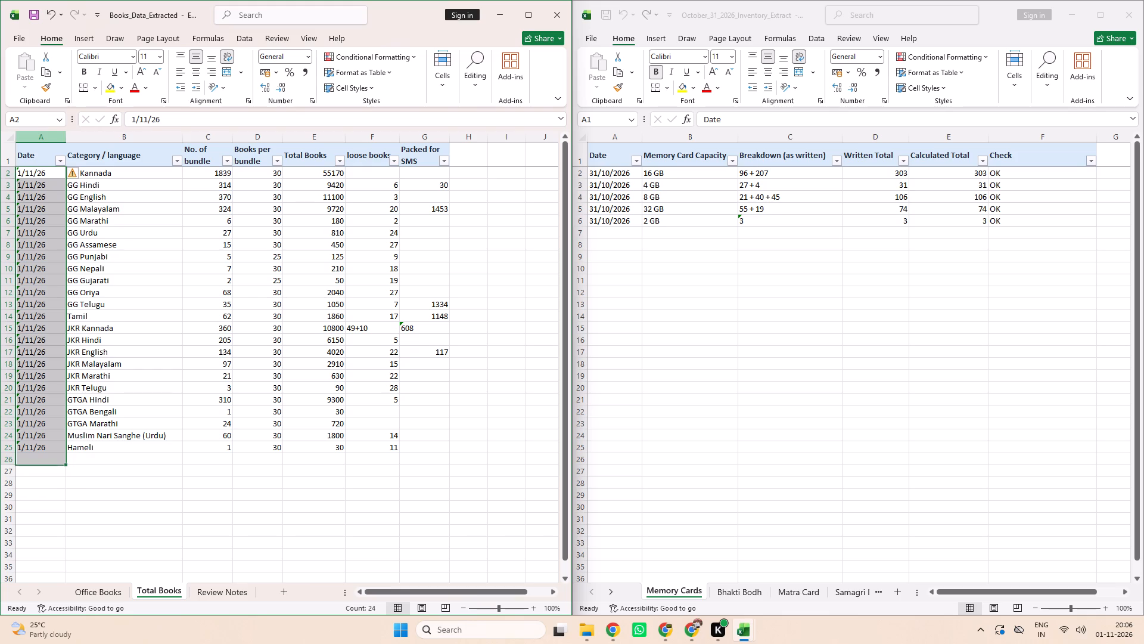
pyautogui.rightClick(42, 139)
pyautogui.click(81, 268)
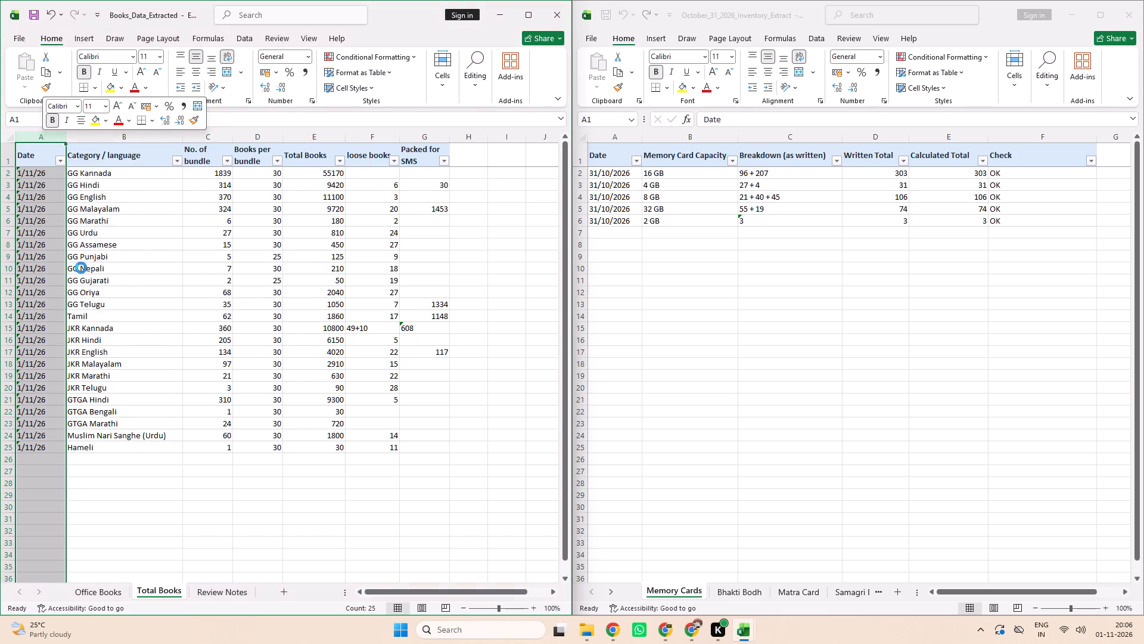
pyautogui.click(85, 234)
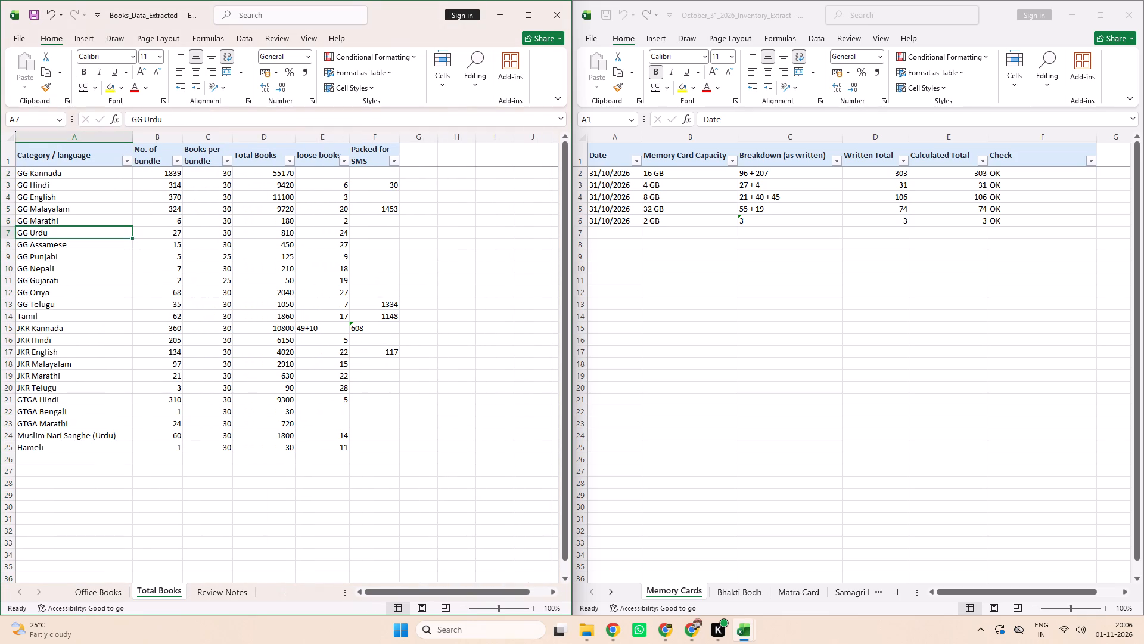
# Rename the Category / language column header as "Book Name".
pyautogui.doubleClick(94, 161)
pyautogui.tripleClick(94, 161)
pyautogui.doubleClick(94, 161)
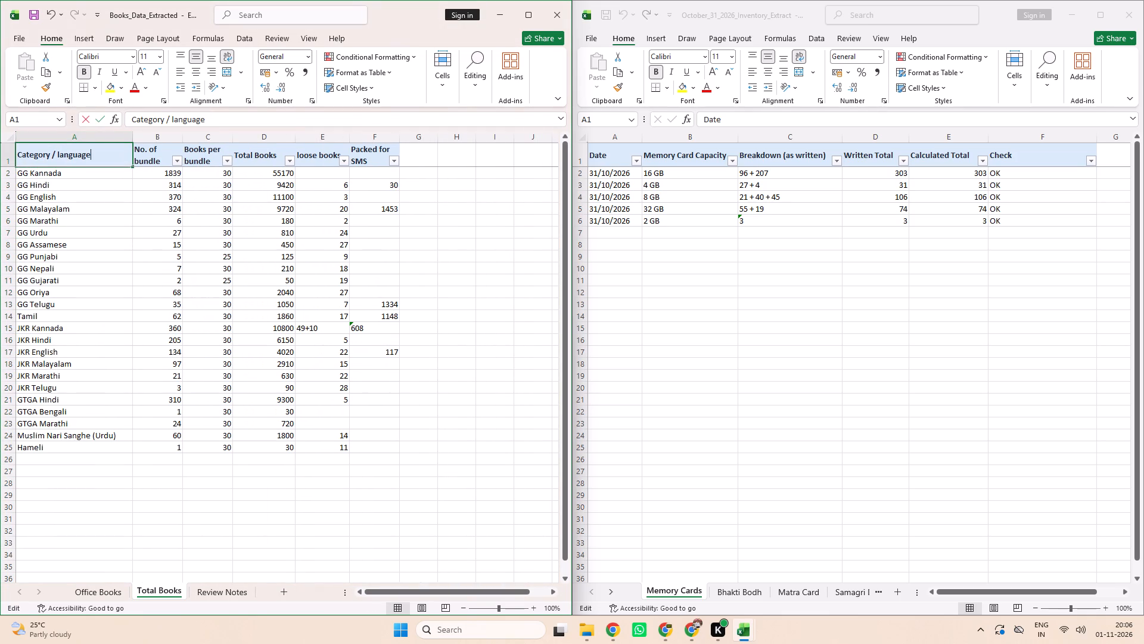
pyautogui.moveTo(94, 161); pyautogui.dragTo(23, 162)
pyautogui.press('BackSpace')
pyautogui.press('BackSpace')
pyautogui.press('BackSpace')
pyautogui.press('BackSpace')
pyautogui.press('BackSpace')
pyautogui.press('BackSpace')
pyautogui.press('BackSpace')
pyautogui.press('BackSpace')
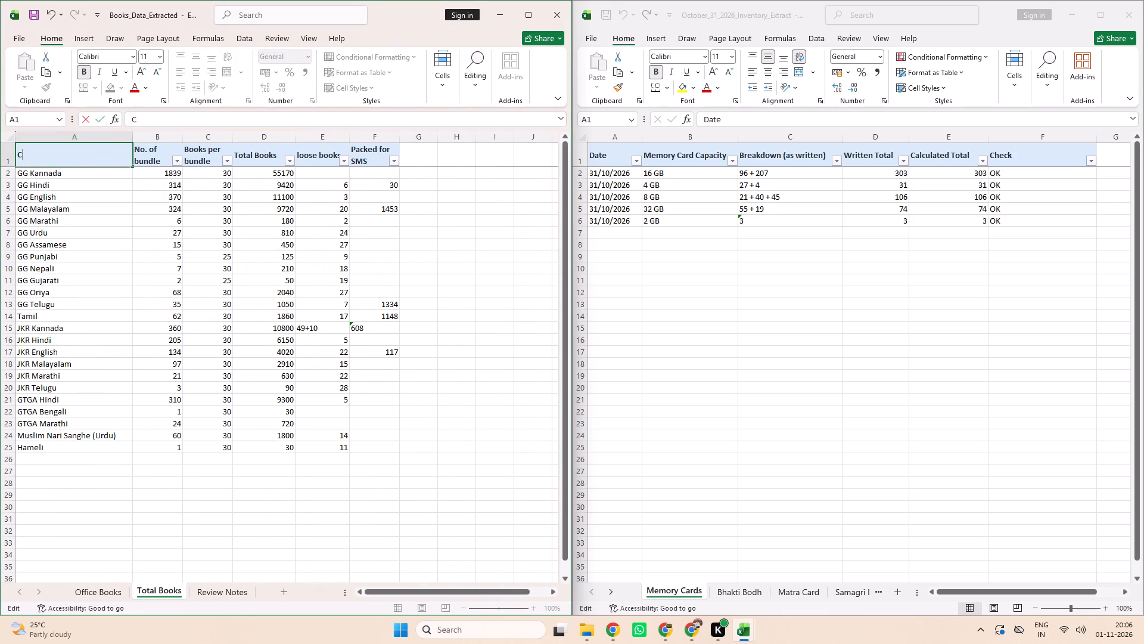
pyautogui.write('Book Name')
pyautogui.click(88, 191)
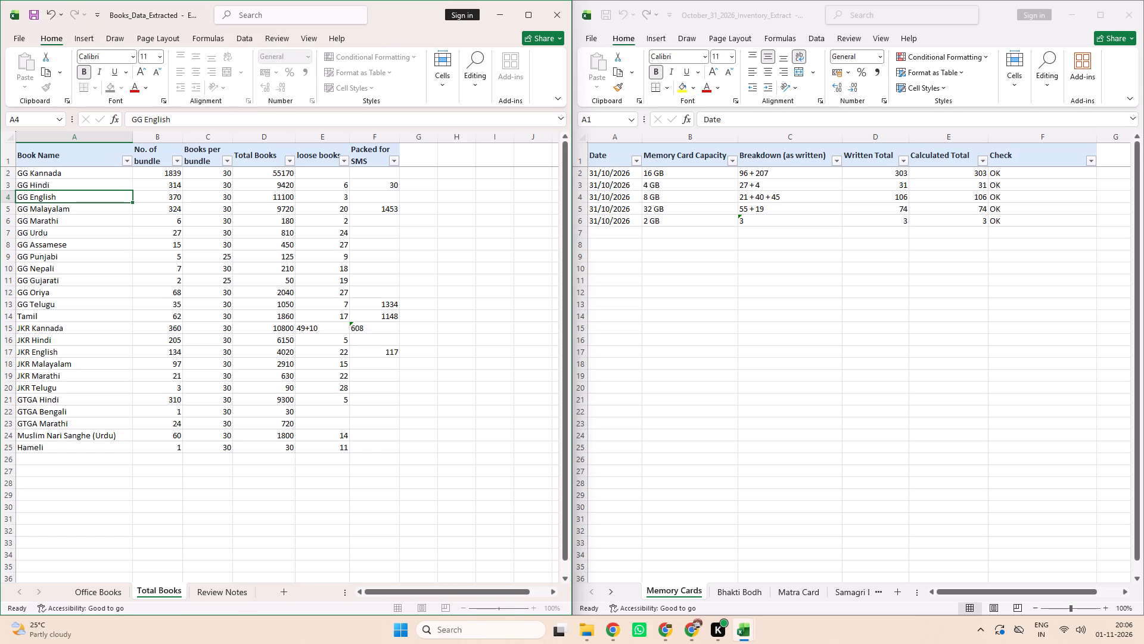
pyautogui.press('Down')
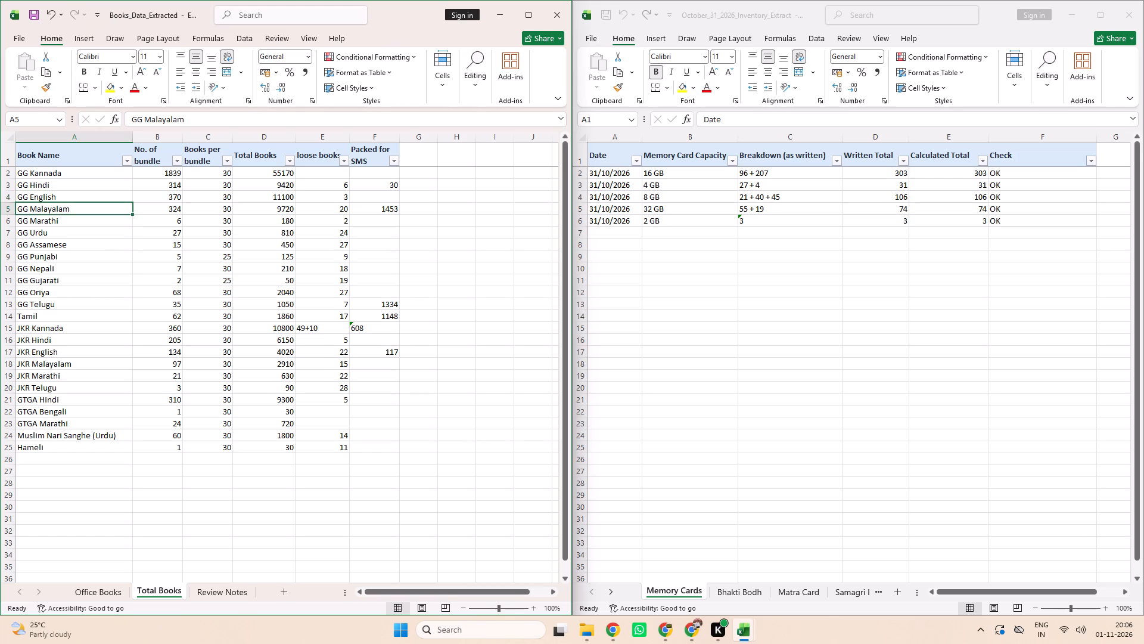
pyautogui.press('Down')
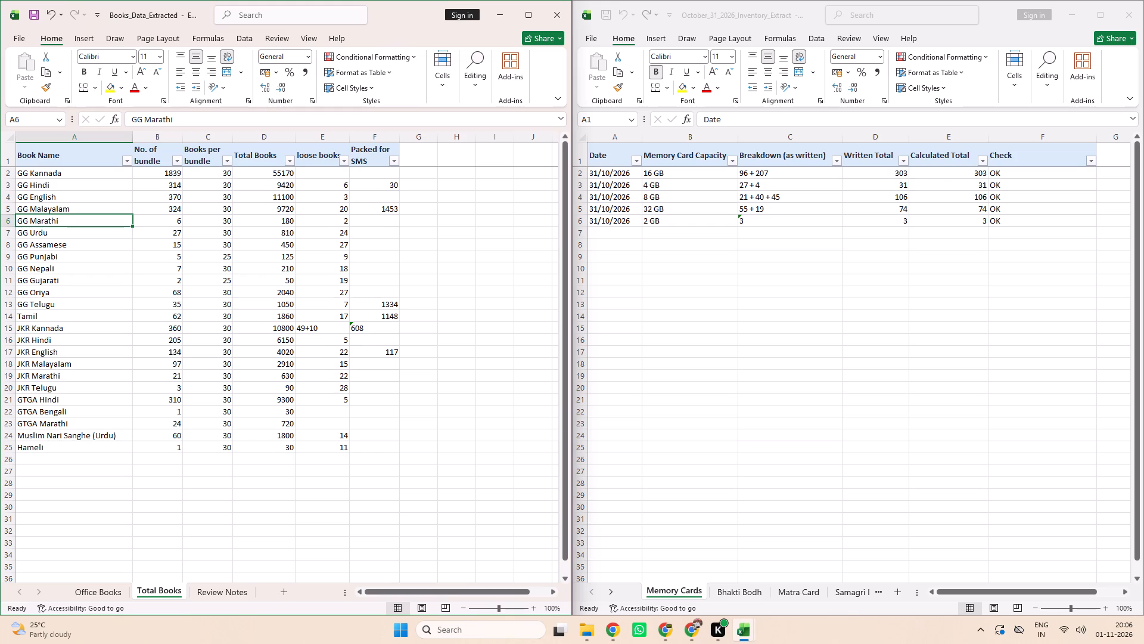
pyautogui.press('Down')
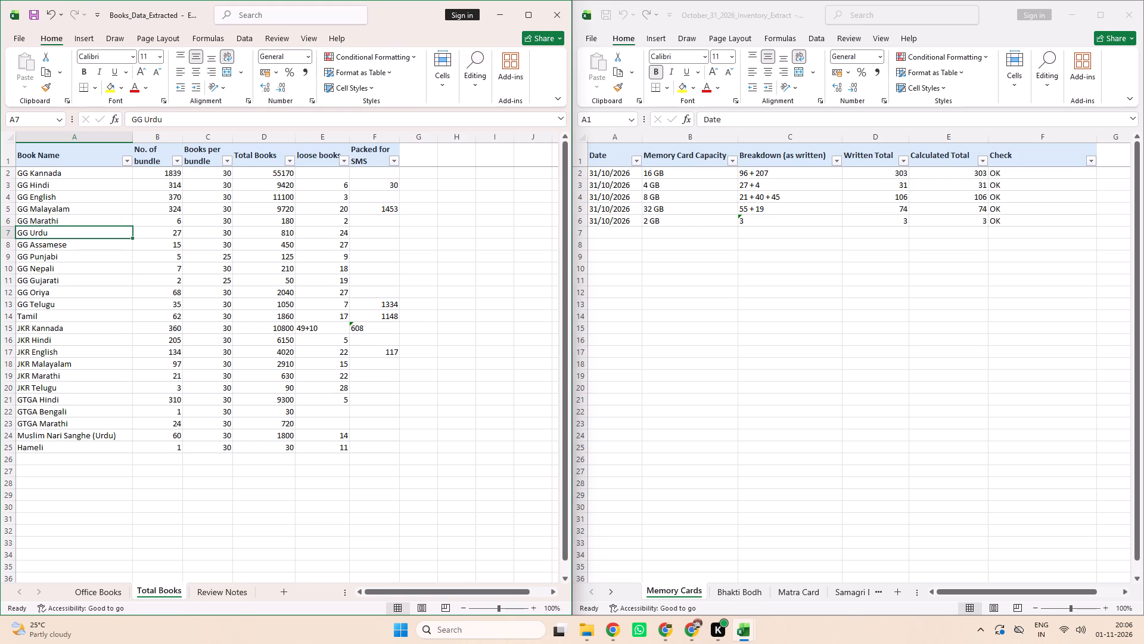
# Go through the remaining GG book names on the Total Books sheet and rename the Tamil entry as "GG Tamil".
pyautogui.press('Down')
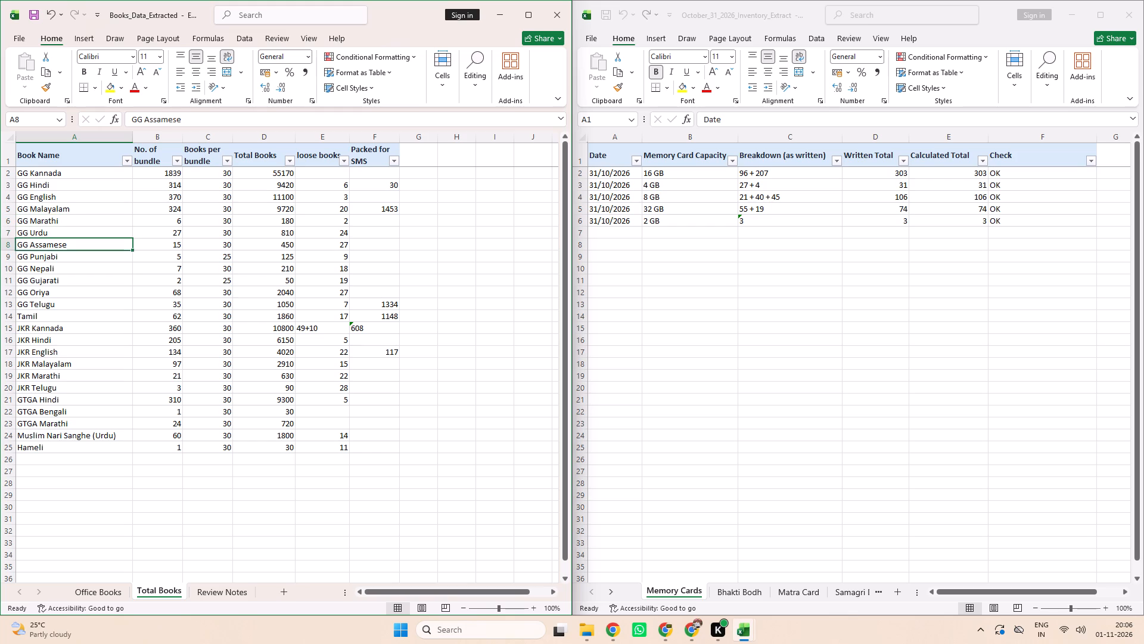
pyautogui.press('Down')
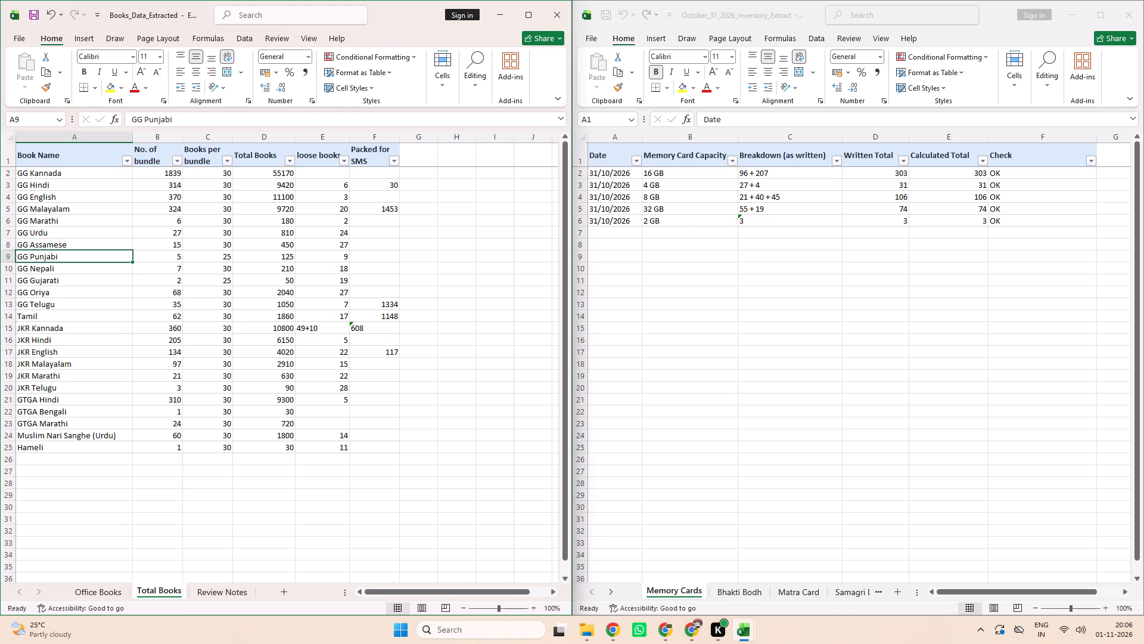
pyautogui.press('Down')
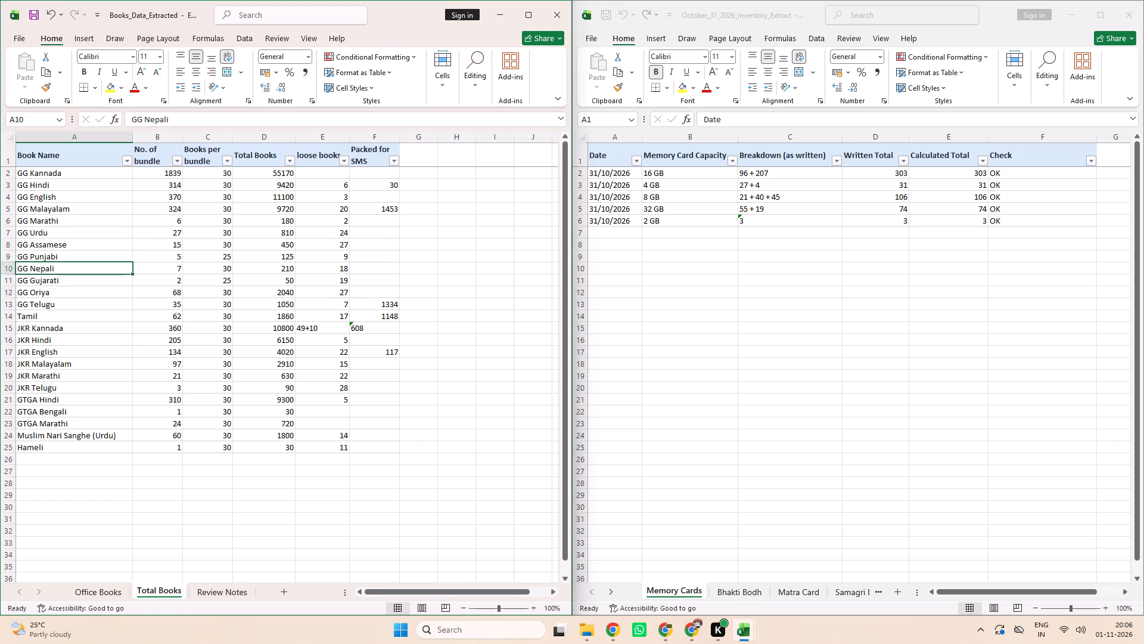
pyautogui.press('Down')
pyautogui.press('Down')
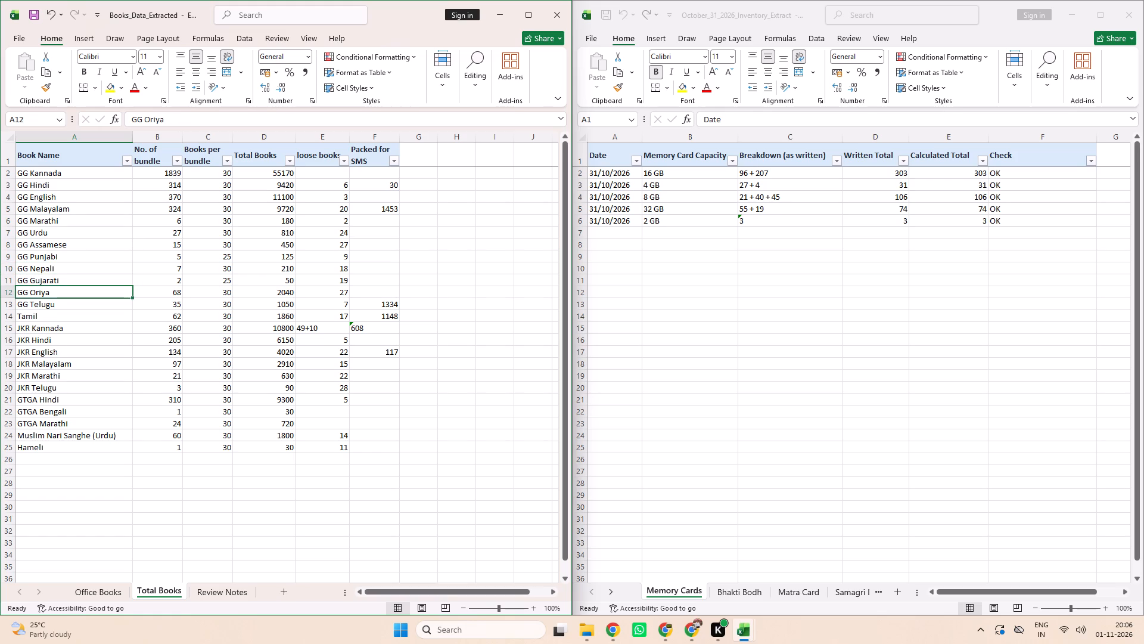
pyautogui.press('Down')
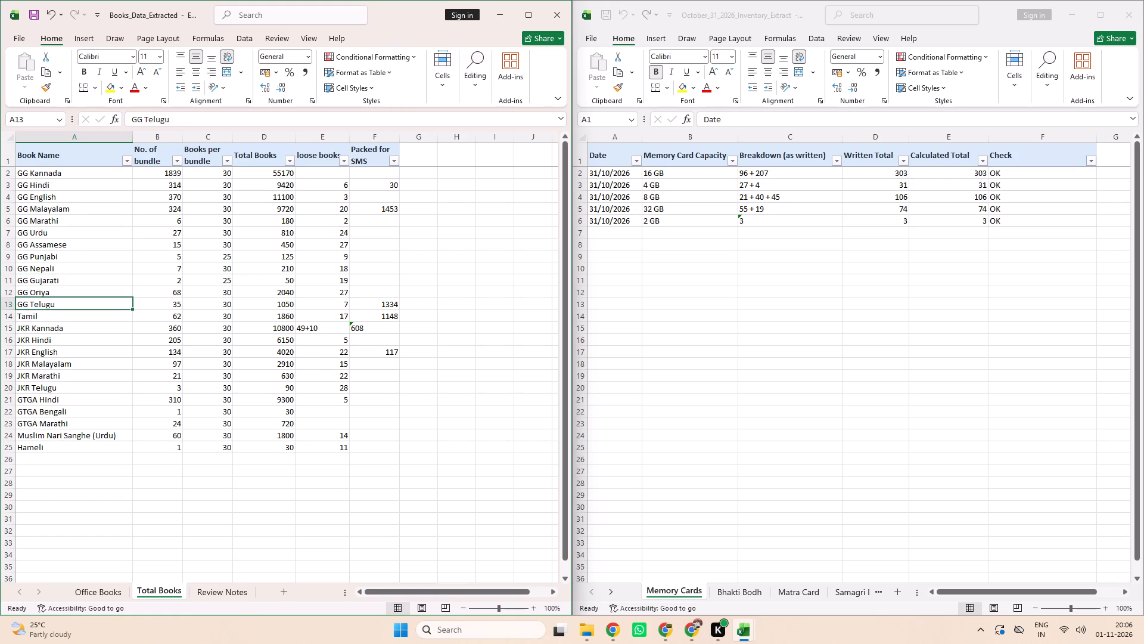
pyautogui.press('Down')
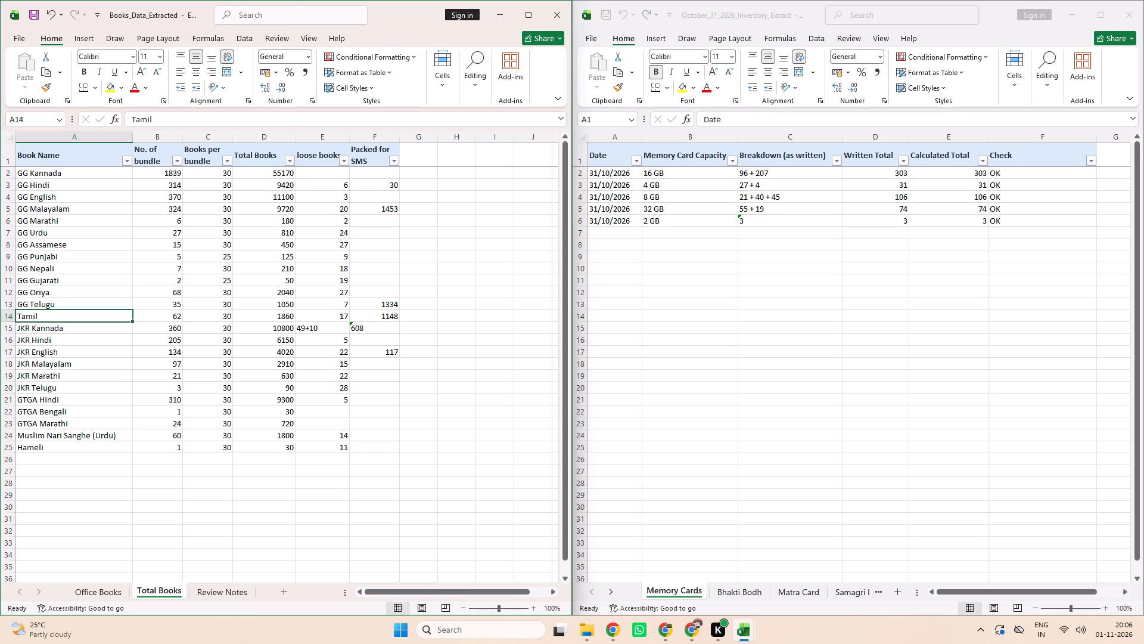
pyautogui.tripleClick(89, 314)
pyautogui.press('Left')
pyautogui.press('Left')
pyautogui.press('Left')
pyautogui.press('Left')
pyautogui.press('Left')
pyautogui.press('Left')
pyautogui.press('Left')
pyautogui.press('Left')
pyautogui.press('Left')
pyautogui.press('Left')
pyautogui.press('Left')
pyautogui.press('Left')
pyautogui.press('Left')
pyautogui.press('Left')
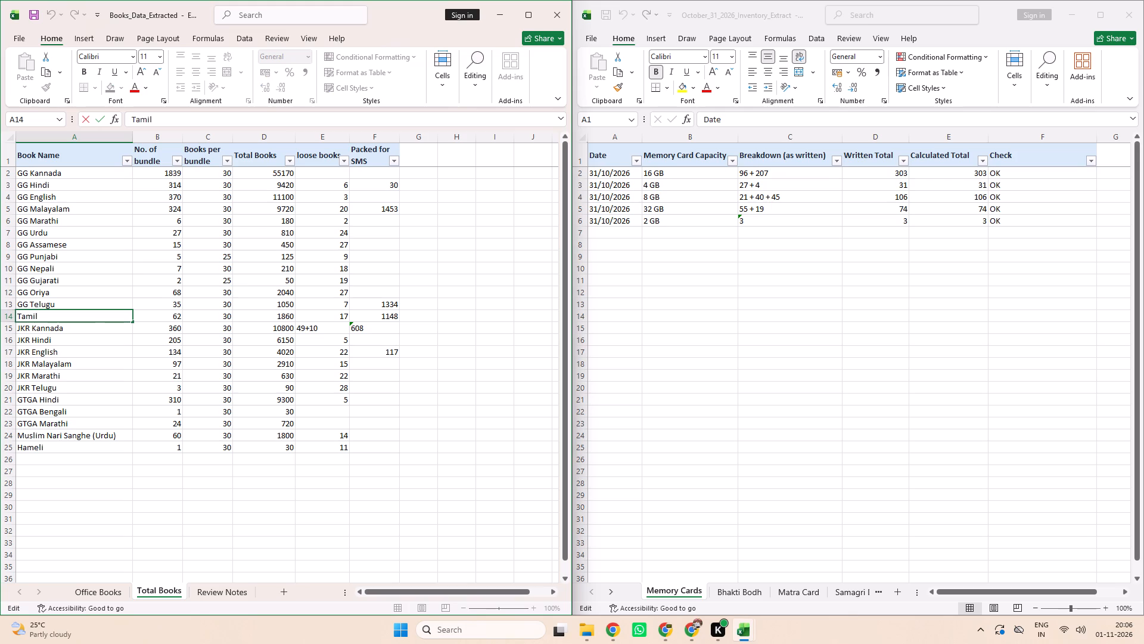
pyautogui.write('GG')
pyautogui.press('space')
# Insert a blank row between GG Tamil and JKR Kannada to separate the two book groups.
pyautogui.rightClick(4, 325)
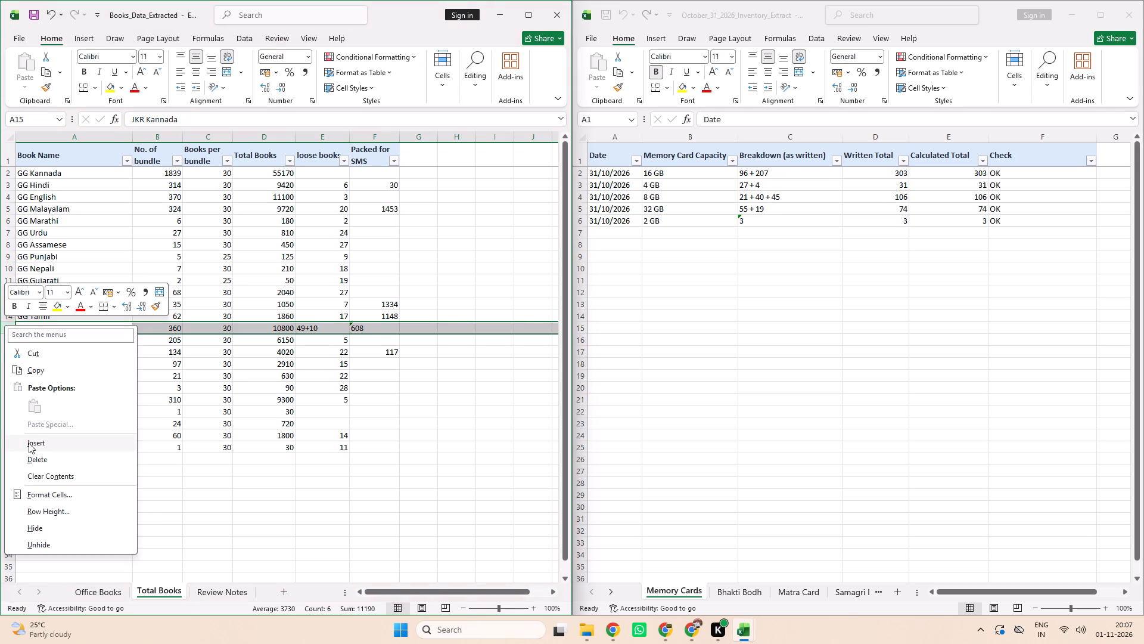
pyautogui.click(29, 443)
# Check the bundle values, and replace GG Kannada's Total Books value with the formula =B2*C2.
pyautogui.click(157, 206)
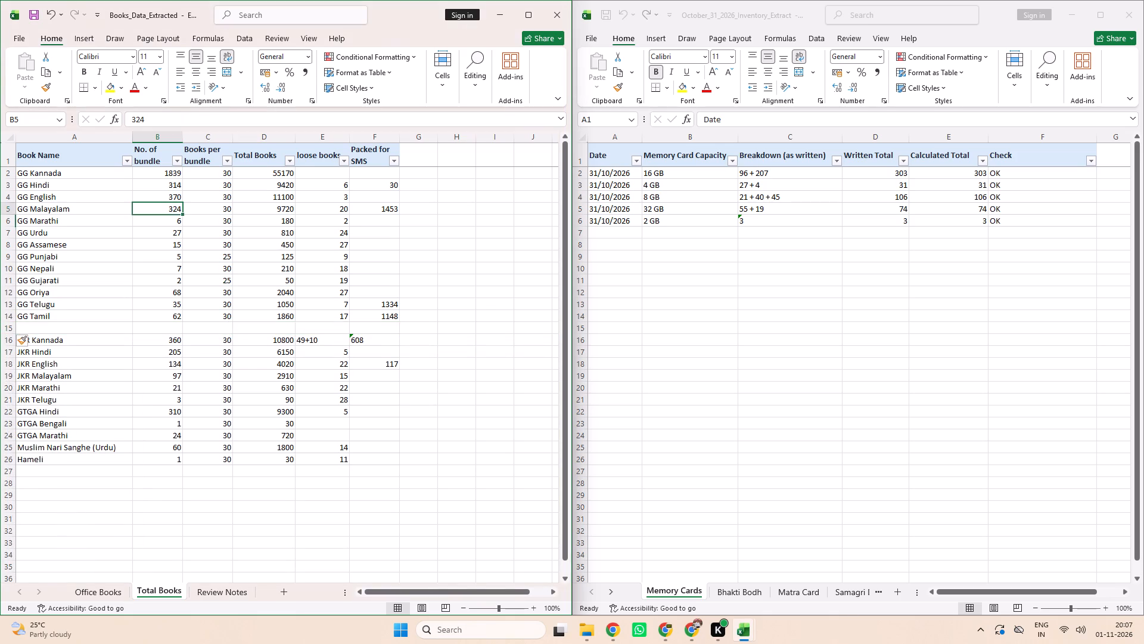
pyautogui.click(204, 178)
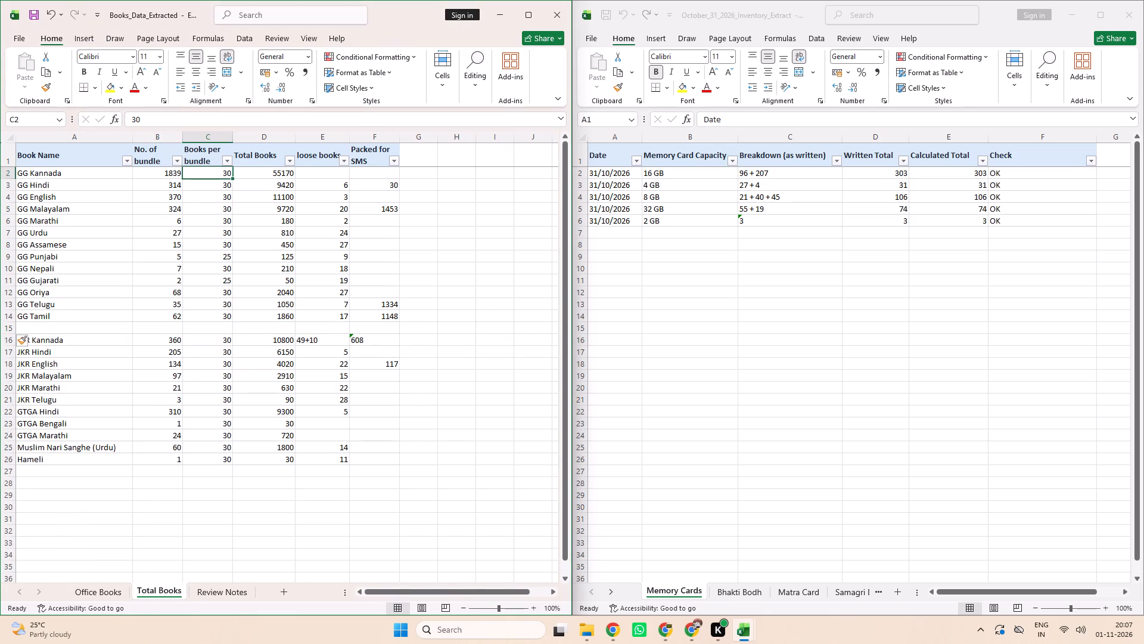
pyautogui.click(198, 261)
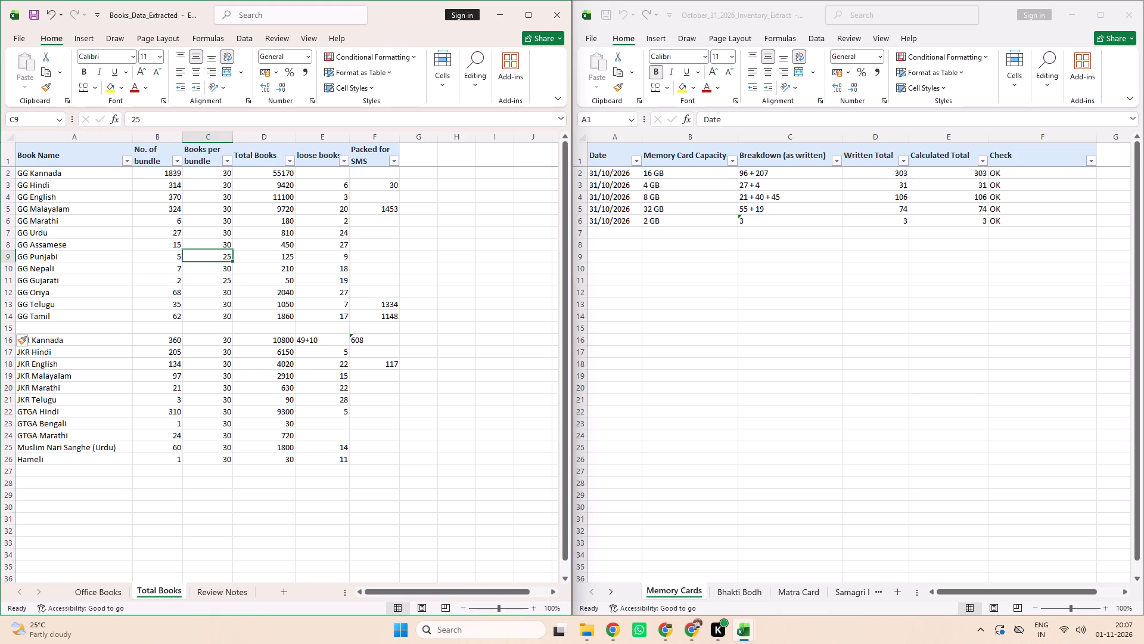
pyautogui.click(210, 281)
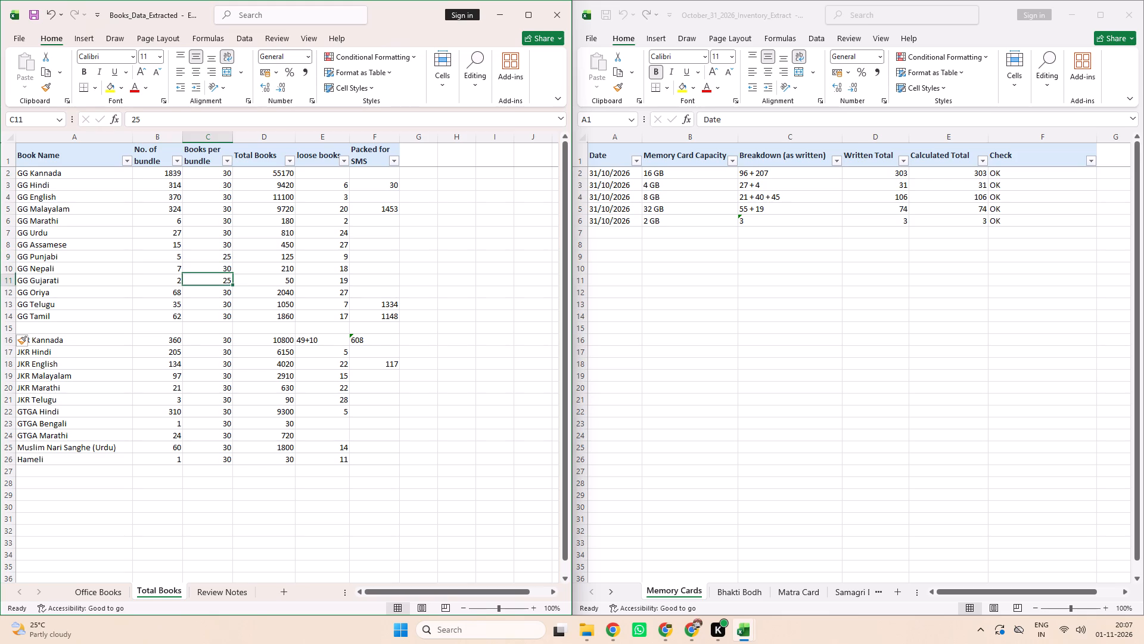
pyautogui.click(262, 175)
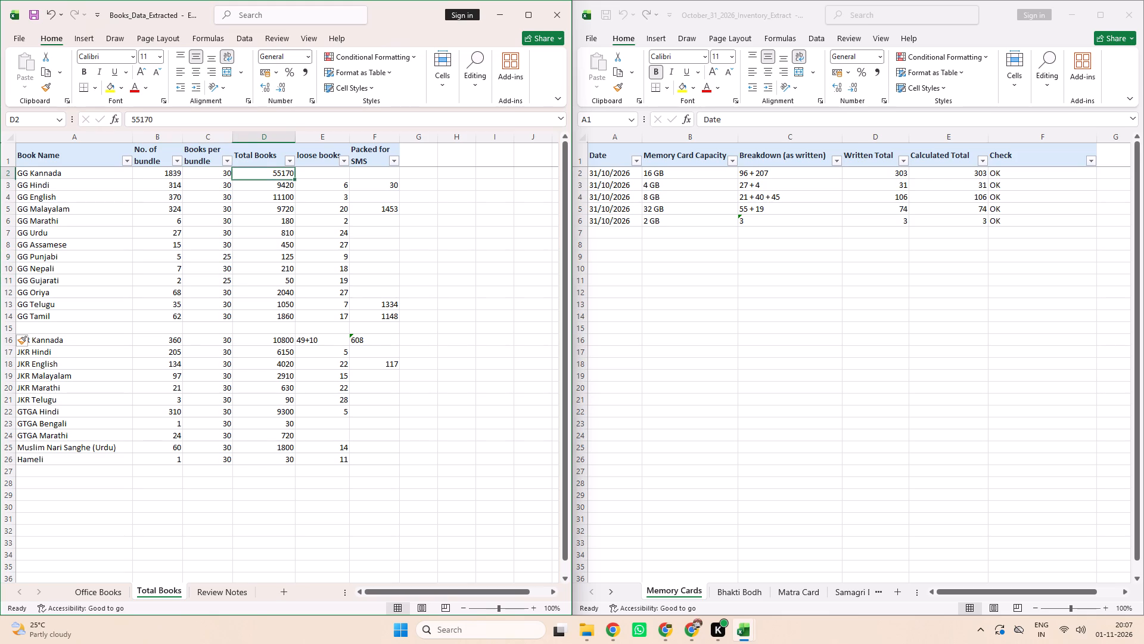
pyautogui.press('=')
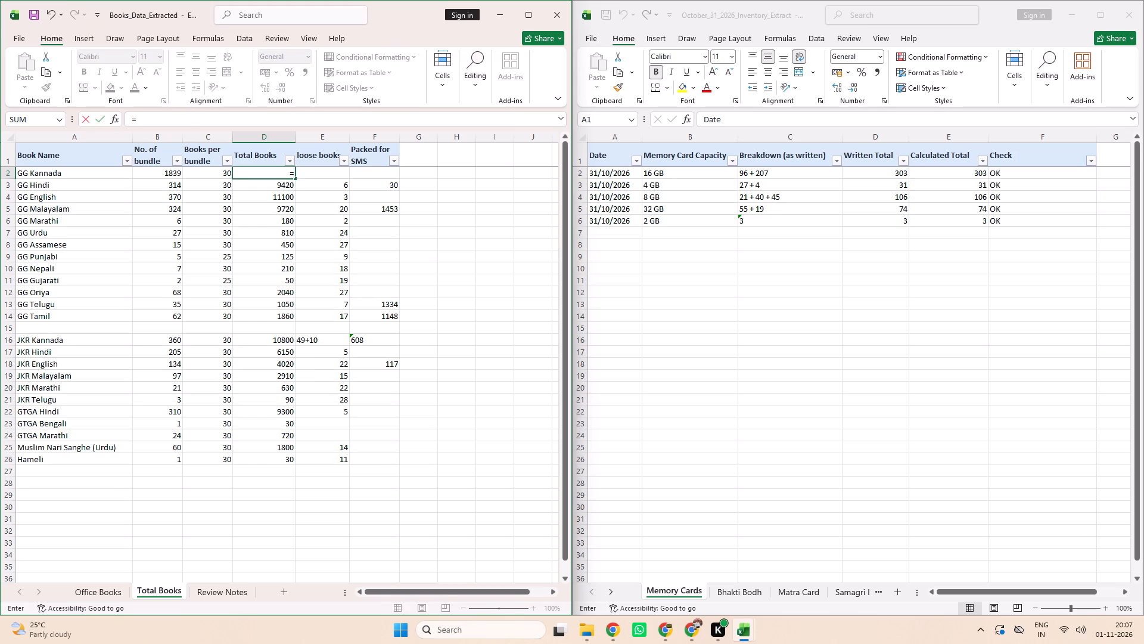
pyautogui.hotkey('shift', '*')
pyautogui.press('BackSpace')
pyautogui.click(170, 175)
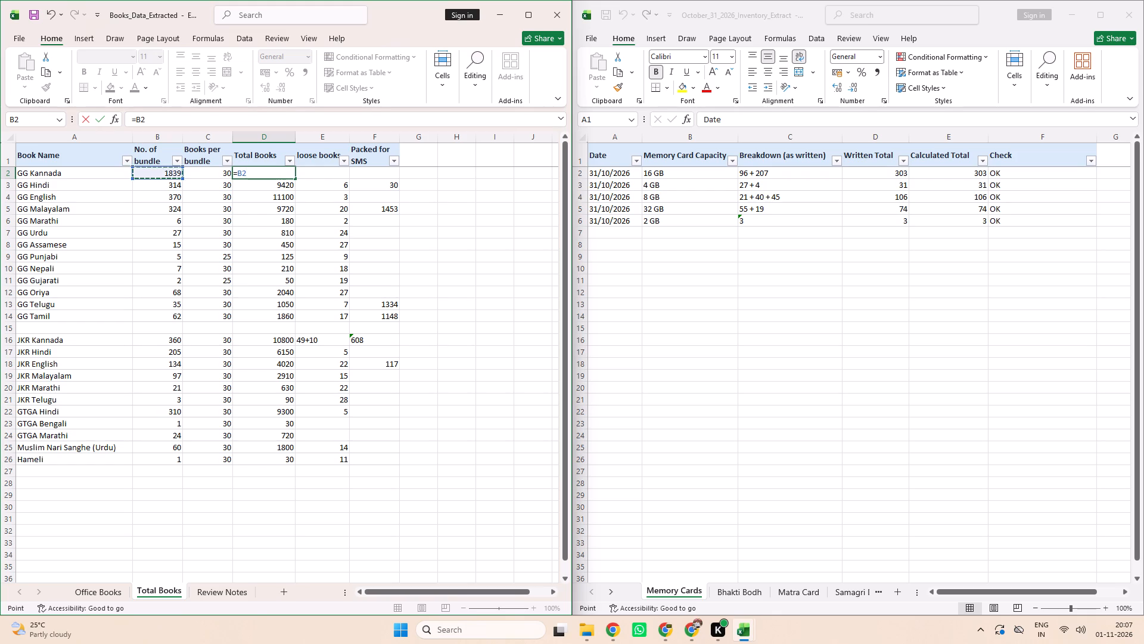
pyautogui.hotkey('shift', '*')
pyautogui.click(191, 174)
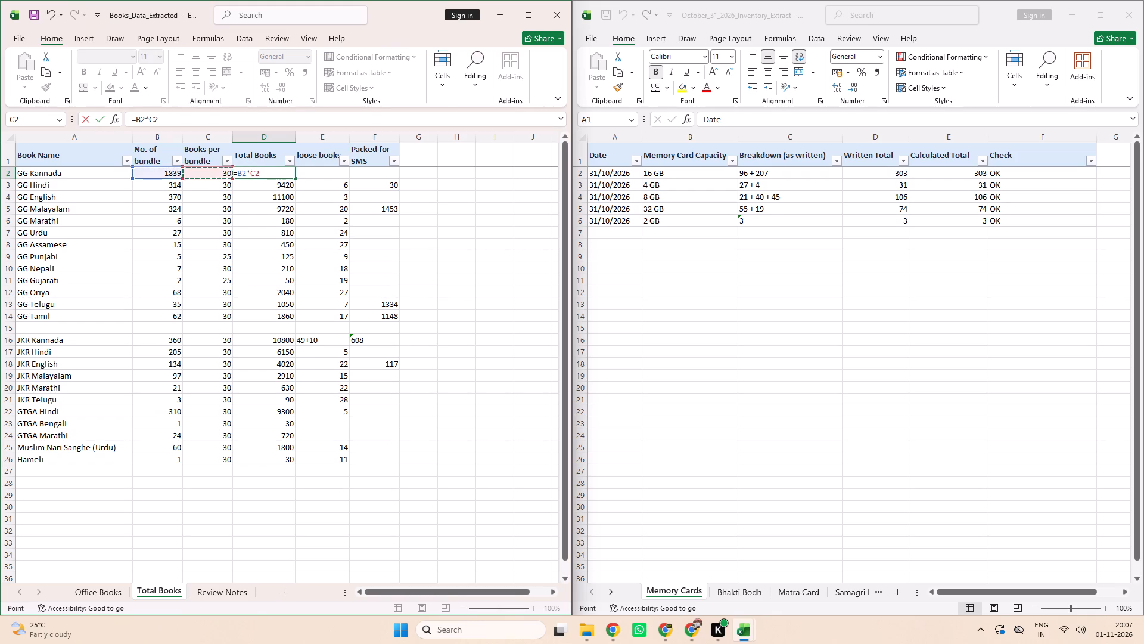
pyautogui.press('Return')
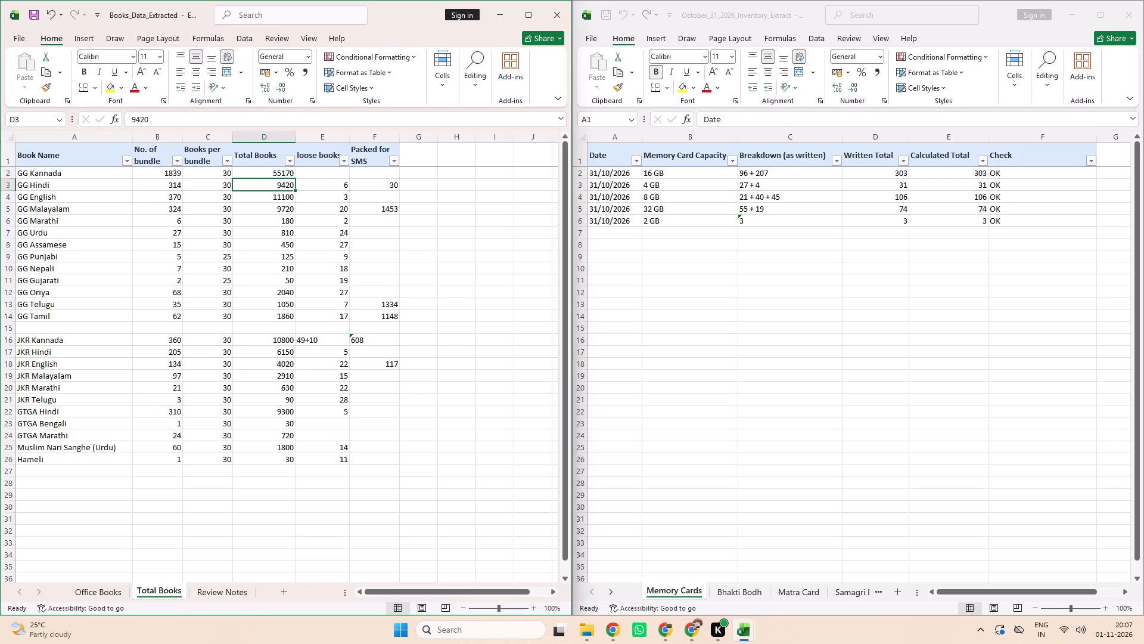
# Fill GG Kannada's Total Books formula down the column through the GG Tamil row.
pyautogui.click(290, 174)
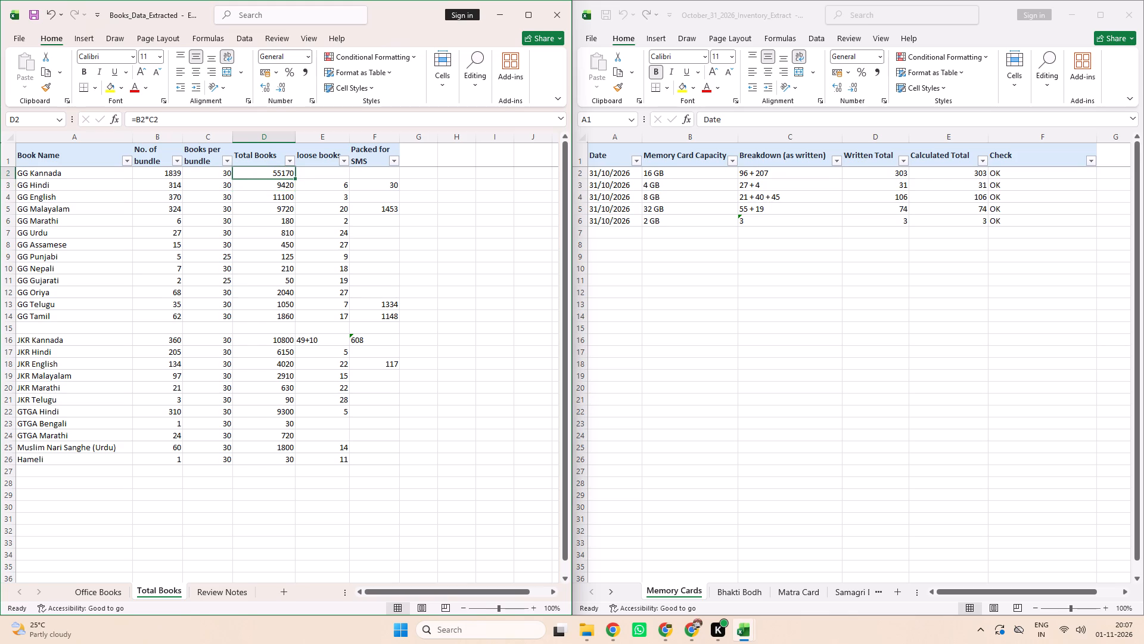
pyautogui.tripleClick(294, 177)
pyautogui.click(294, 177)
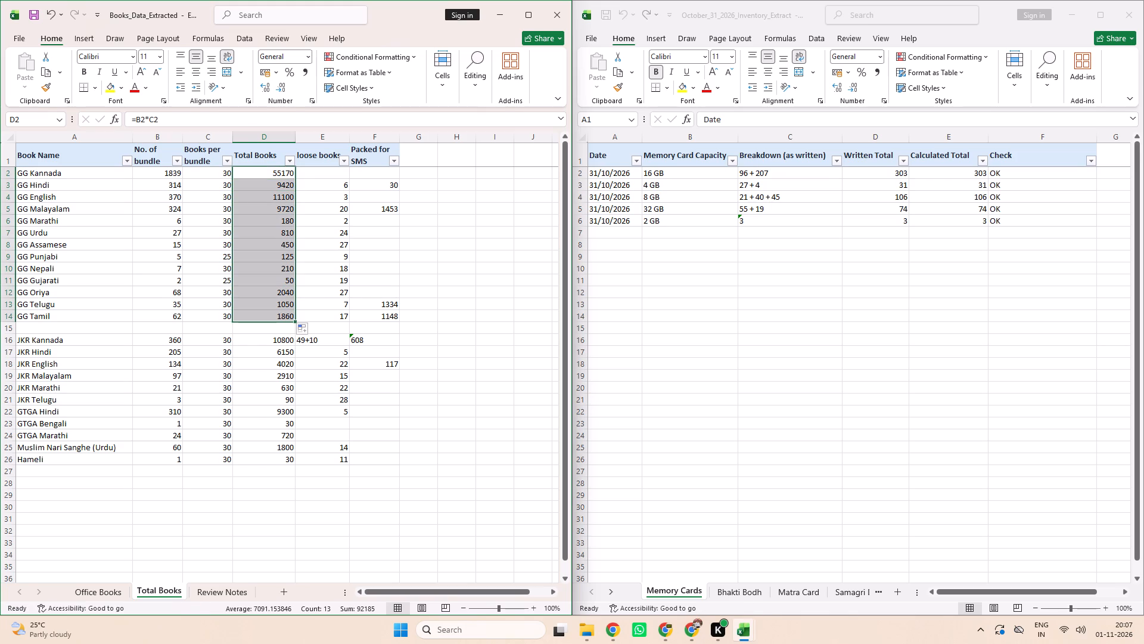
# Check the Total Books formulas row by row from GG Hindi to GG Tamil, plus the loose books and Packed for SMS values.
pyautogui.click(273, 182)
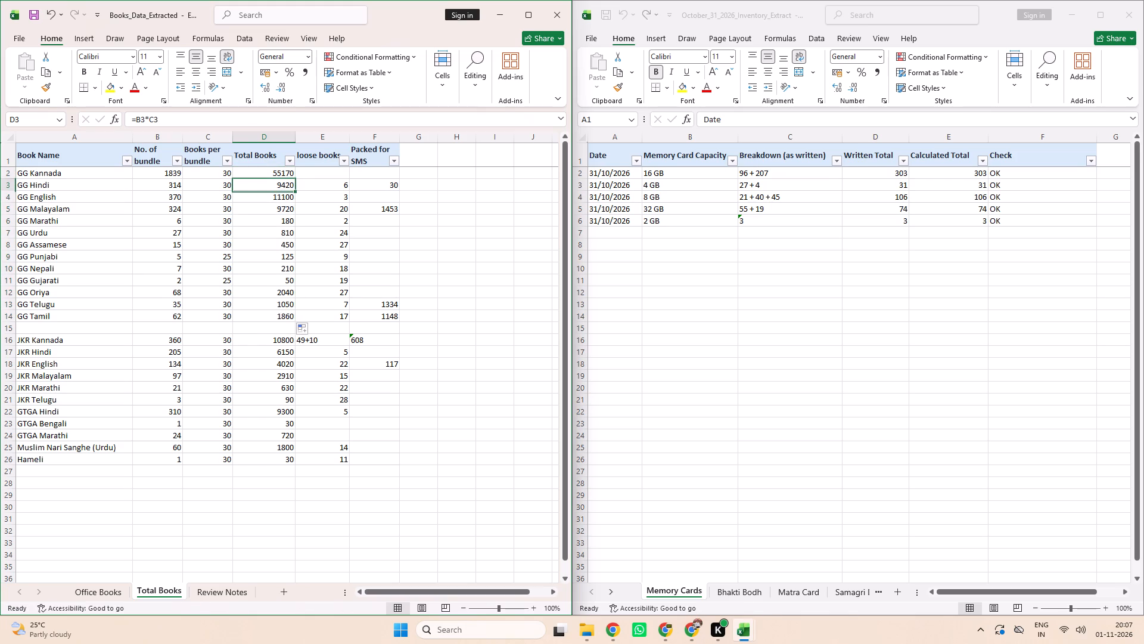
pyautogui.press('Down')
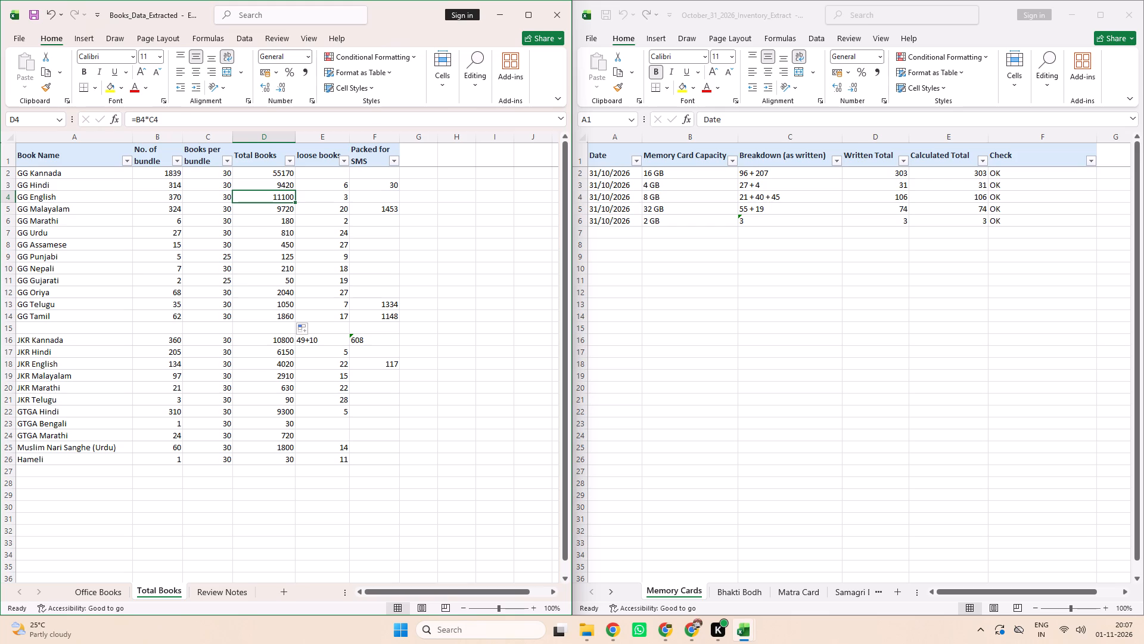
pyautogui.press('Down')
pyautogui.press('Down')
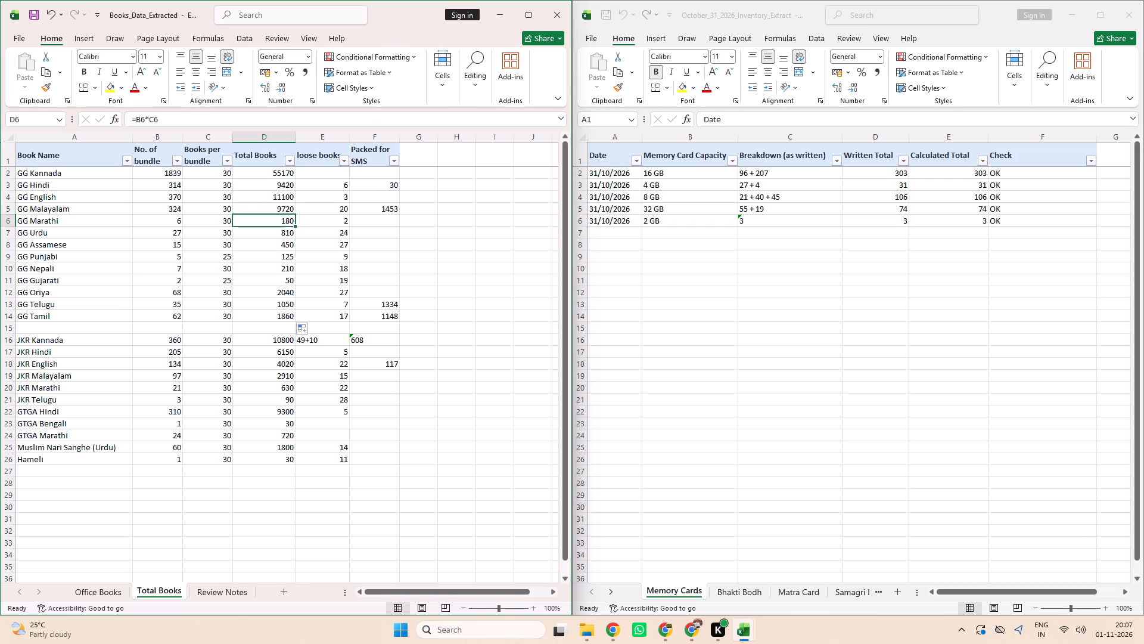
pyautogui.press('Down')
pyautogui.press('Down')
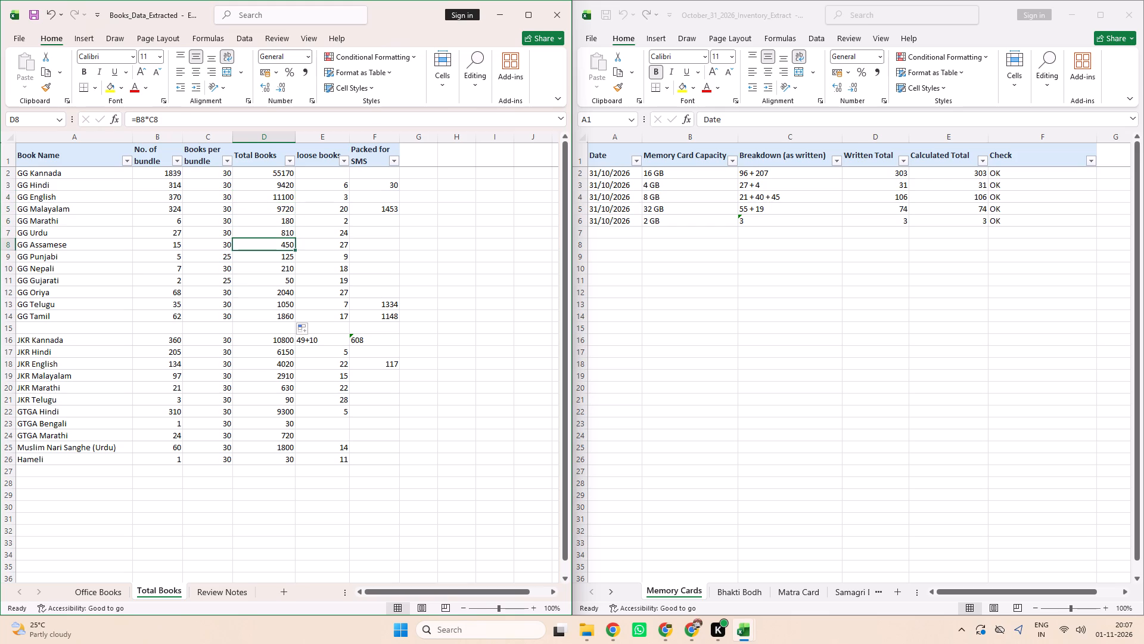
pyautogui.press('Down')
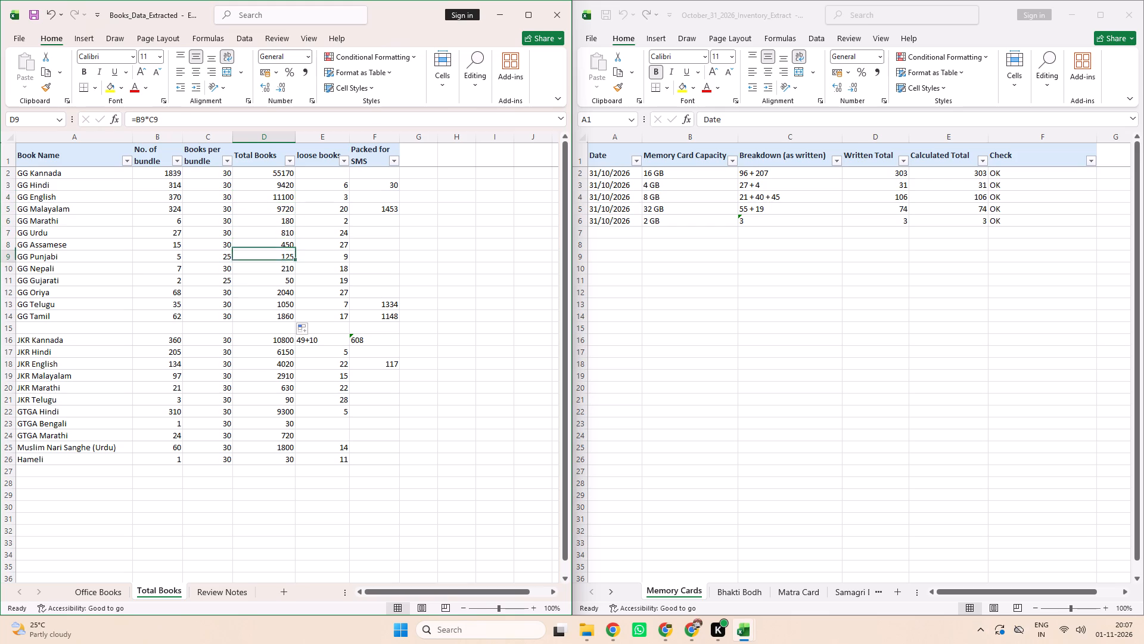
pyautogui.press('Down')
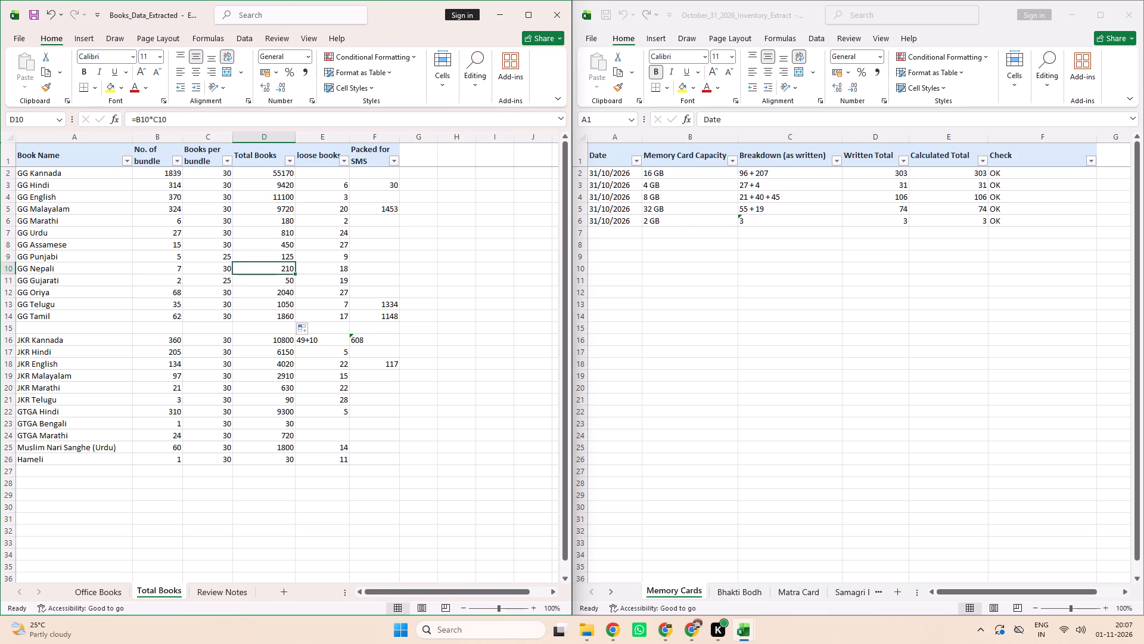
pyautogui.press('Down')
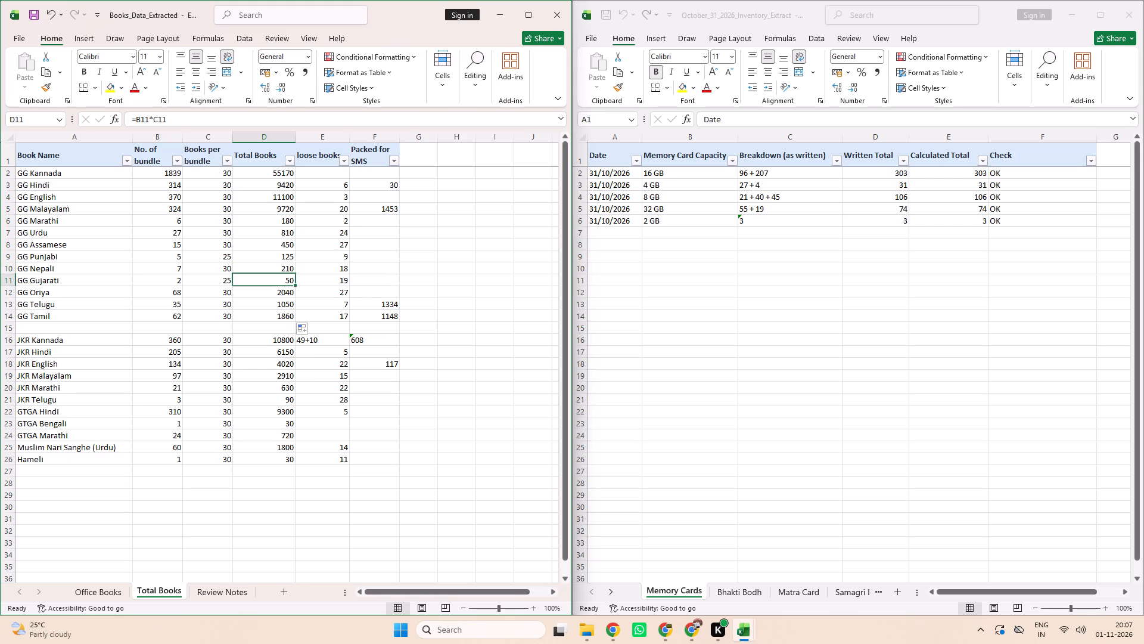
pyautogui.press('Down')
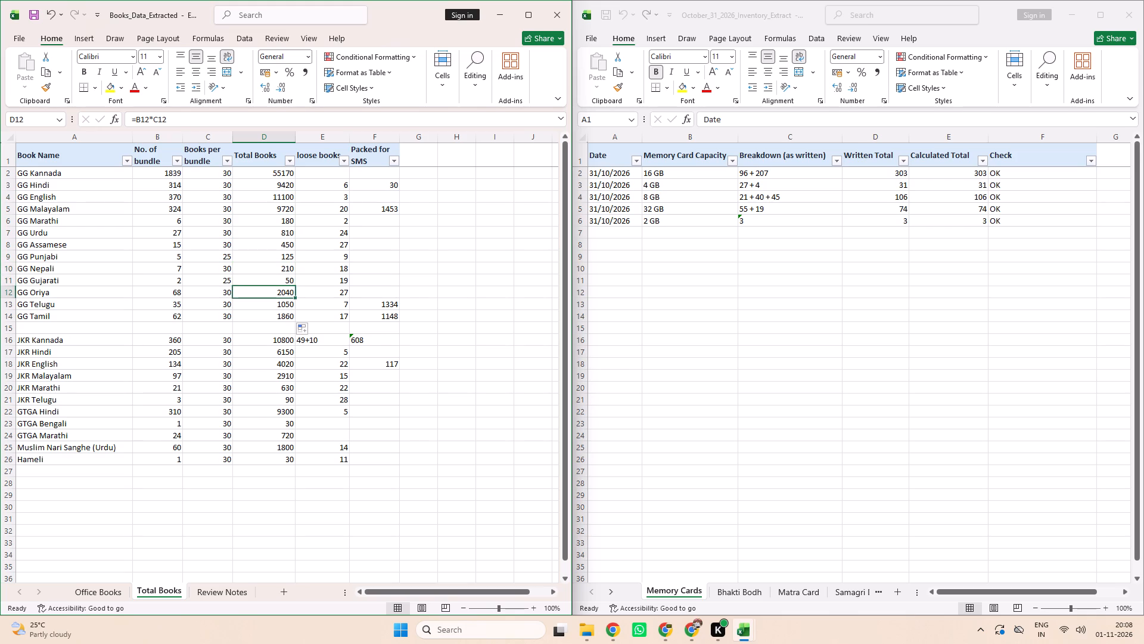
pyautogui.press('Down')
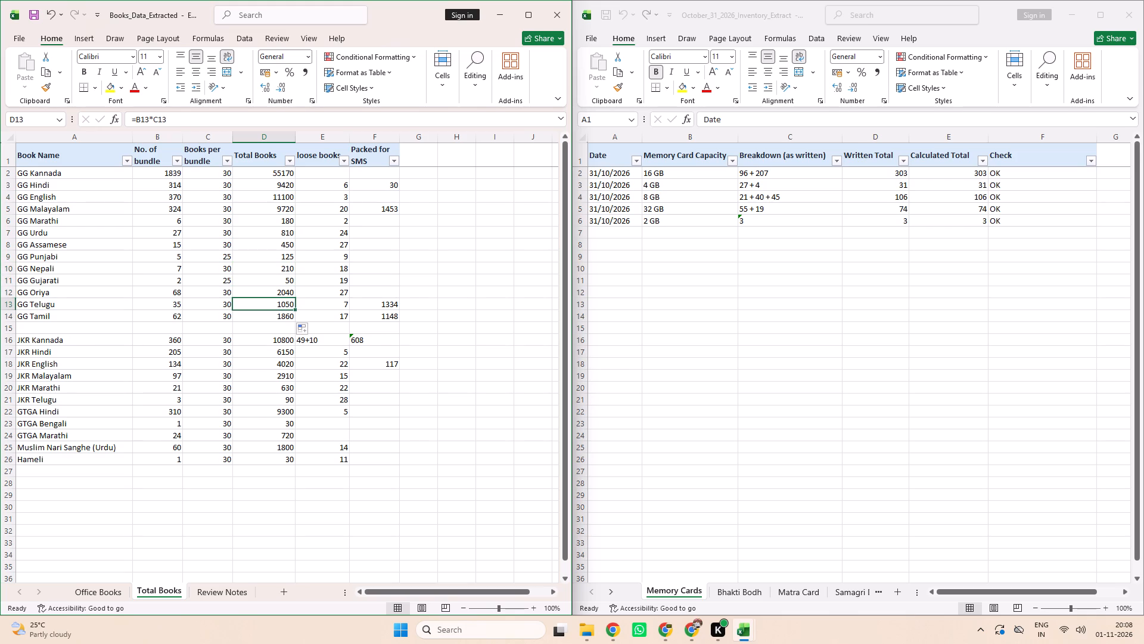
pyautogui.press('Down')
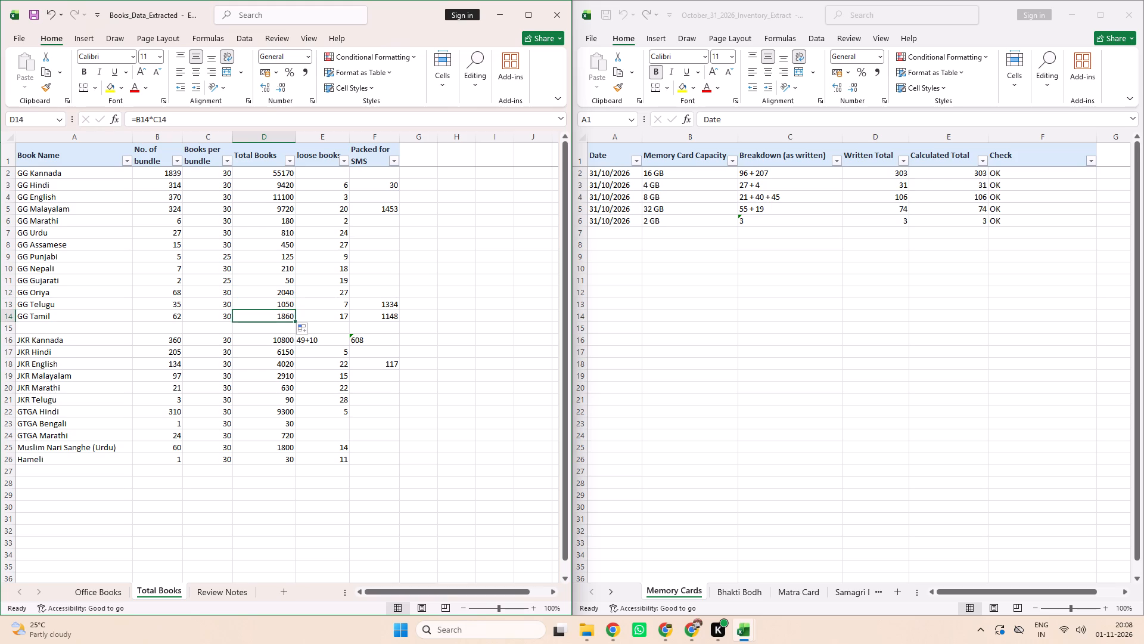
pyautogui.press('Right')
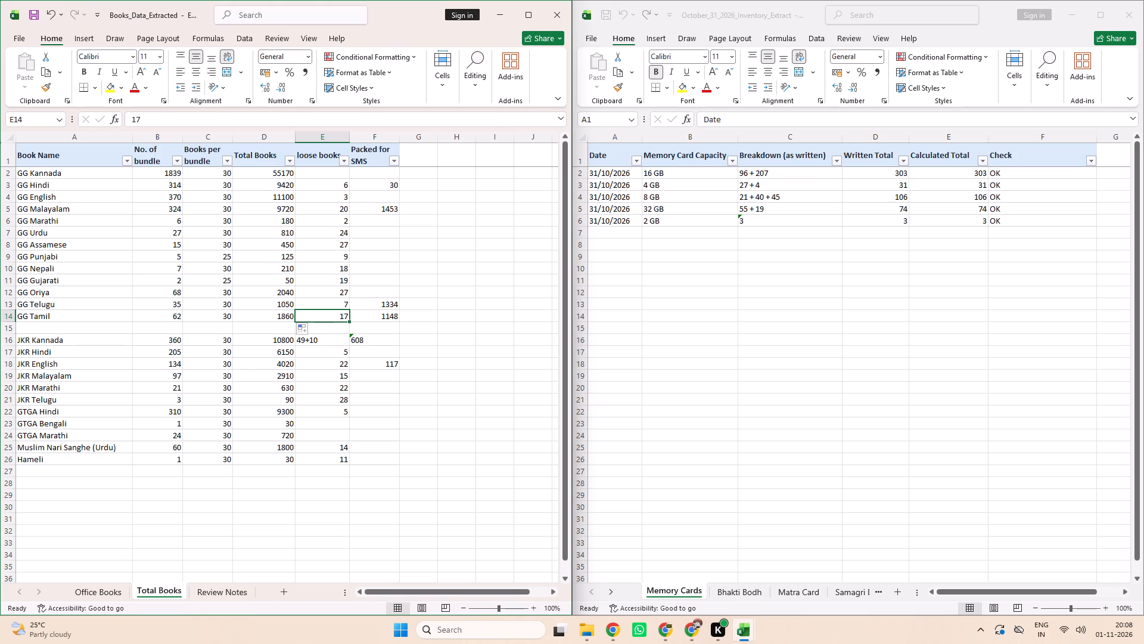
pyautogui.click(381, 186)
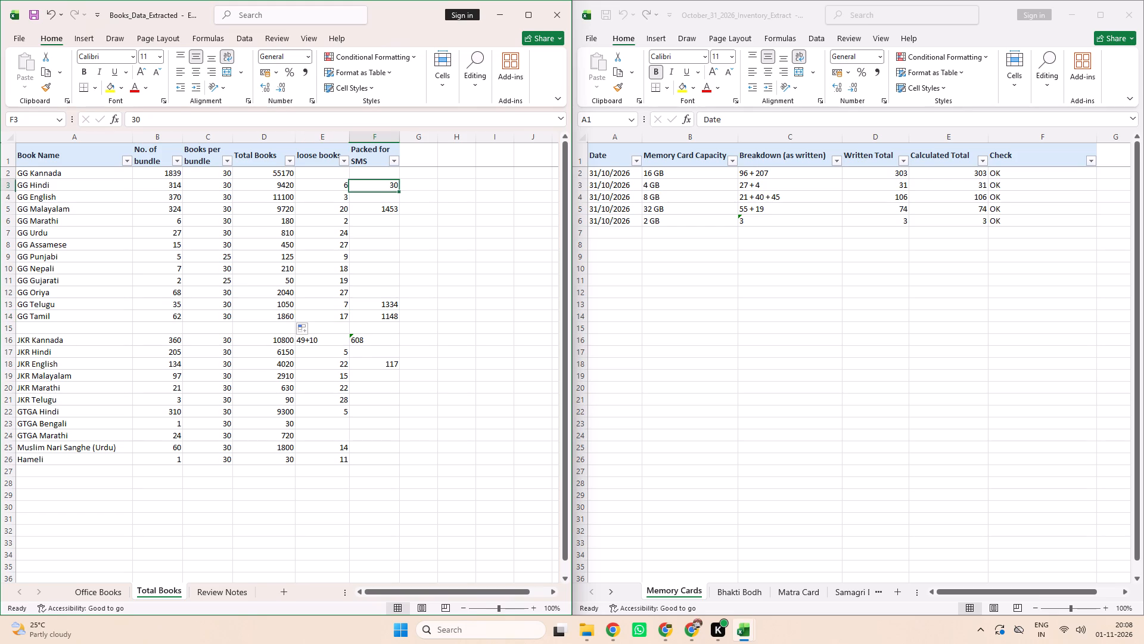
# Move the Packed for SMS value 30 from the GG Hindi row to the GG English row, and save the workbook.
pyautogui.moveTo(383, 191); pyautogui.dragTo(381, 197)
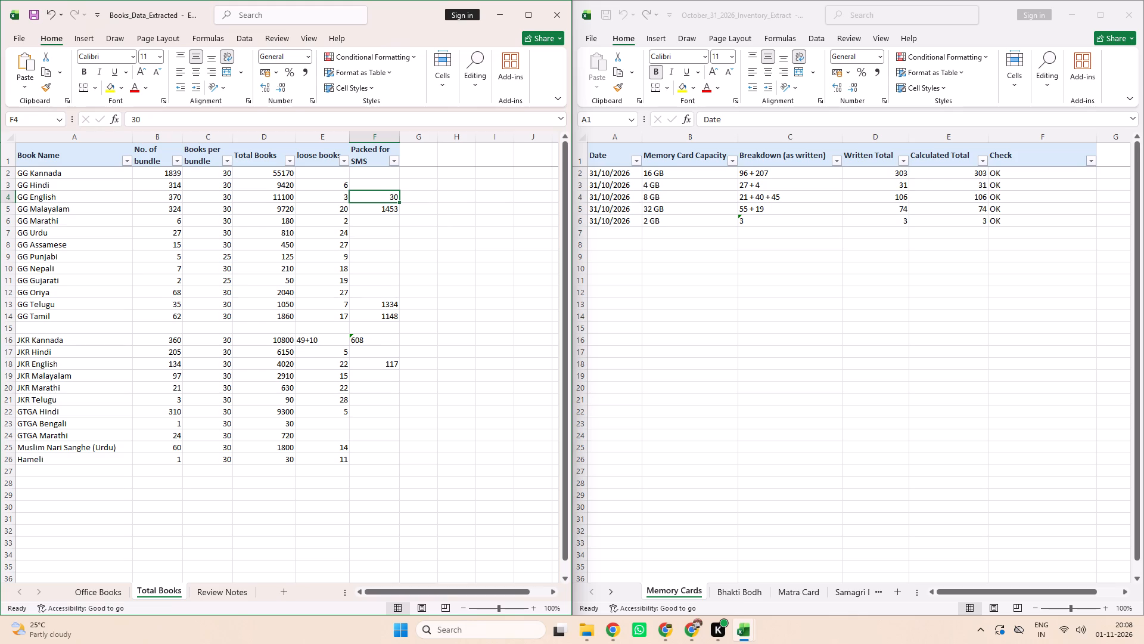
pyautogui.hotkey('ctrl', 's')
# Copy GG Tamil's Total Books formula to JKR Kannada and fill it down the column through the Hameli row.
pyautogui.click(156, 402)
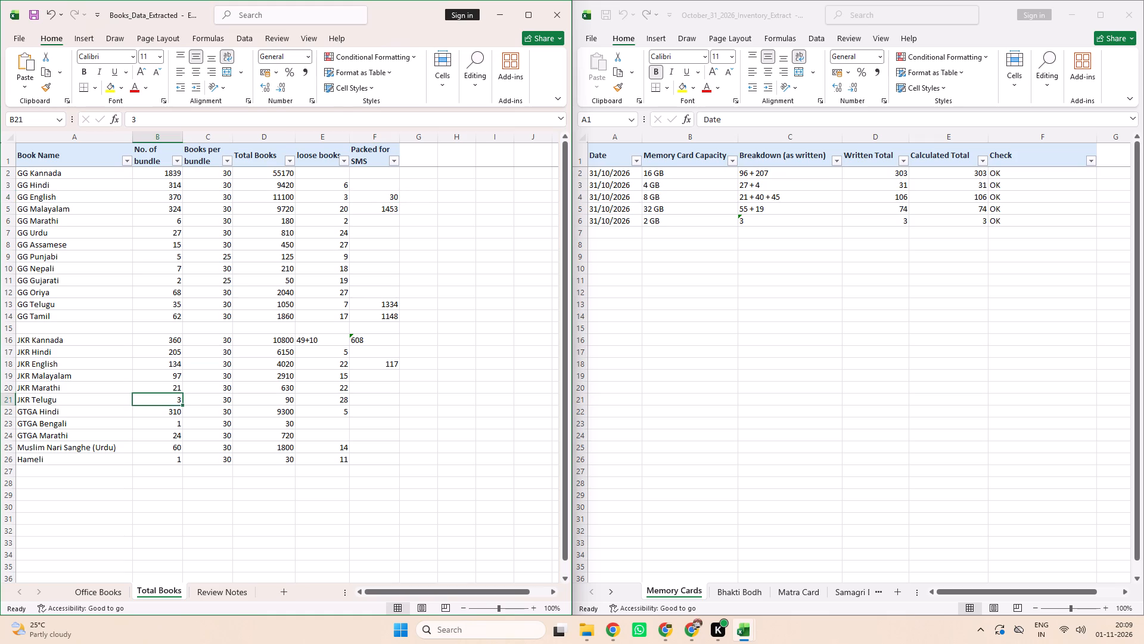
pyautogui.click(262, 316)
pyautogui.hotkey('ctrl', 'c')
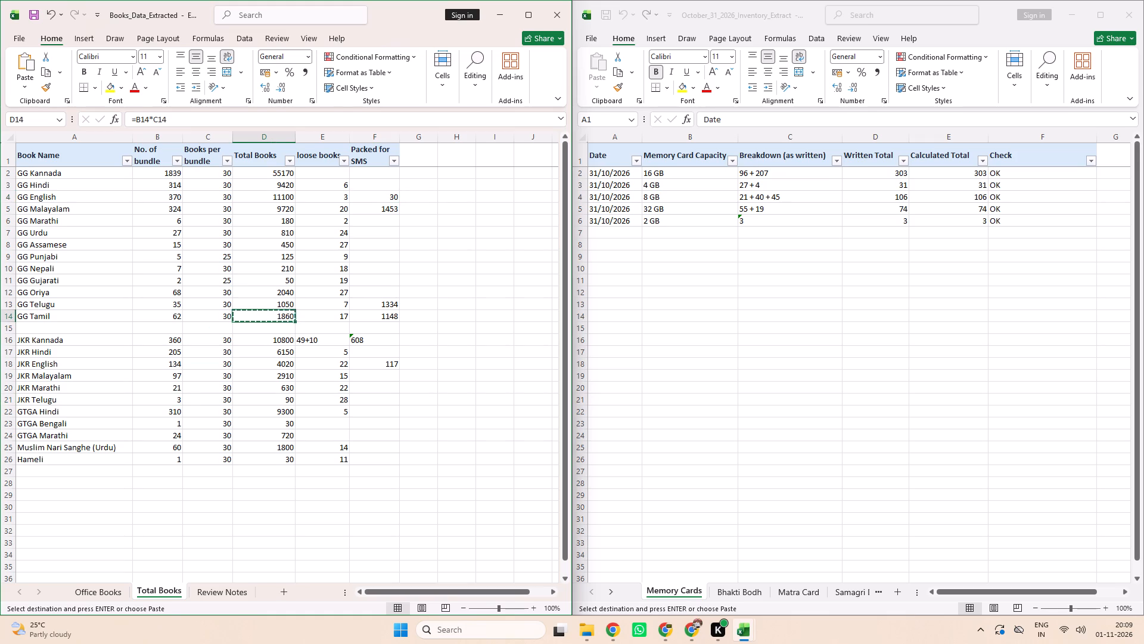
pyautogui.click(263, 336)
pyautogui.hotkey('ctrl', 'v')
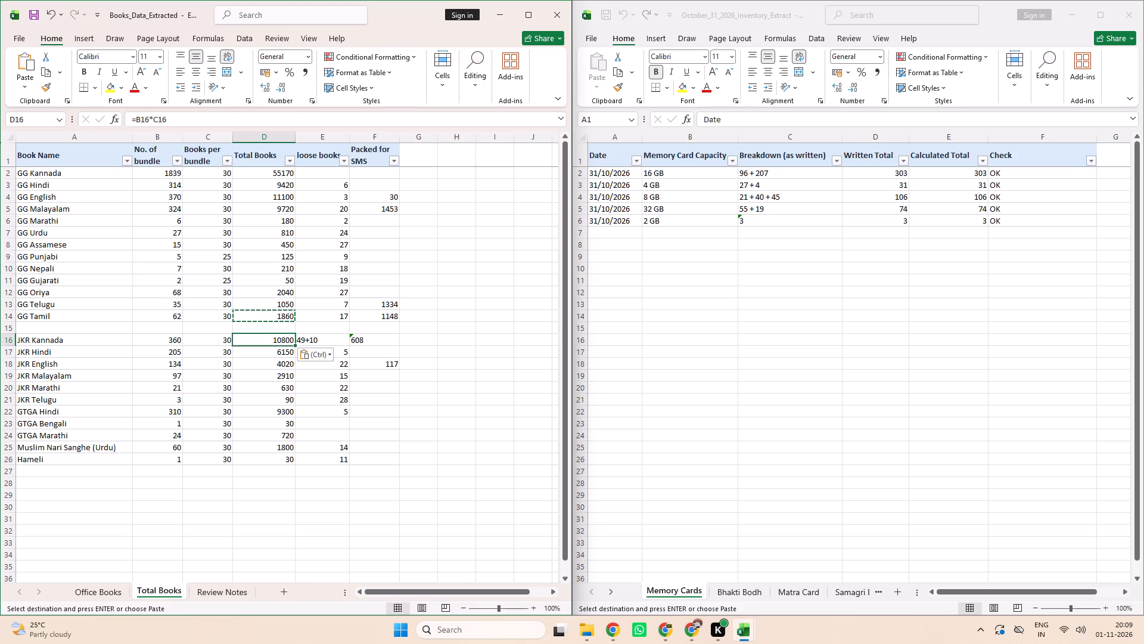
pyautogui.tripleClick(294, 346)
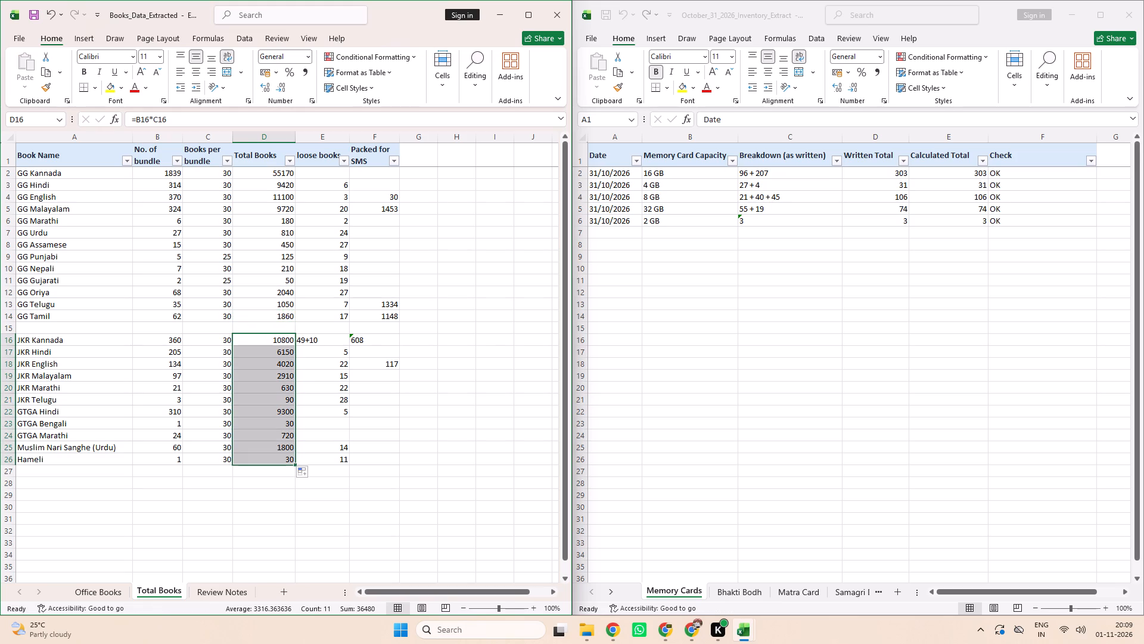
# Check the Total Books formulas and bundle values row by row from JKR Kannada to GTGA Bengali.
pyautogui.click(225, 386)
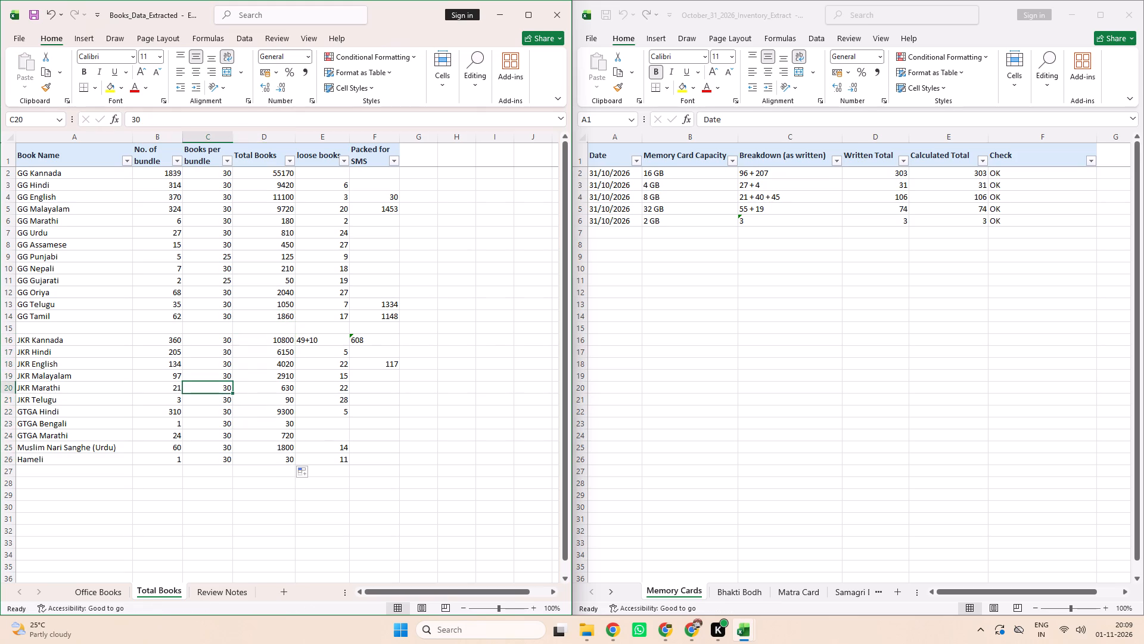
pyautogui.click(254, 352)
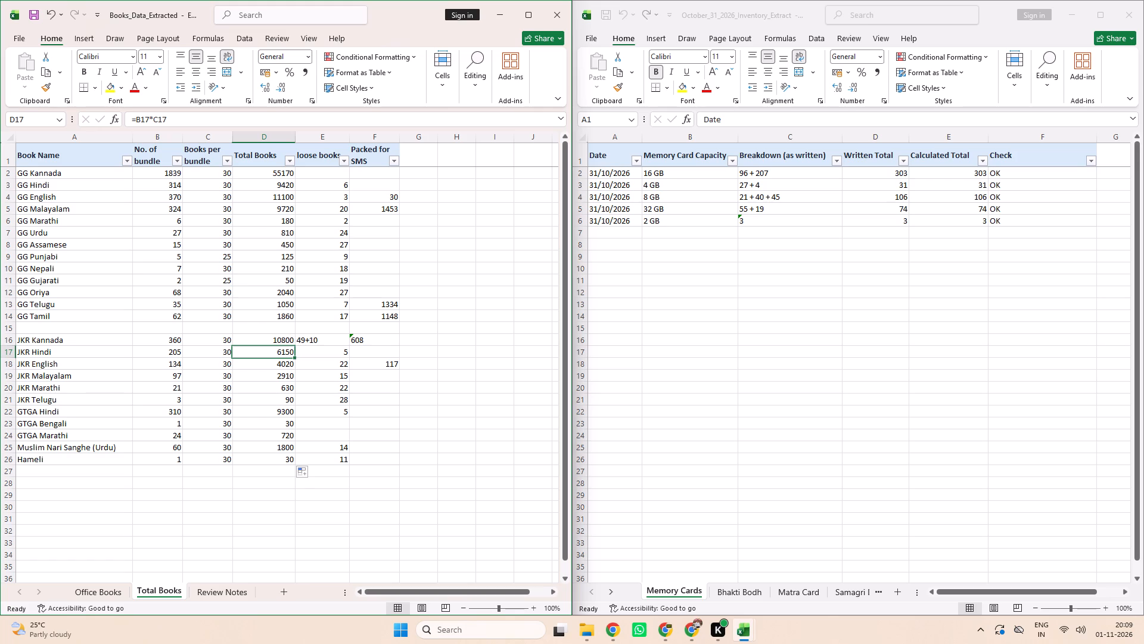
pyautogui.click(248, 385)
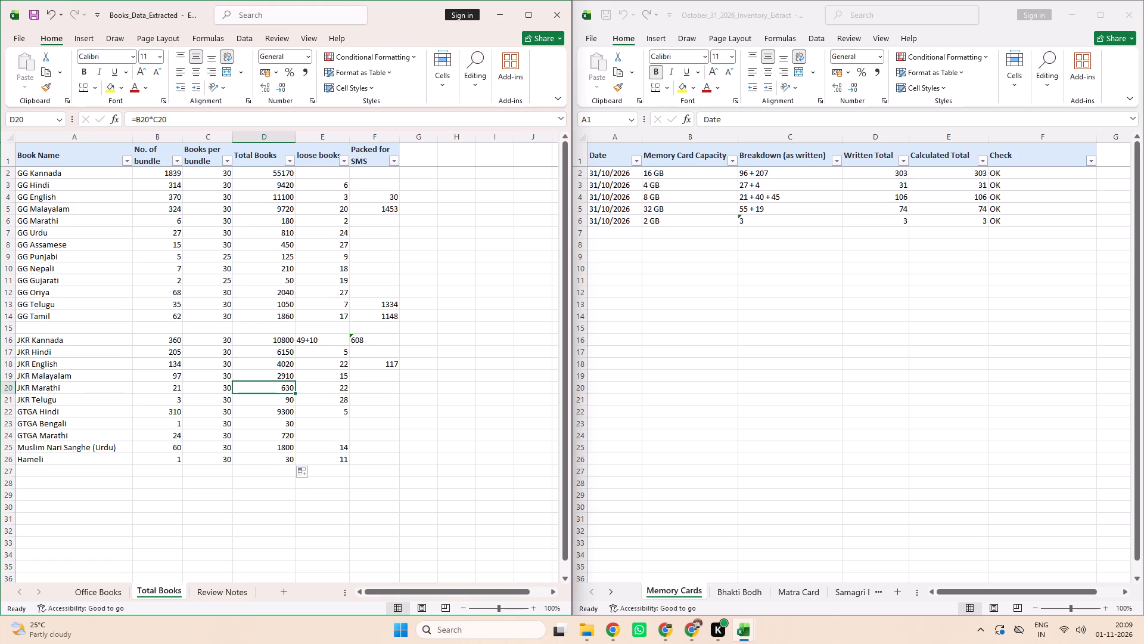
pyautogui.click(255, 352)
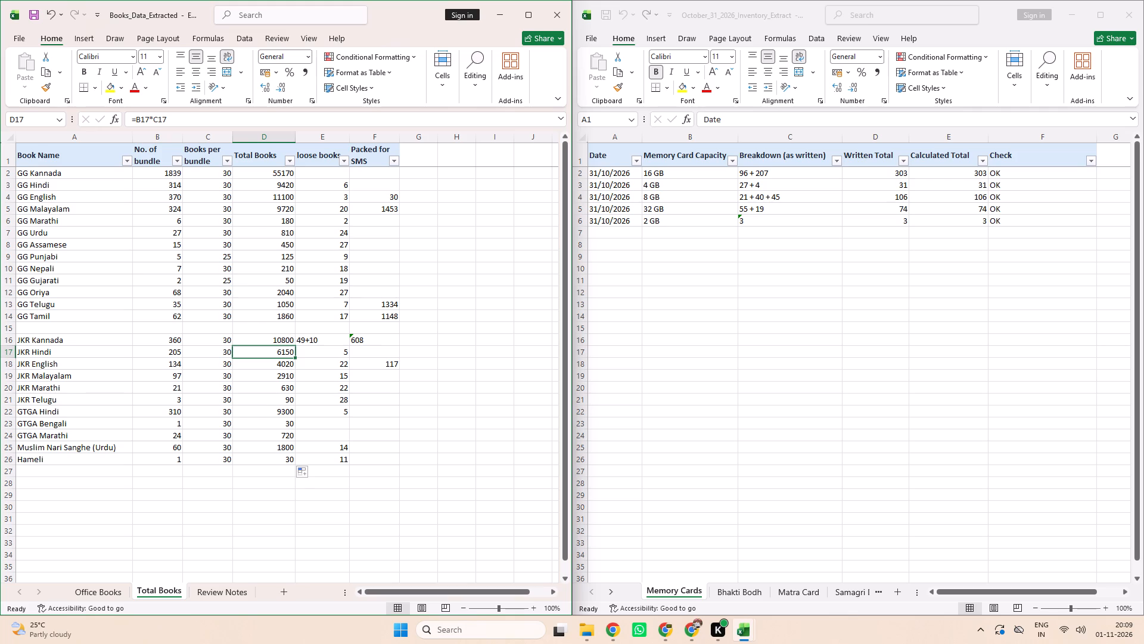
pyautogui.moveTo(243, 281); pyautogui.dragTo(230, 339)
pyautogui.click(230, 339)
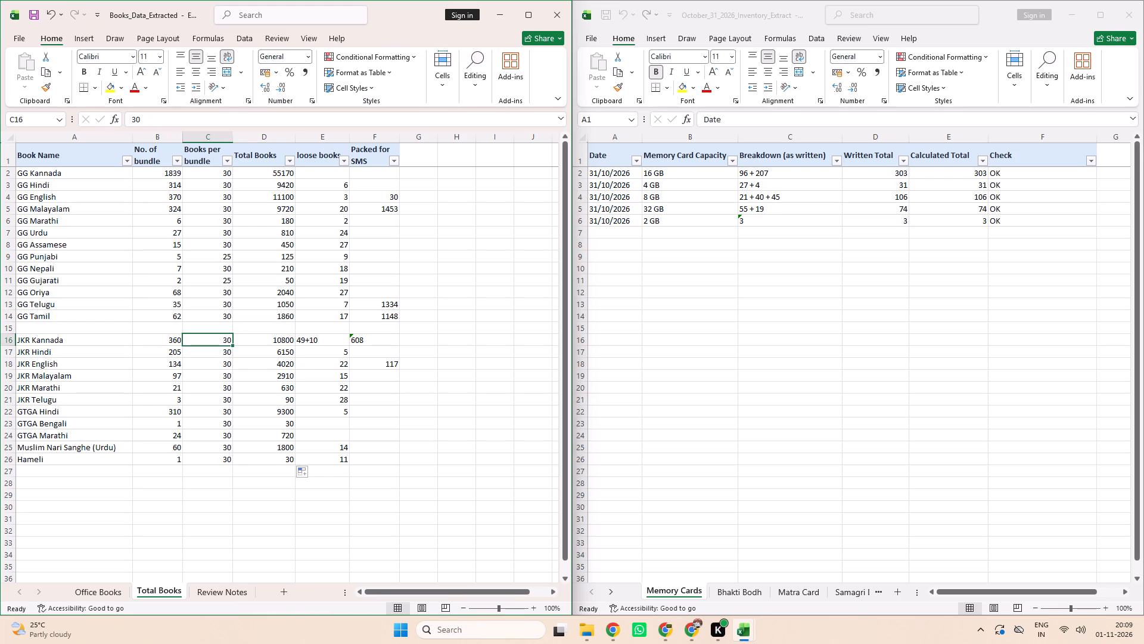
pyautogui.click(259, 346)
pyautogui.click(259, 343)
pyautogui.click(259, 343)
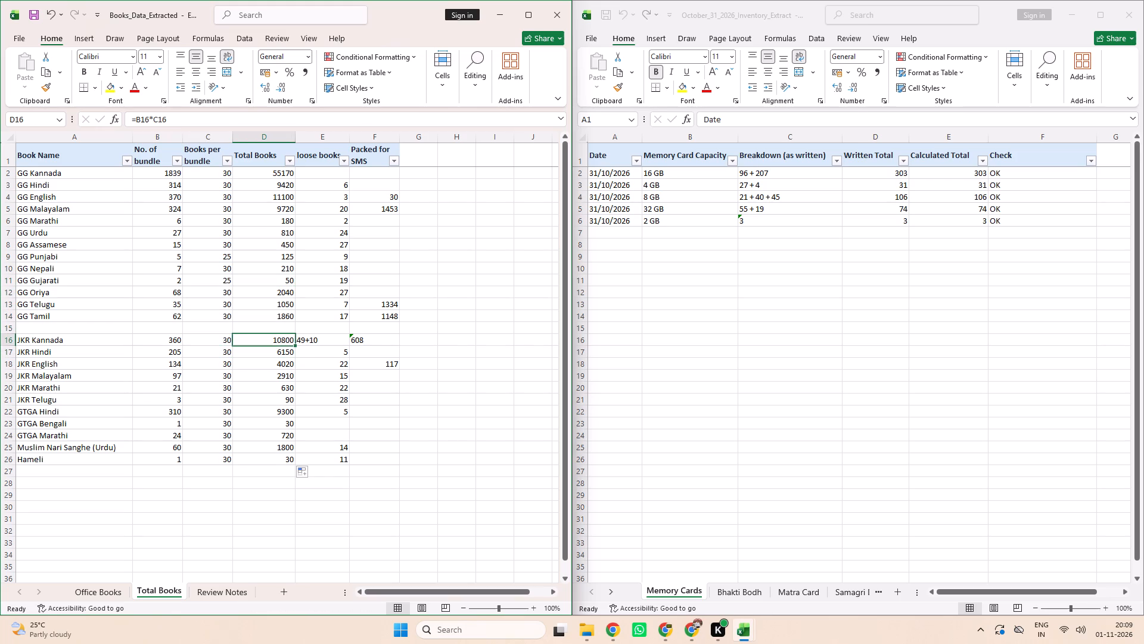
pyautogui.press('Down')
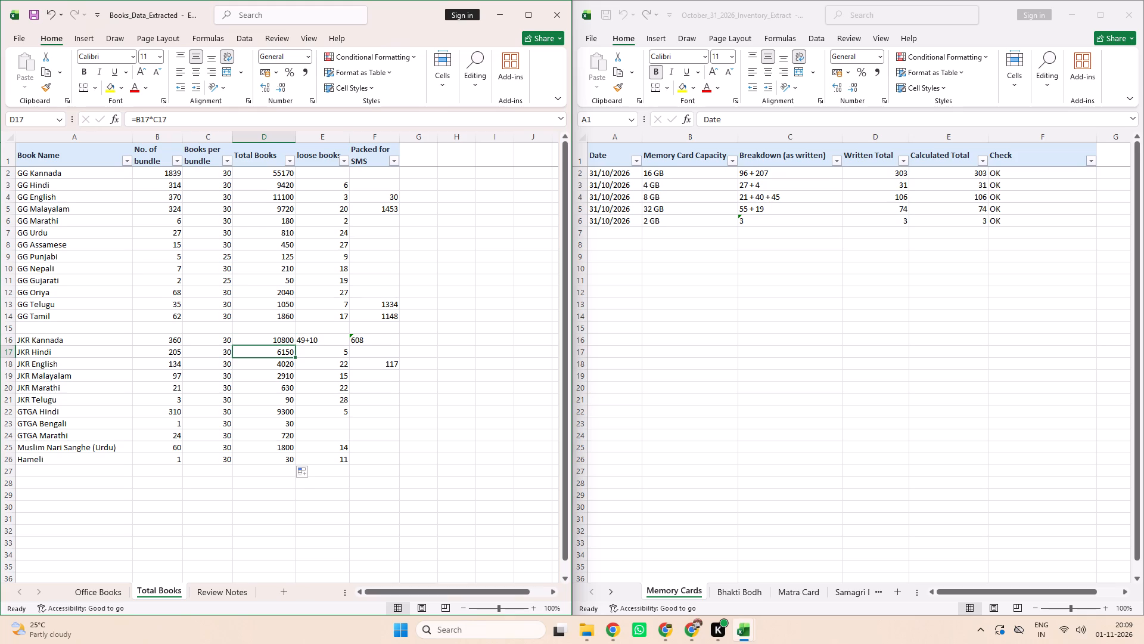
pyautogui.press('Down')
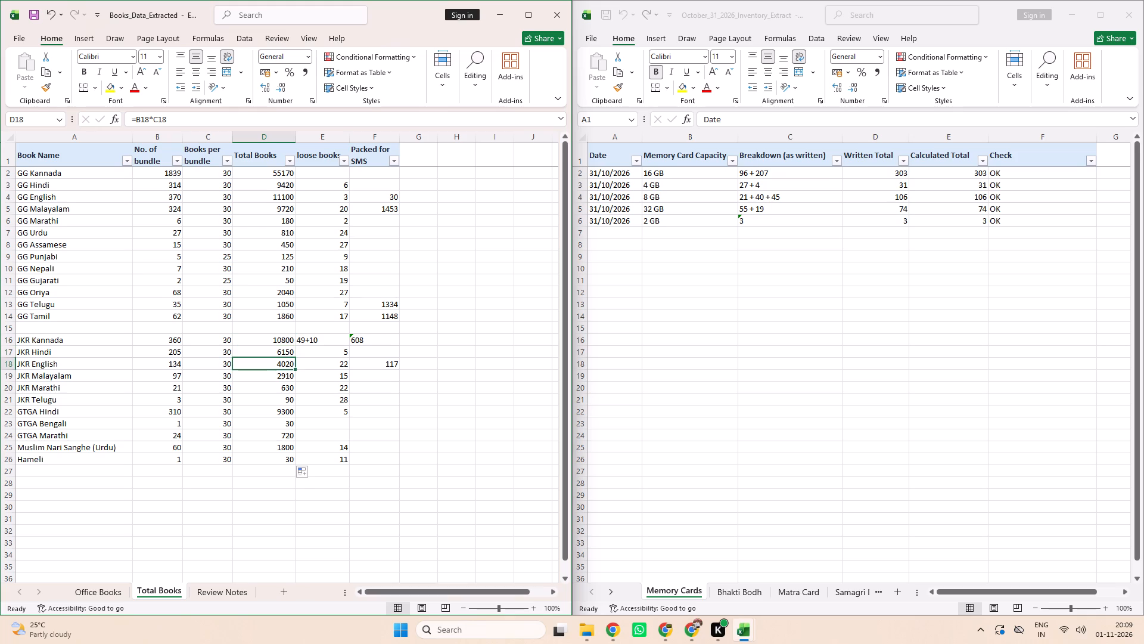
pyautogui.press('Down')
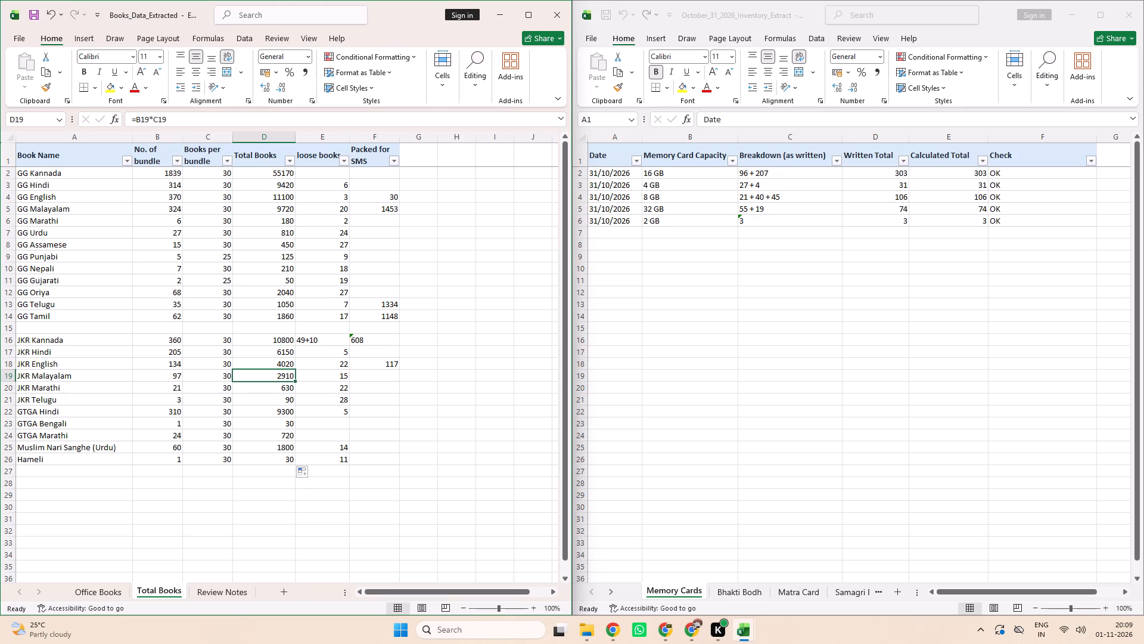
pyautogui.press('Down')
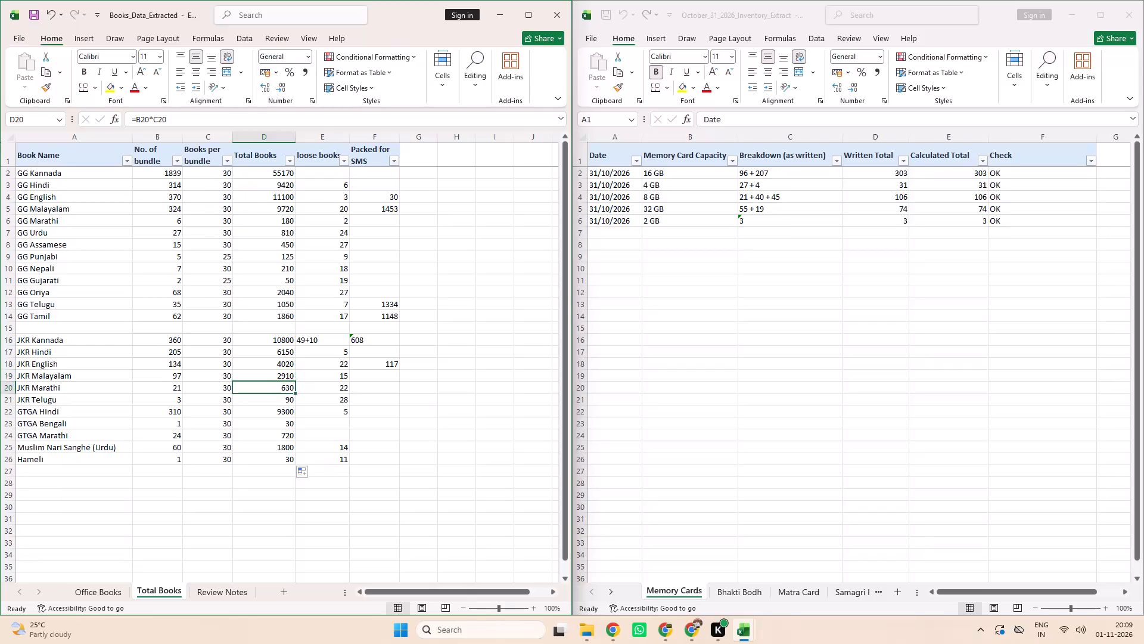
pyautogui.press('Down')
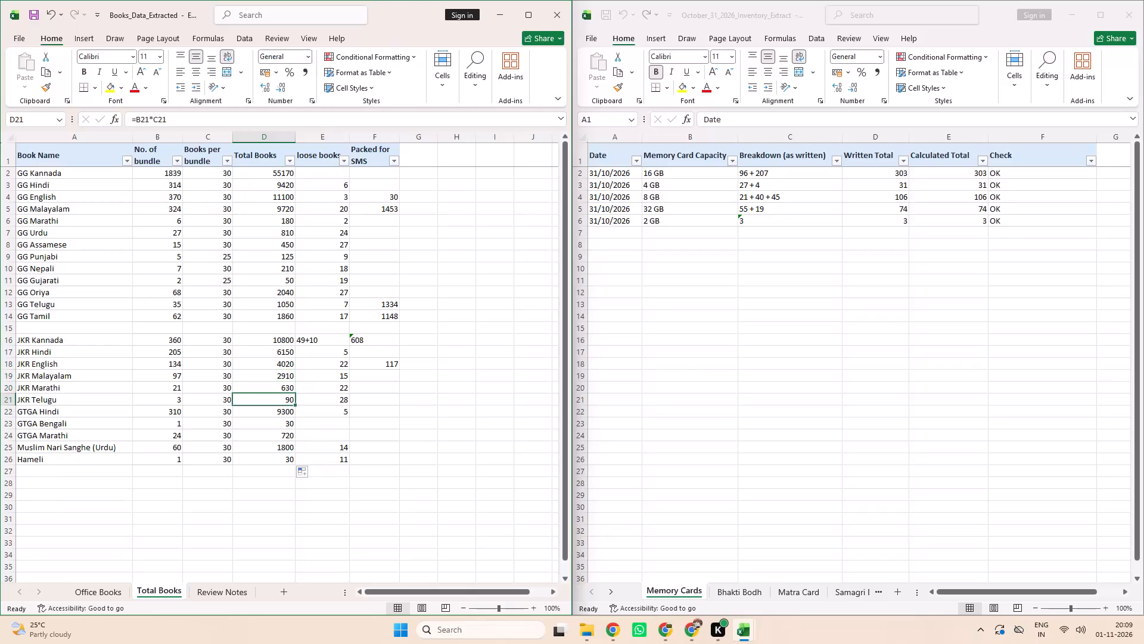
pyautogui.press('Down')
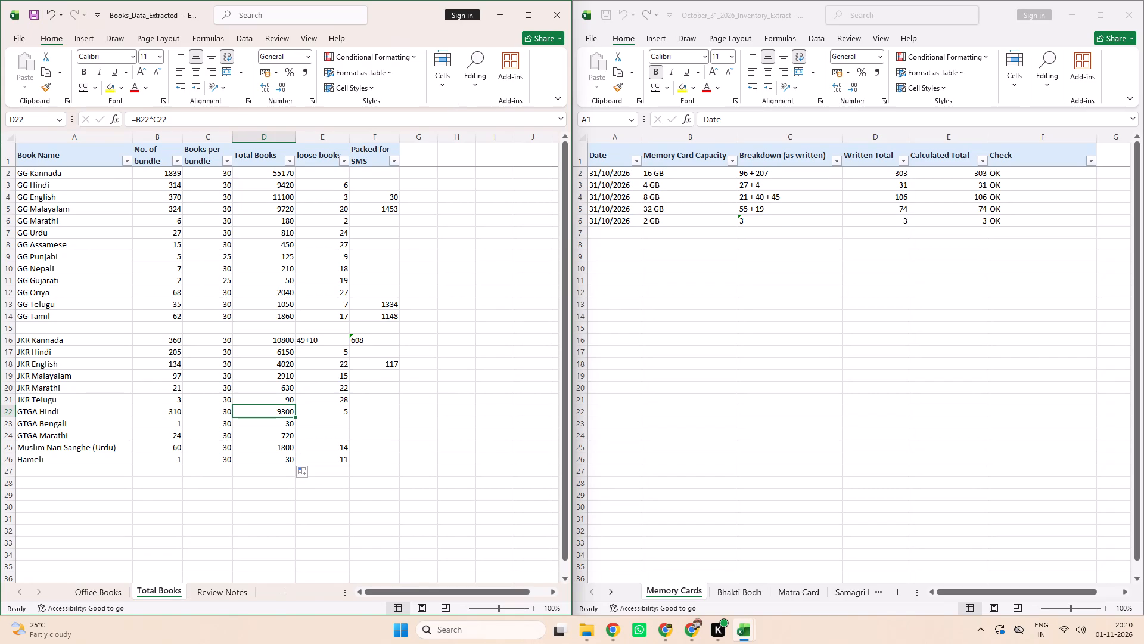
pyautogui.press('Down')
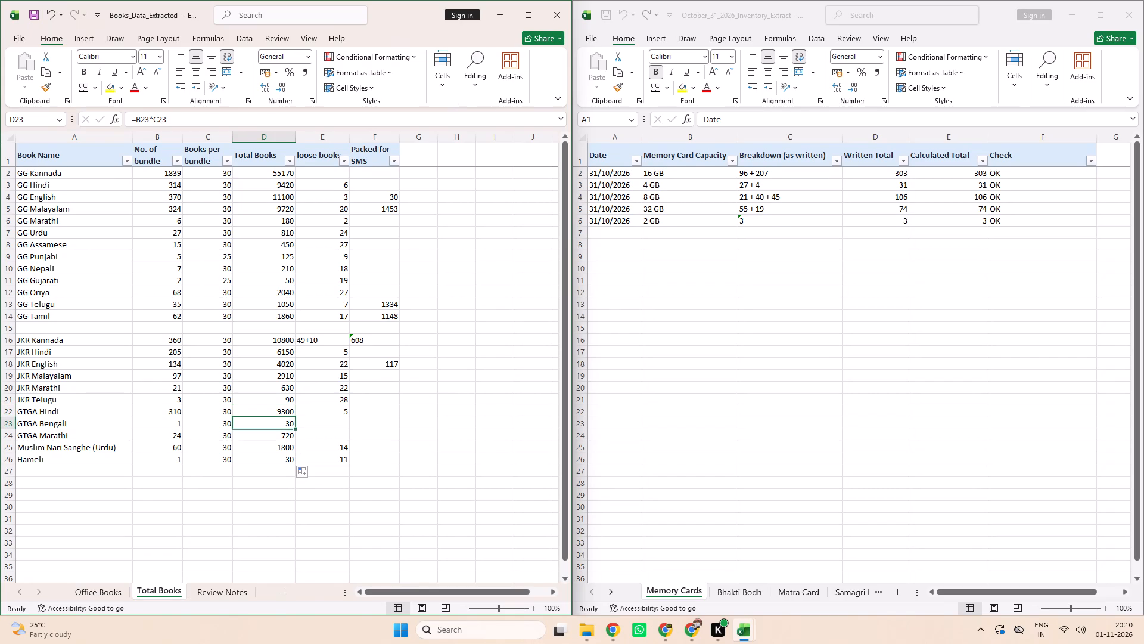
# Insert a blank row between JKR Telugu and GTGA Hindi to separate the two book groups.
pyautogui.rightClick(7, 409)
pyautogui.click(38, 298)
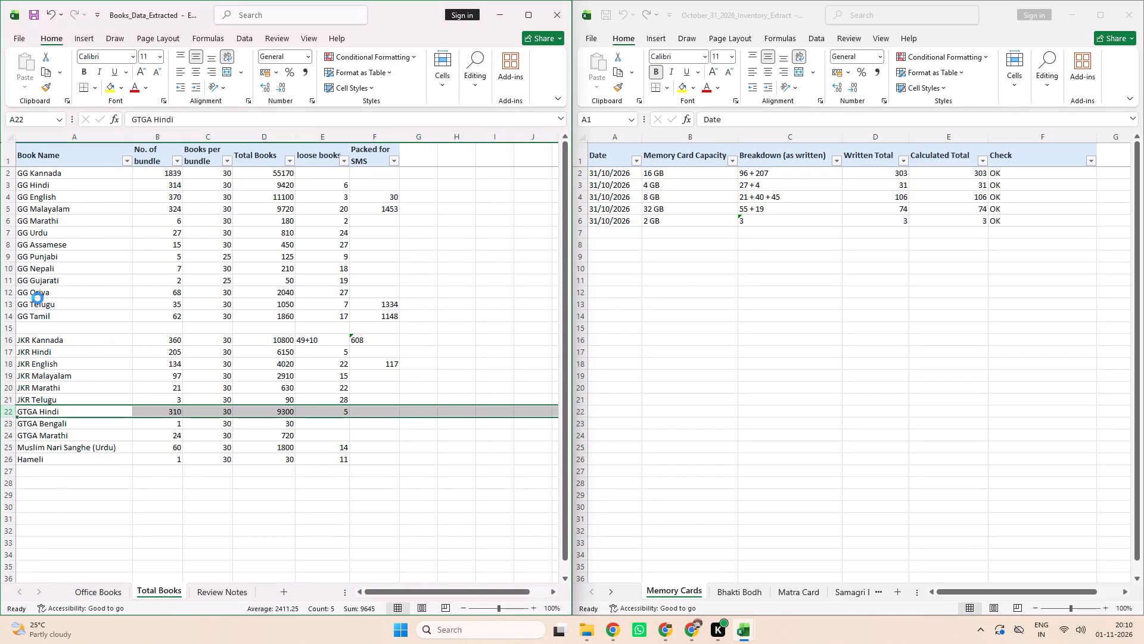
# Check the GTGA rows' Total Books formulas, and refill GTGA Hindi's formula down the column through the Hameli row.
pyautogui.click(284, 425)
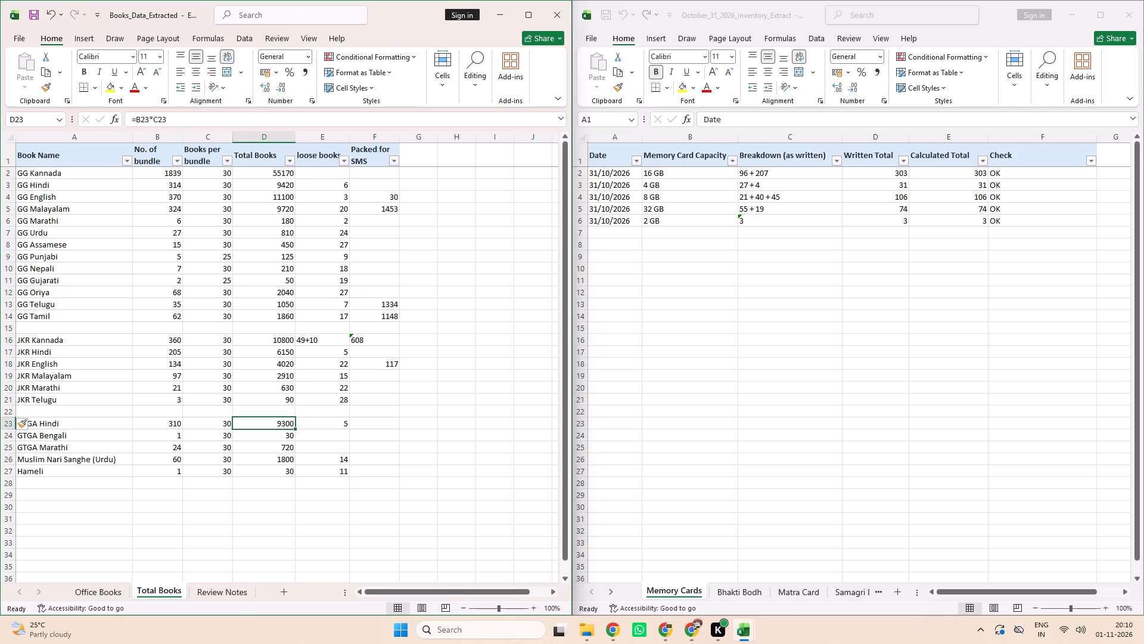
pyautogui.press('Down')
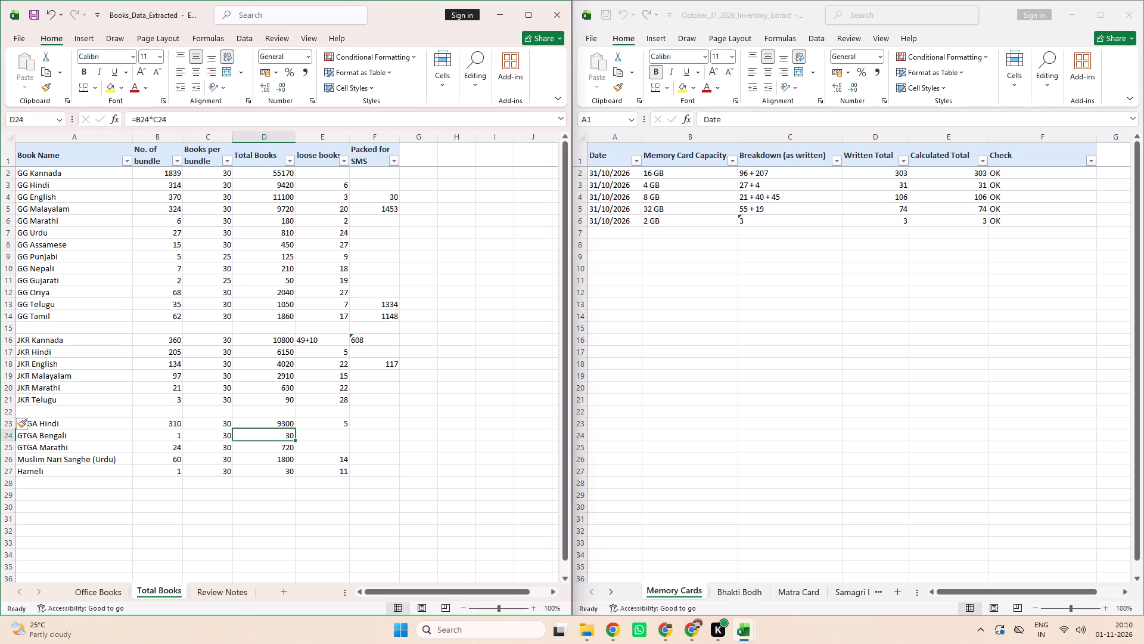
pyautogui.press('Down')
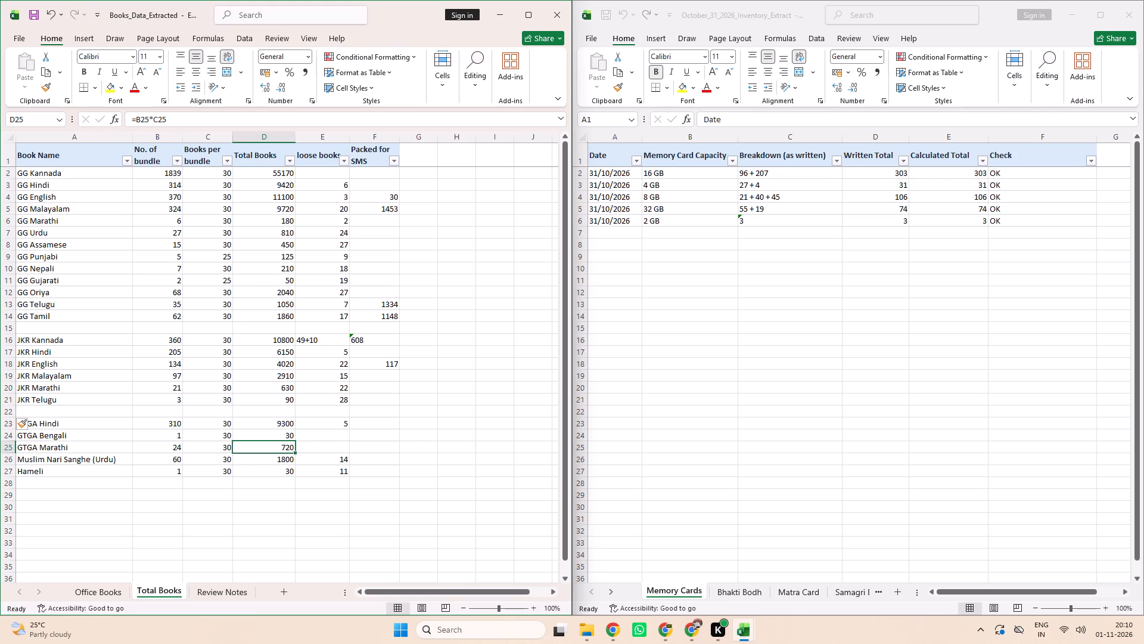
pyautogui.click(256, 427)
pyautogui.hotkey('ctrl', 'v')
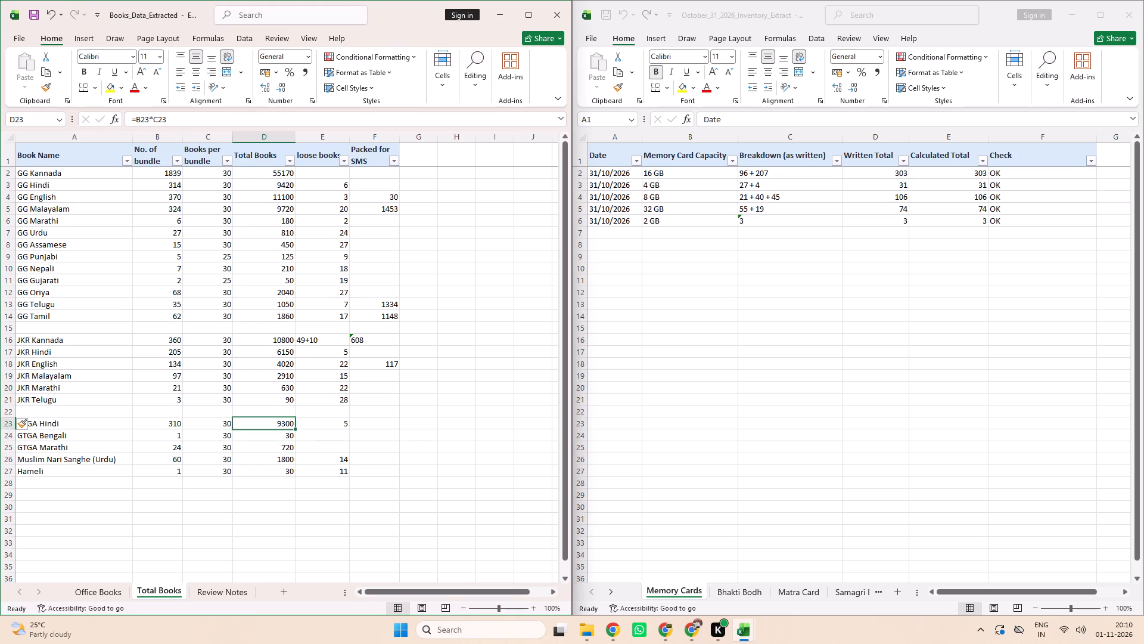
pyautogui.tripleClick(294, 429)
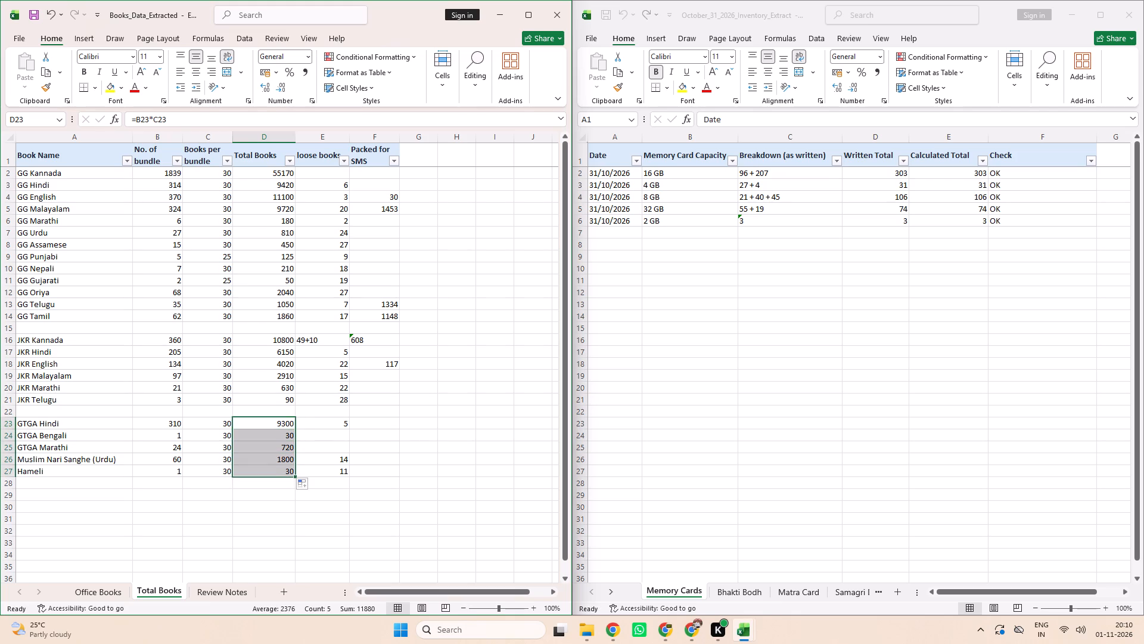
# Insert a blank row between GTGA Marathi and Muslim Nari Sanghe (Urdu).
pyautogui.click(261, 499)
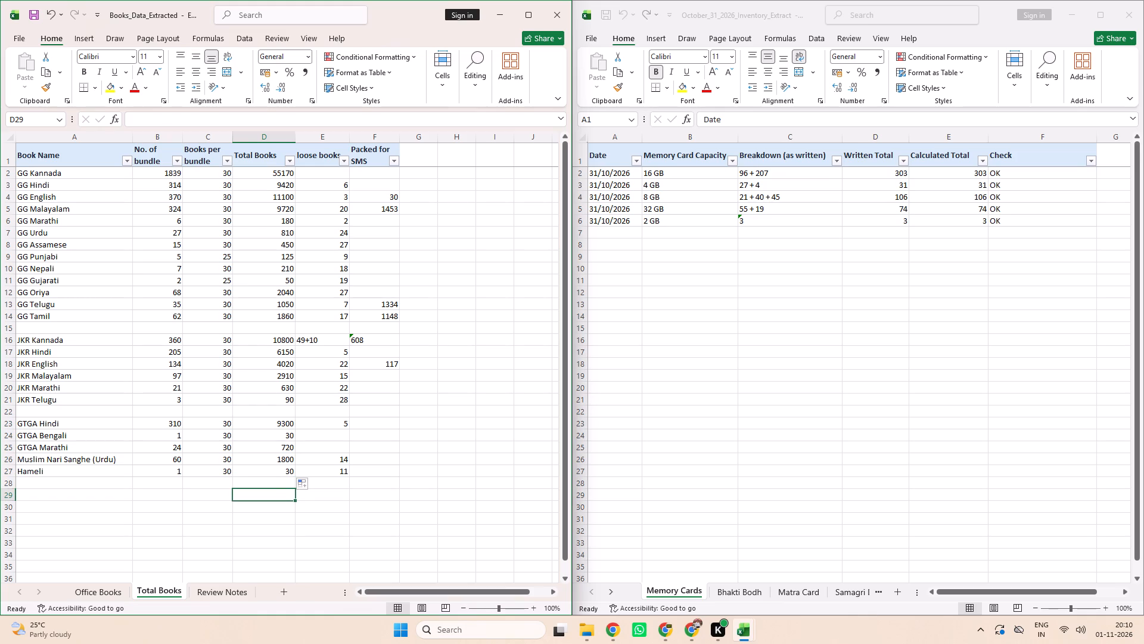
pyautogui.rightClick(6, 459)
pyautogui.click(28, 350)
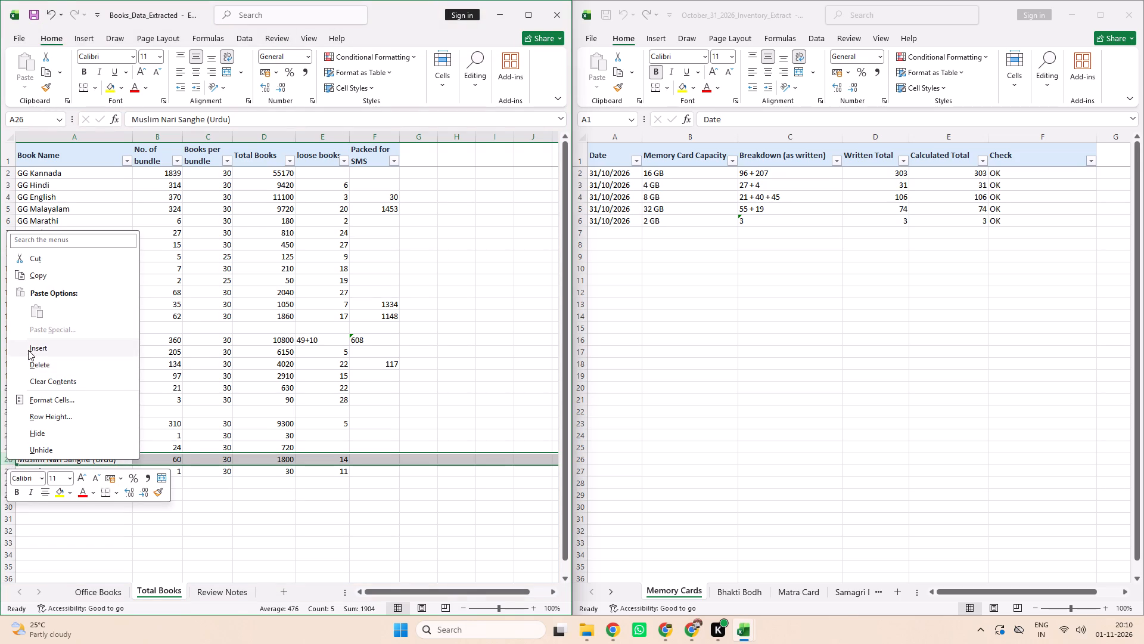
# Rename the book Muslim Nari Sanghe (Urdu) as "Muslim nhi samjhe gyan quran (urdu)".
pyautogui.tripleClick(88, 470)
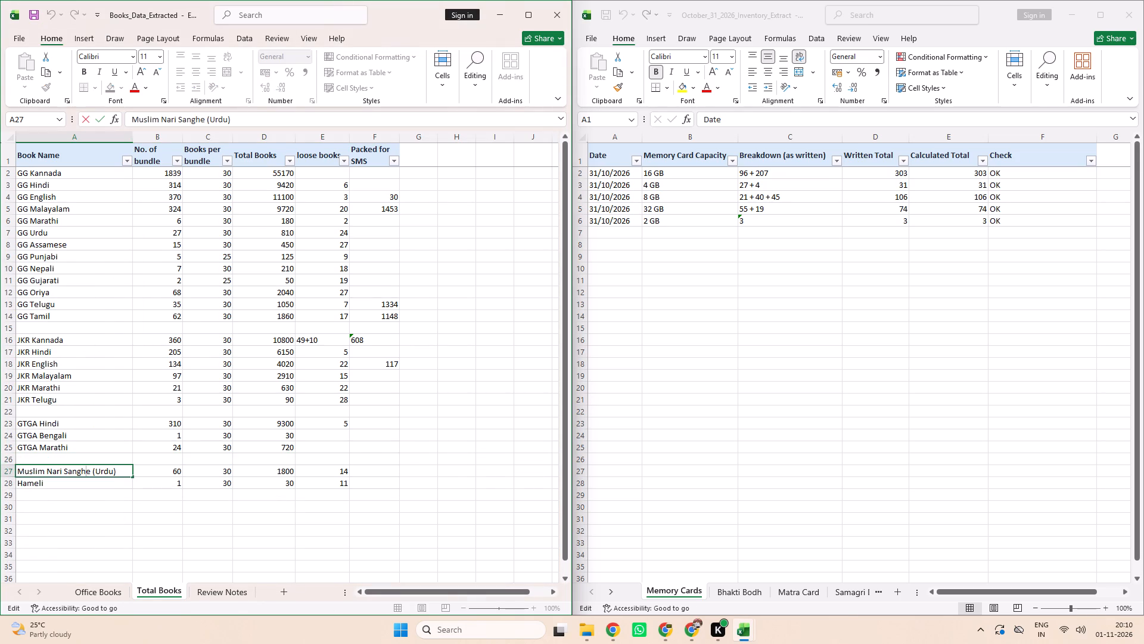
pyautogui.moveTo(121, 472); pyautogui.dragTo(42, 473)
pyautogui.moveTo(42, 473); pyautogui.dragTo(49, 475)
pyautogui.press('super+space')
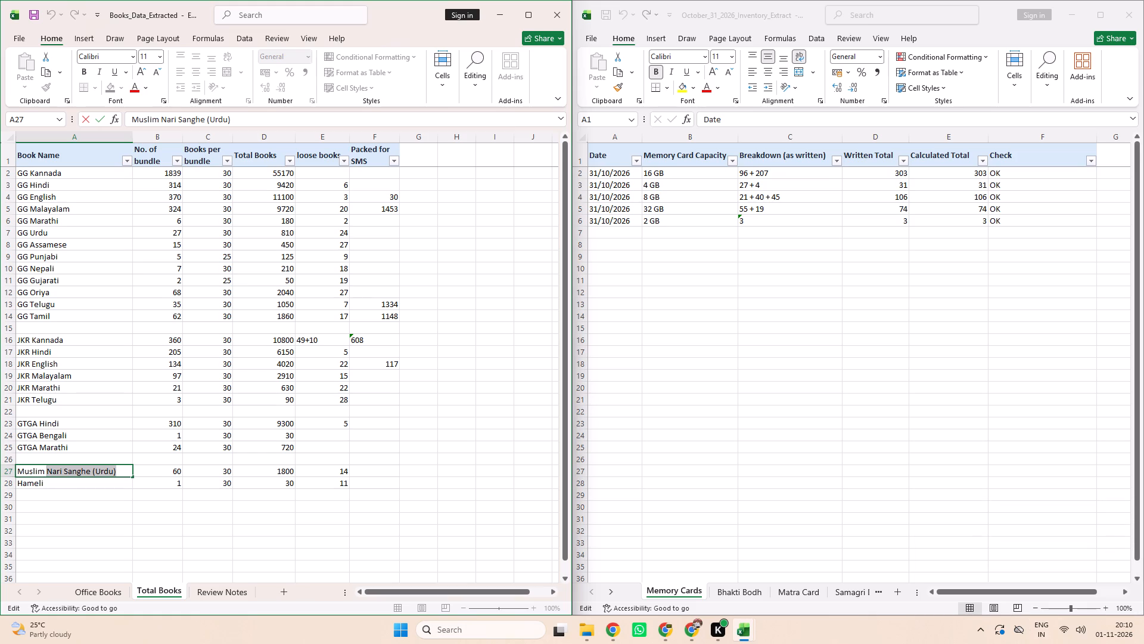
pyautogui.press('space')
pyautogui.write('n')
pyautogui.press('BackSpace')
pyautogui.press('BackSpace')
pyautogui.write('nhi samjhe gyan quran')
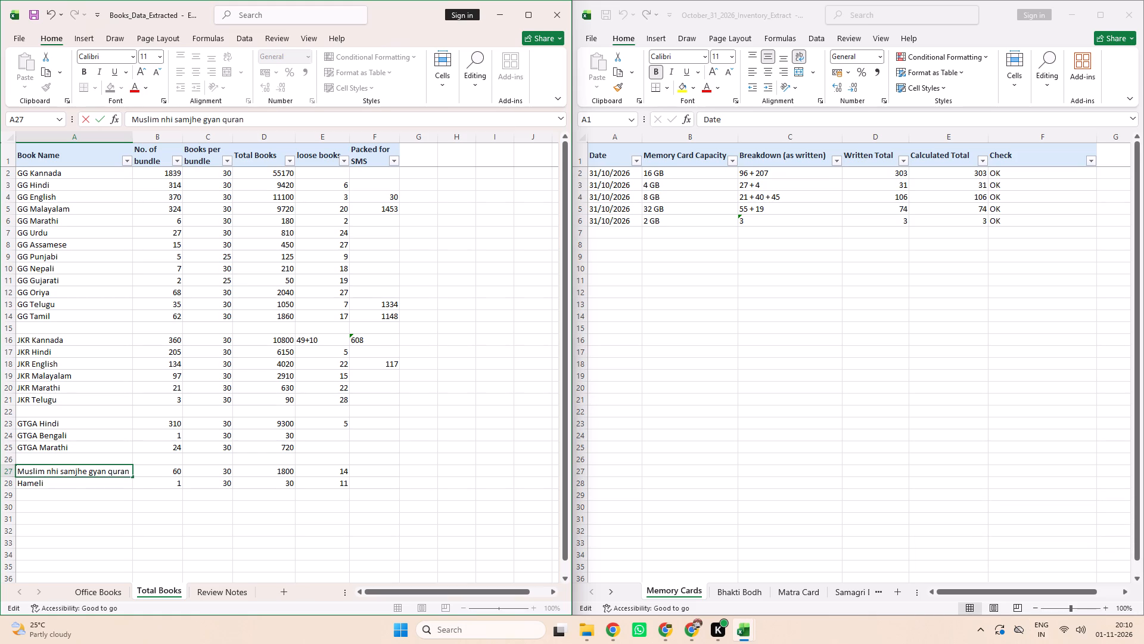
pyautogui.press('space')
pyautogui.write('(')
pyautogui.write('urdu)')
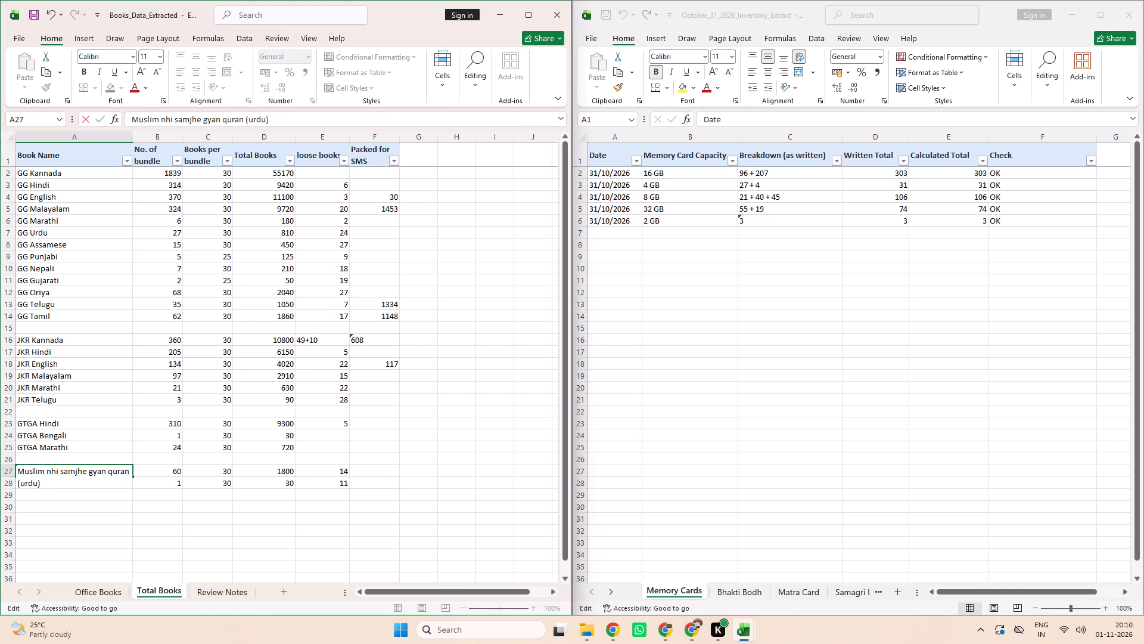
pyautogui.press('Return')
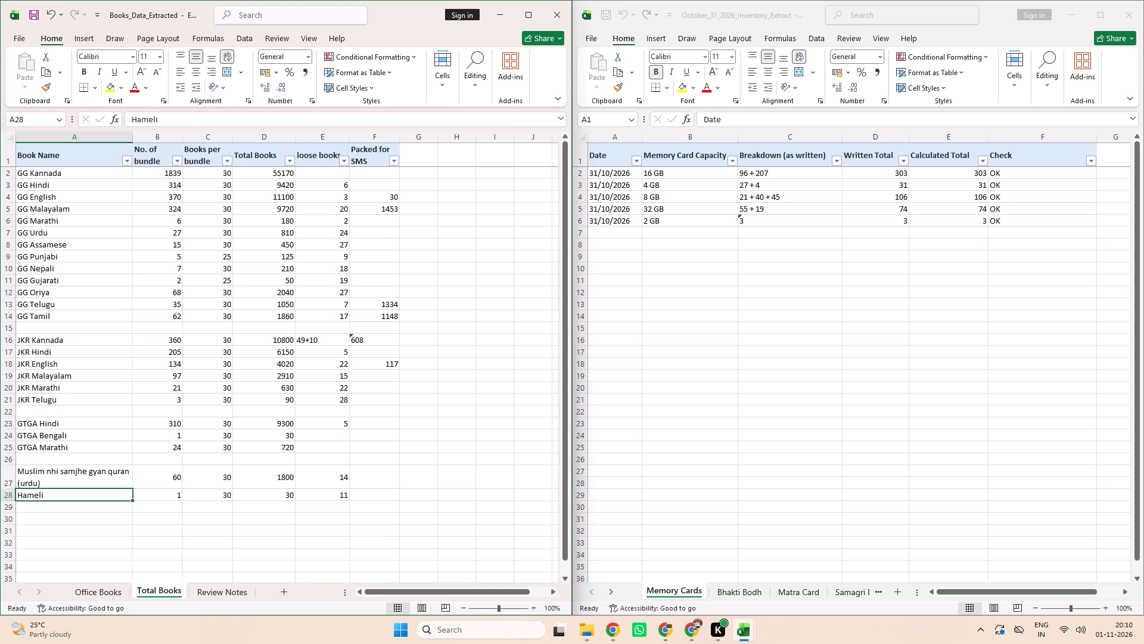
# Auto-fit the width of the Book Name column.
pyautogui.tripleClick(134, 138)
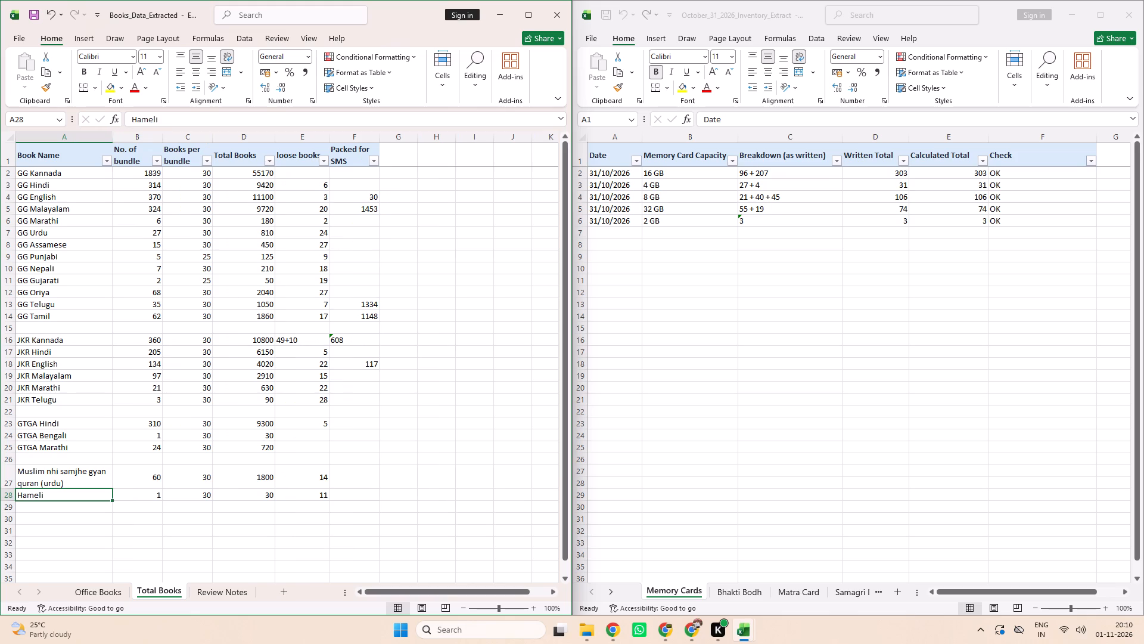
# Widen the Book Name column so "Muslim nhi samjhe gyan quran (urdu)" fits on one line, and reduce that row's height.
pyautogui.moveTo(115, 137); pyautogui.dragTo(165, 138)
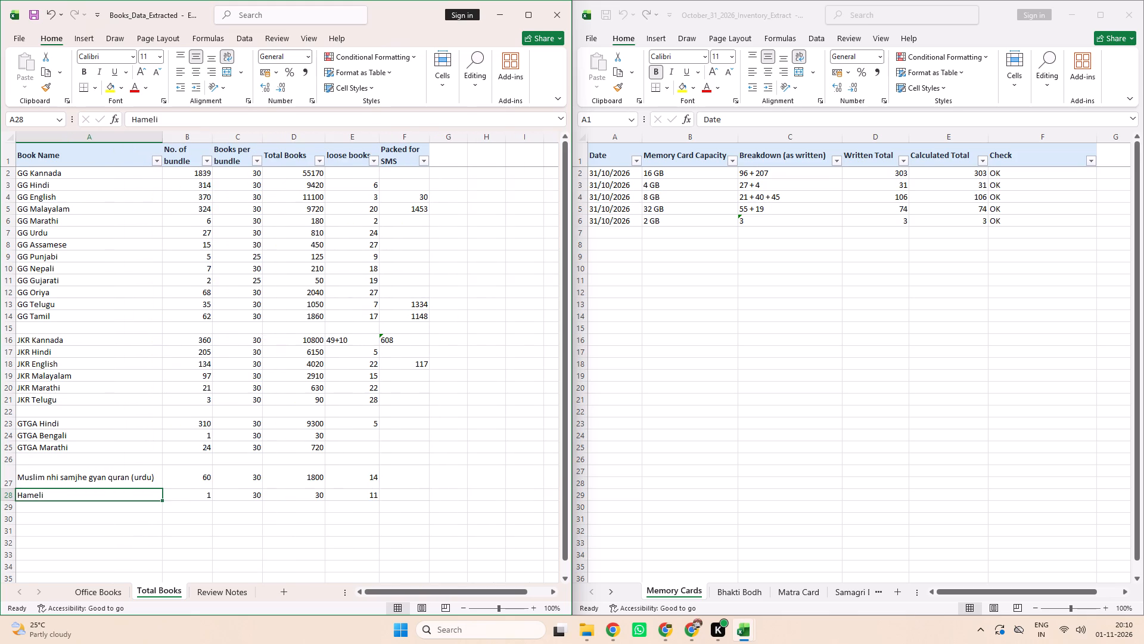
pyautogui.moveTo(161, 140); pyautogui.dragTo(156, 140)
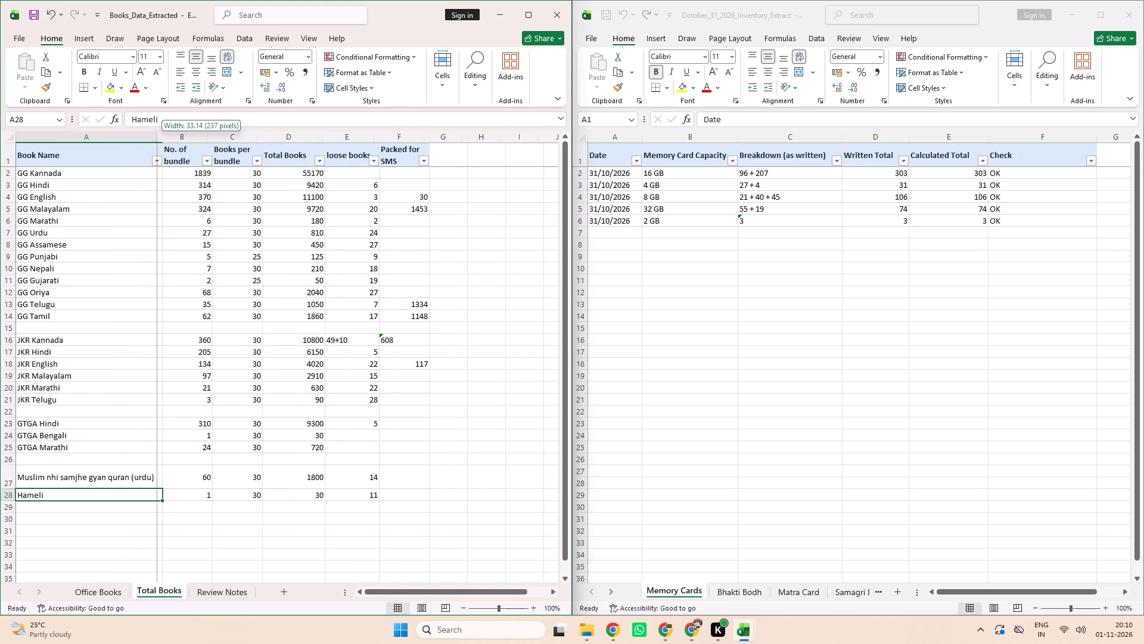
pyautogui.moveTo(156, 140); pyautogui.dragTo(155, 140)
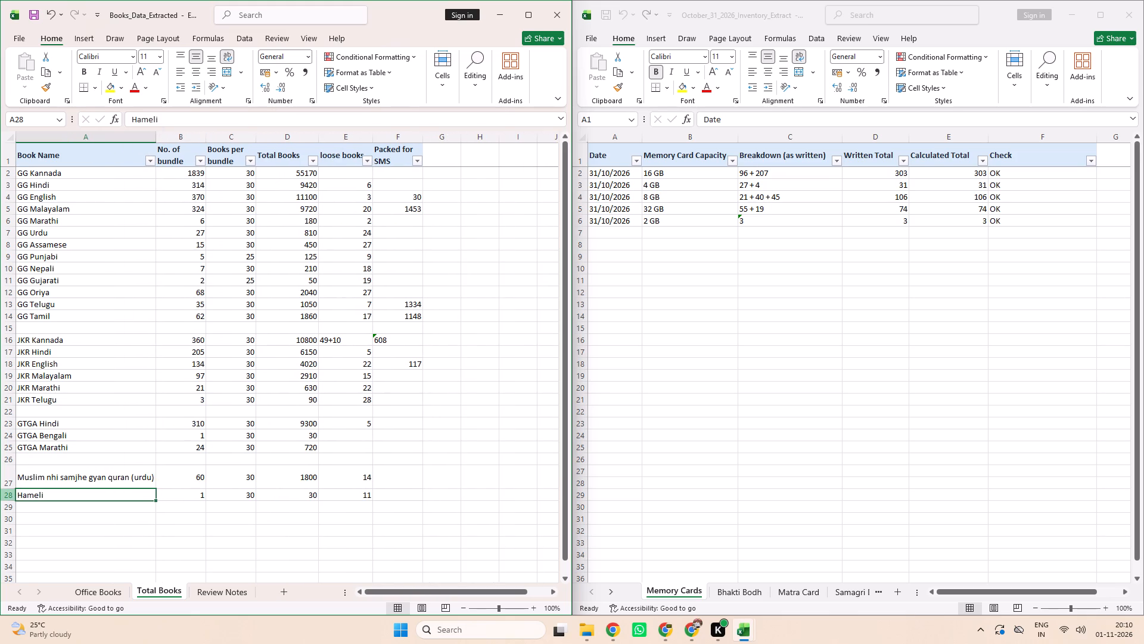
pyautogui.moveTo(9, 487); pyautogui.dragTo(4, 478)
pyautogui.click(178, 484)
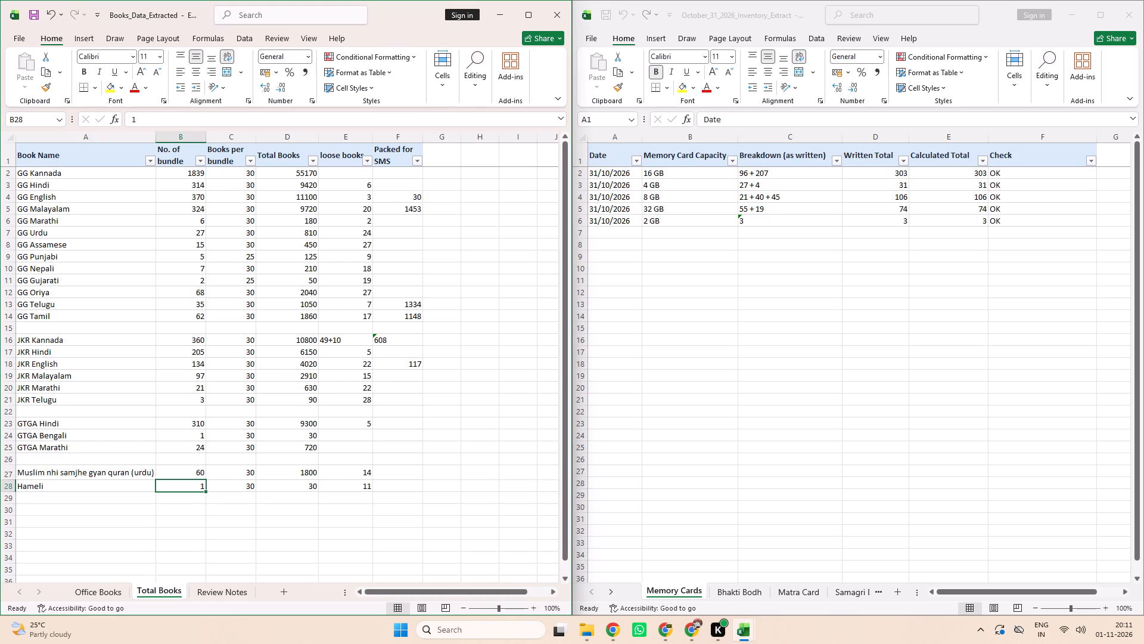
# Replace the Hameli book name with a copy of the title above it, changed to "Muslim nhi samjhe gyan quran (hindi)".
pyautogui.moveTo(132, 485); pyautogui.dragTo(108, 473)
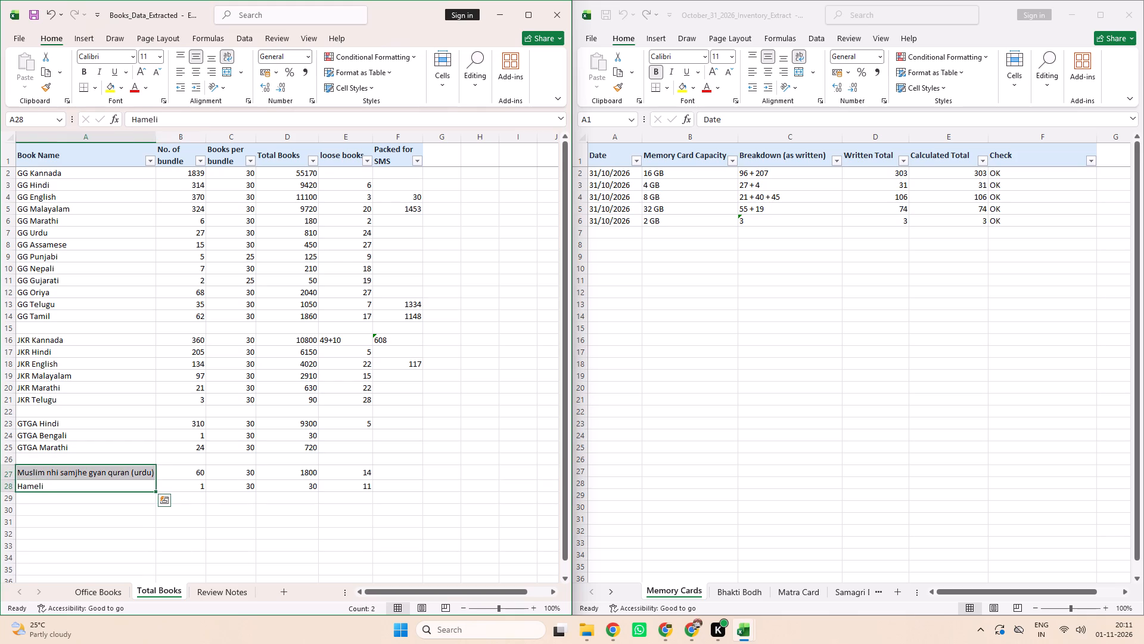
pyautogui.click(111, 482)
pyautogui.hotkey('ctrl', 'd')
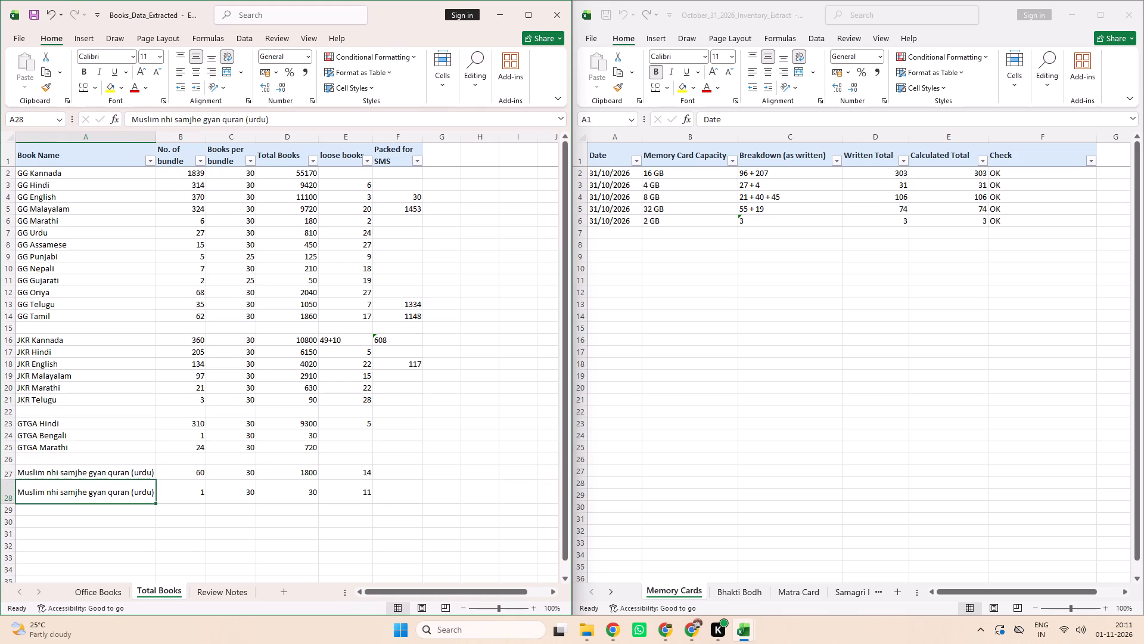
pyautogui.moveTo(9, 504); pyautogui.dragTo(7, 497)
pyautogui.tripleClick(98, 486)
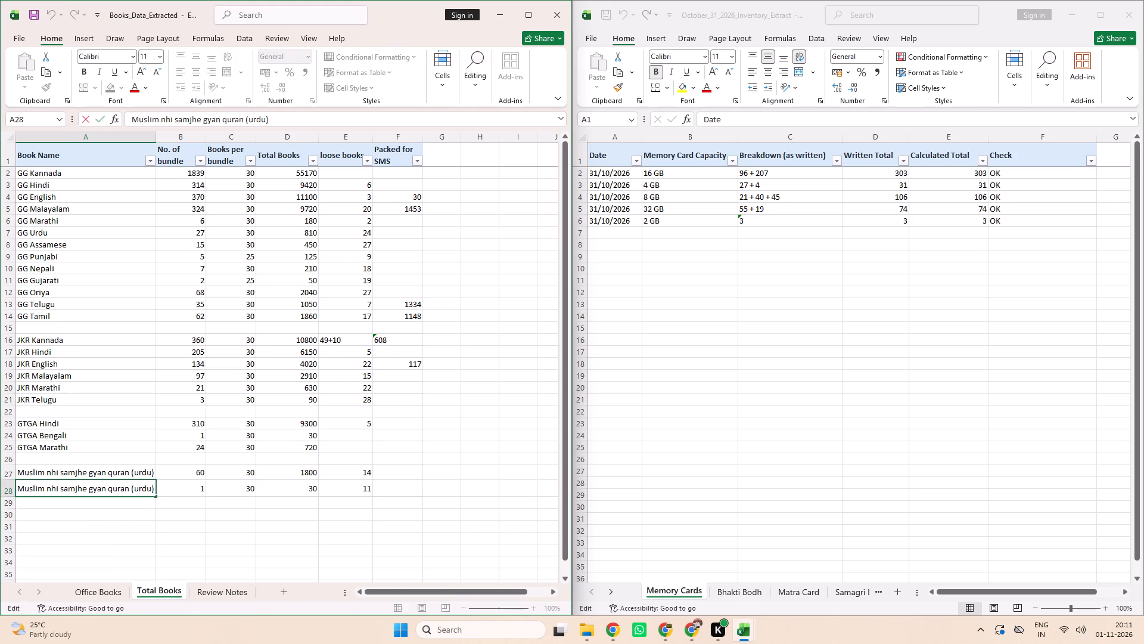
pyautogui.moveTo(133, 489); pyautogui.dragTo(151, 491)
pyautogui.write('hindi')
pyautogui.click(193, 502)
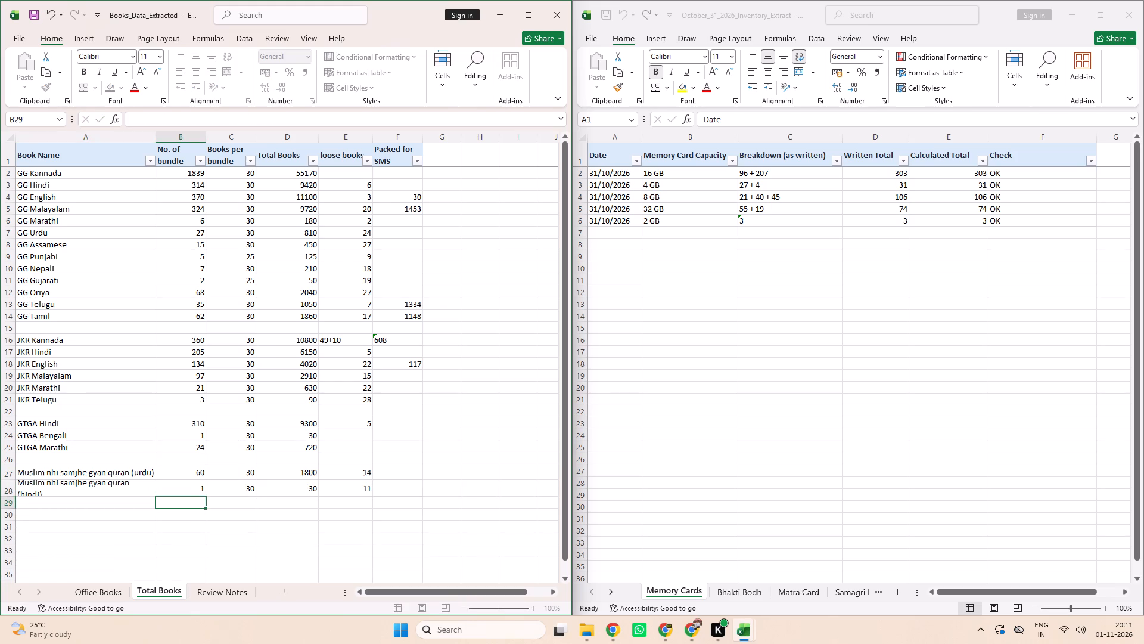
# Widen the Book Name column slightly so the (hindi) title fits on one line, and reduce its row height to 17.25.
pyautogui.moveTo(163, 138); pyautogui.dragTo(168, 138)
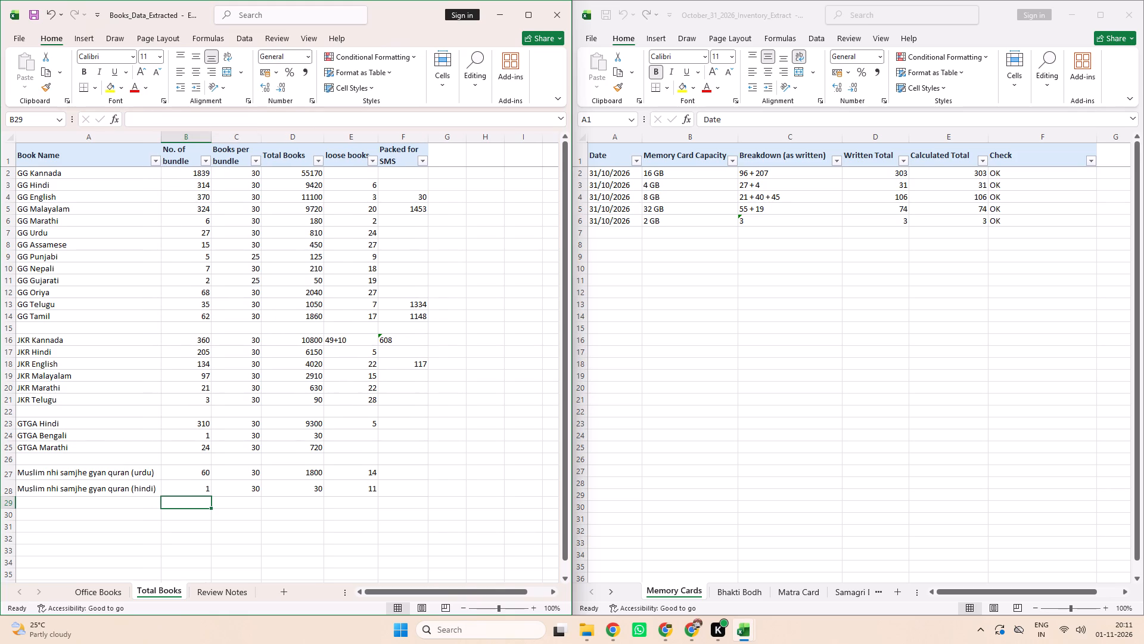
pyautogui.click(8, 494)
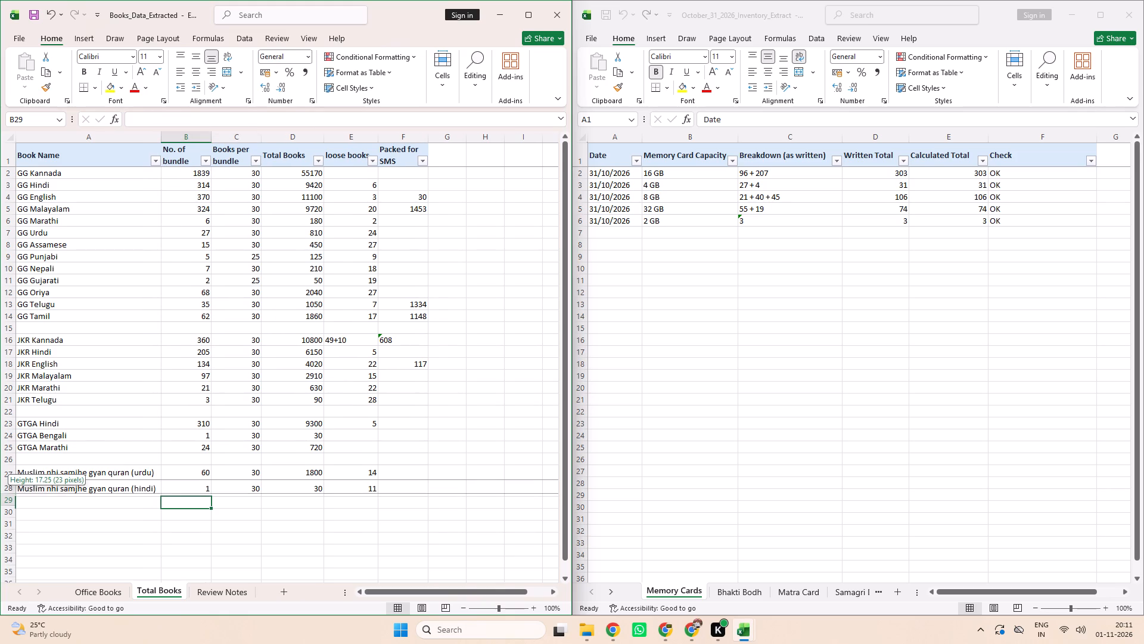
pyautogui.click(332, 509)
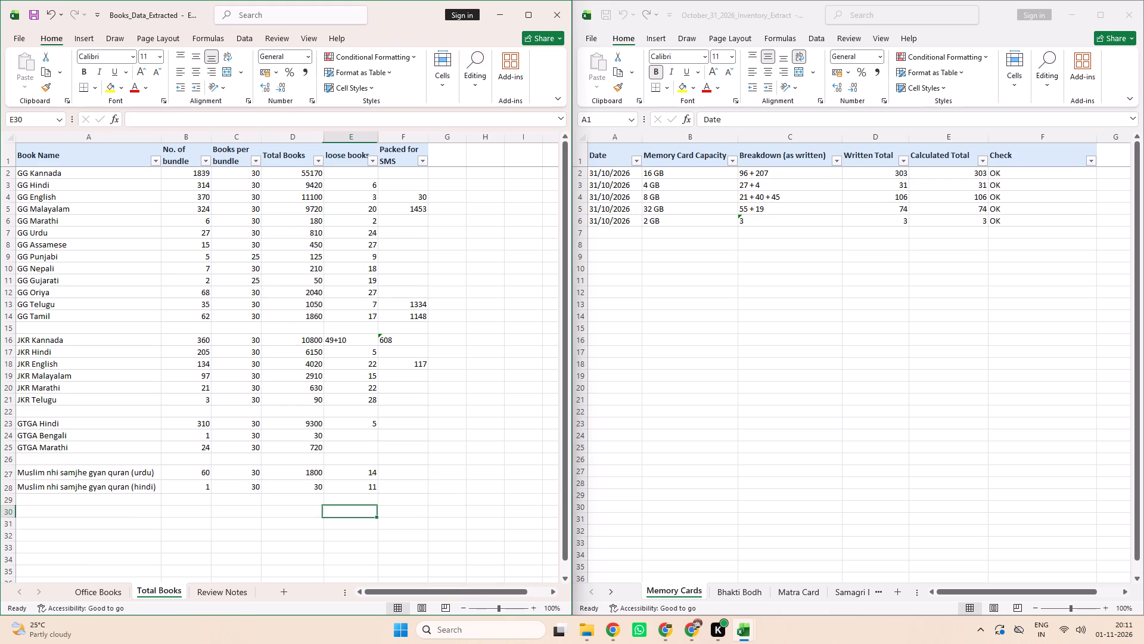
# Check the Total Books formulas of the two Muslim nhi samjhe gyan quran rows.
pyautogui.click(300, 476)
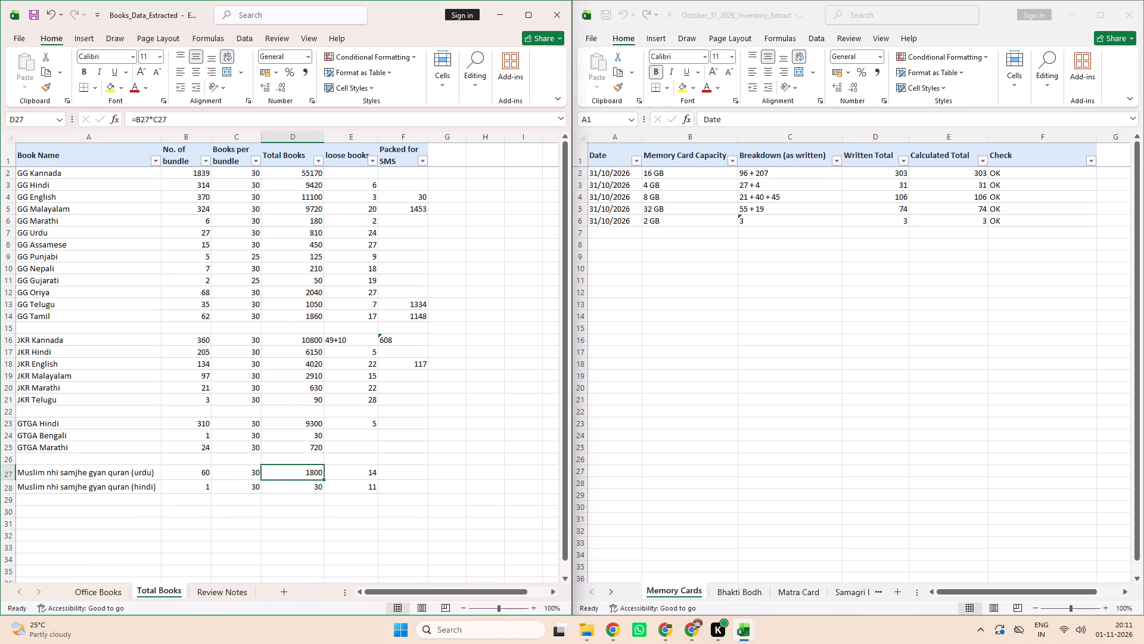
pyautogui.click(296, 487)
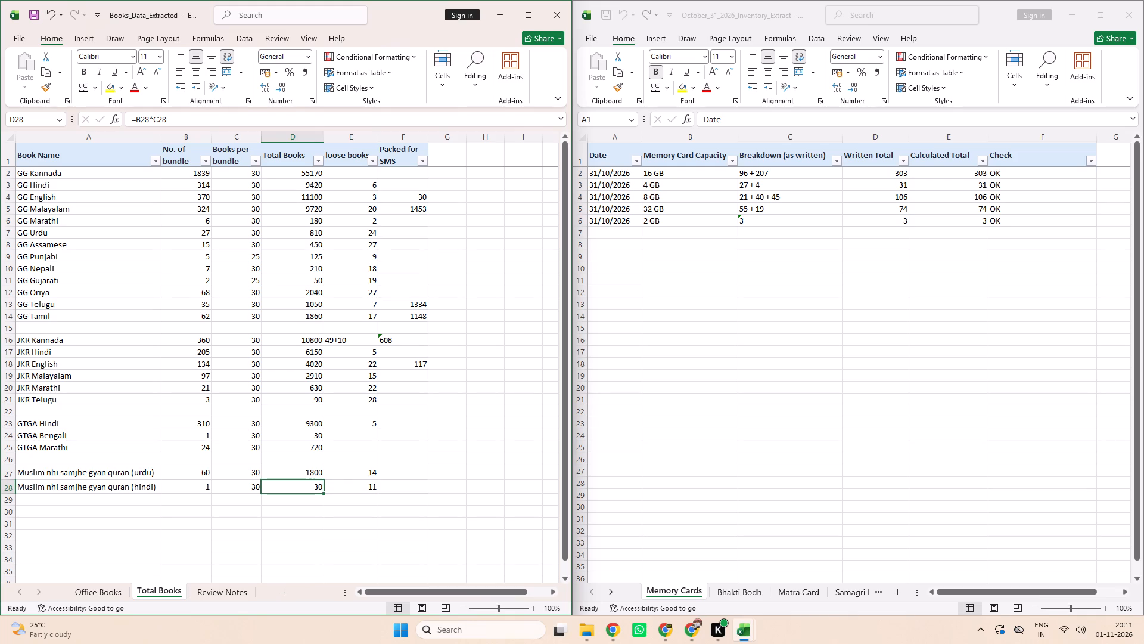
# Set JKR Kannada's loose books value to 59.
pyautogui.click(350, 342)
pyautogui.write('59')
pyautogui.press('Return')
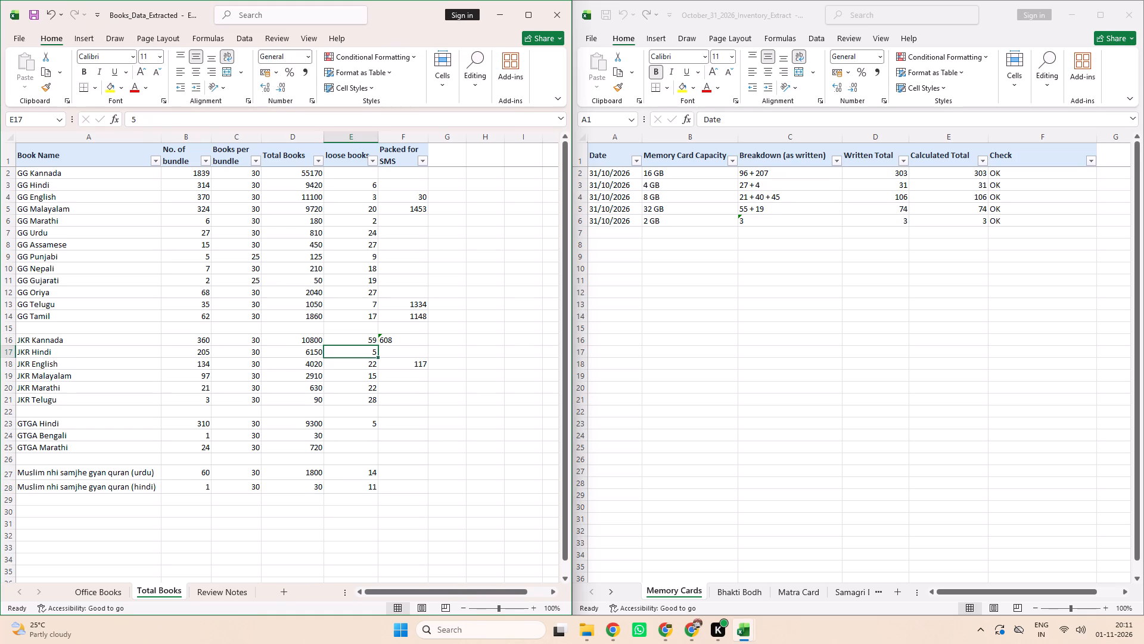
# Clear JKR Kannada's text-formatted Packed for SMS entry and re-enter it as the number 608.
pyautogui.click(405, 343)
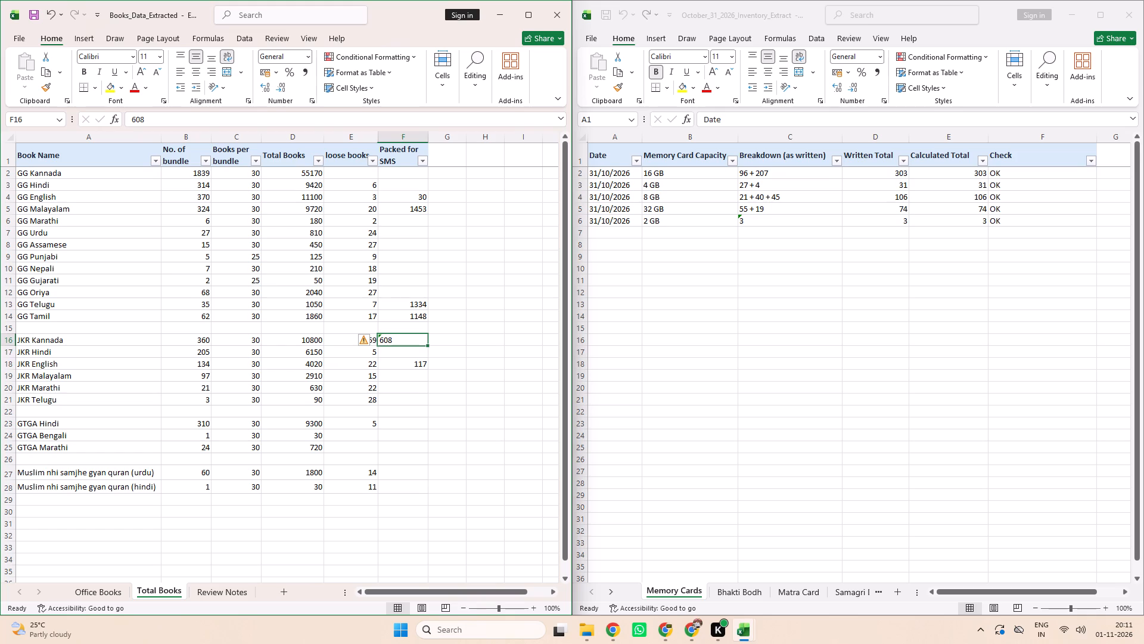
pyautogui.press('Delete')
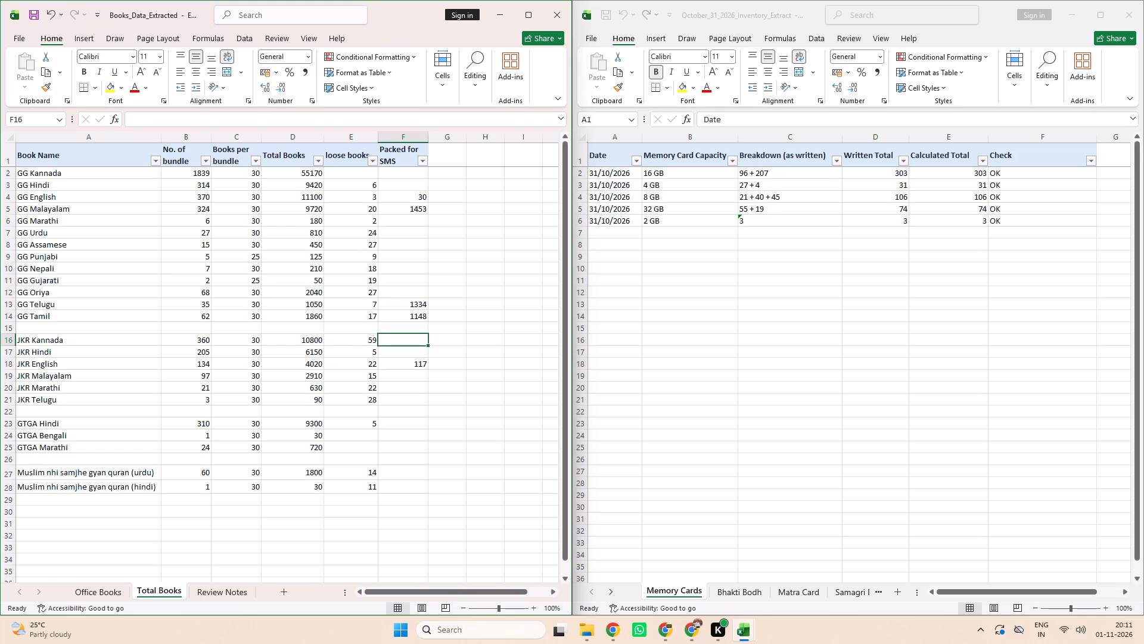
pyautogui.press('Delete')
pyautogui.press('Delete')
pyautogui.click(408, 341)
pyautogui.press('6')
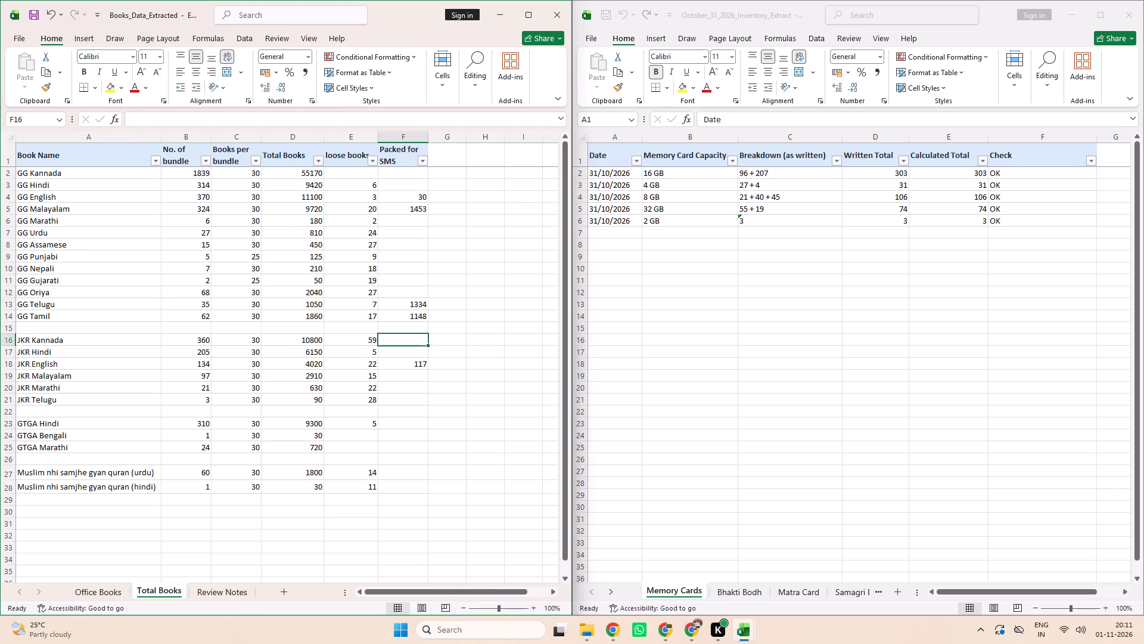
pyautogui.write('08')
pyautogui.press('Return')
pyautogui.click(408, 342)
pyautogui.write('608')
pyautogui.press('Return')
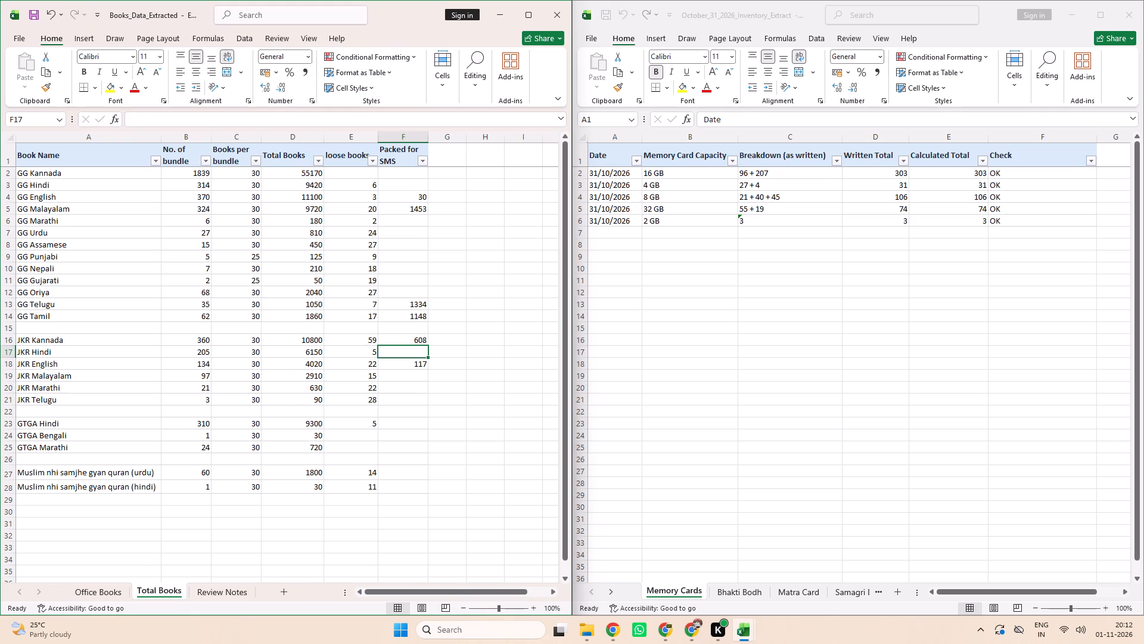
pyautogui.click(397, 365)
# Delete the Review Notes sheet and save the books workbook.
pyautogui.click(231, 595)
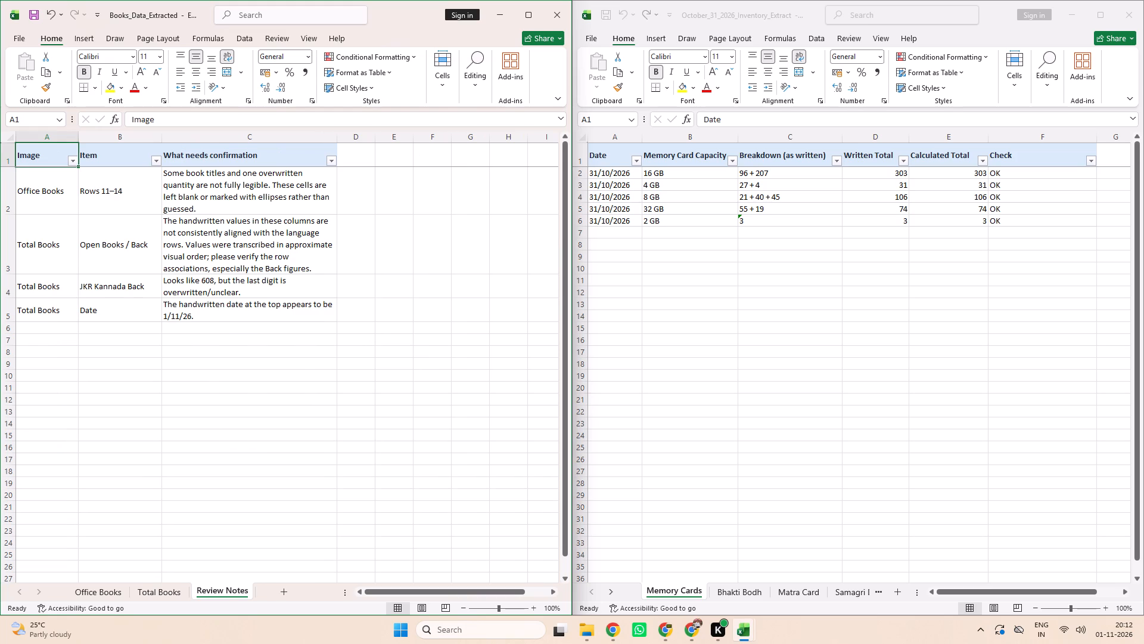
pyautogui.rightClick(238, 584)
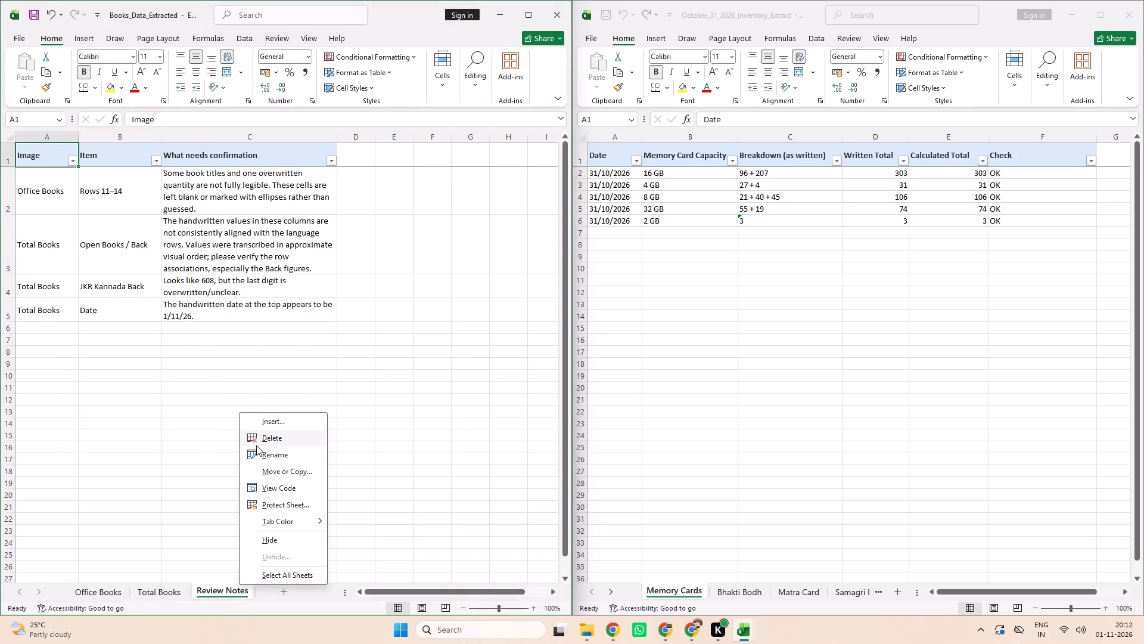
pyautogui.click(256, 445)
pyautogui.click(329, 346)
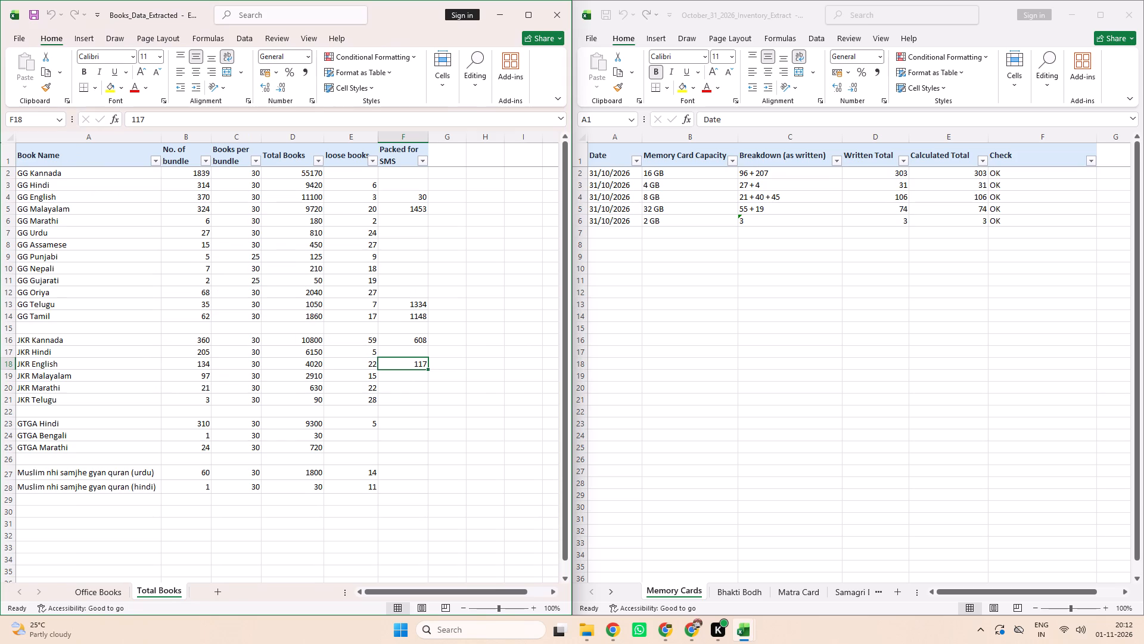
pyautogui.hotkey('ctrl', 's')
# Right-align the whole Free / note column on the Office Books sheet.
pyautogui.click(105, 583)
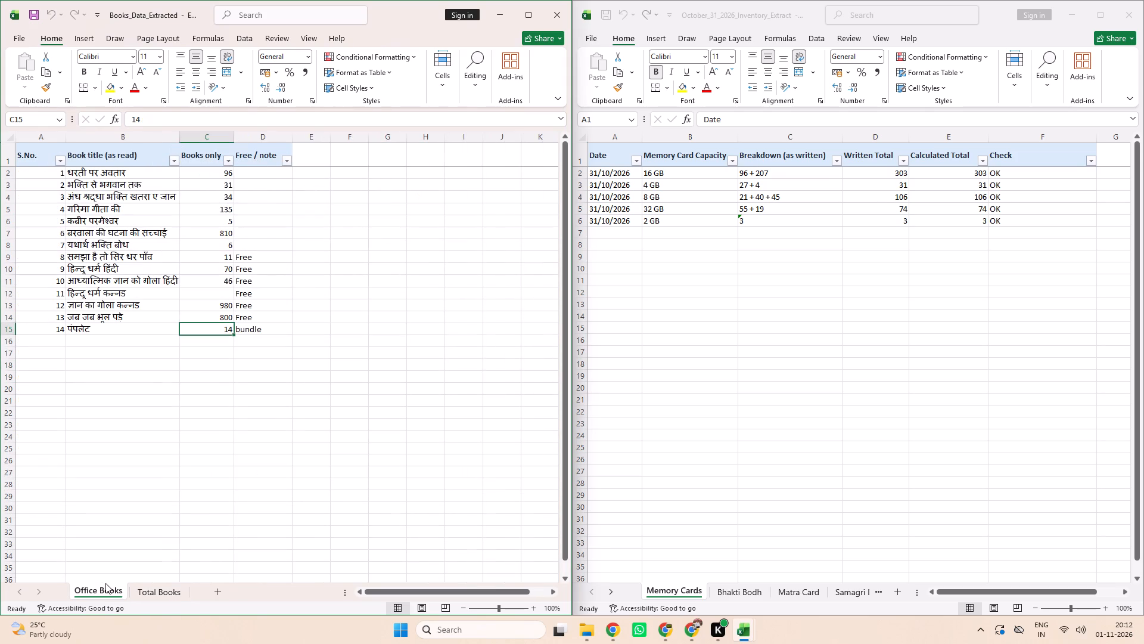
pyautogui.hotkey('ctrl', 's')
pyautogui.click(270, 140)
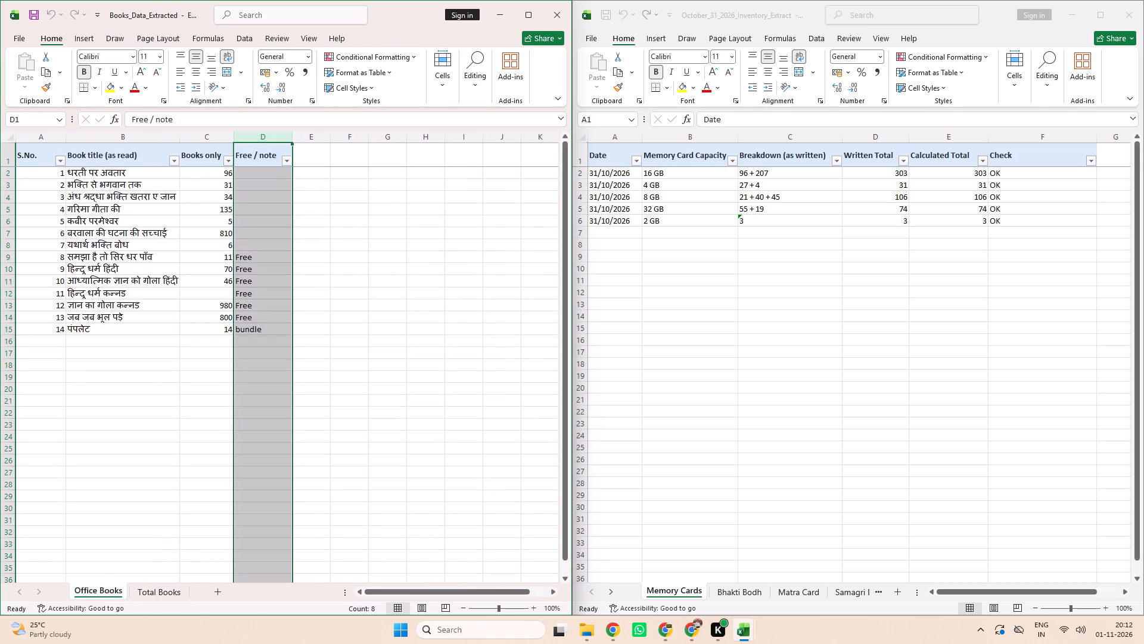
pyautogui.click(259, 169)
pyautogui.click(260, 141)
pyautogui.click(209, 70)
pyautogui.click(242, 213)
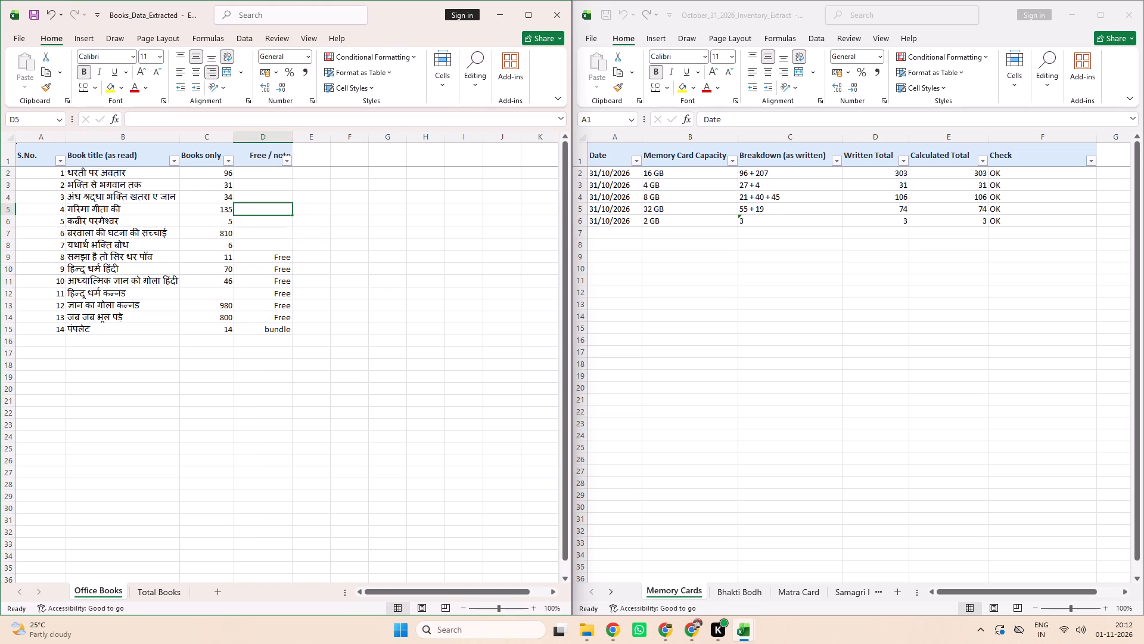
# Left-align the Free / note header cell, leaving the entries below it right-aligned.
pyautogui.click(250, 160)
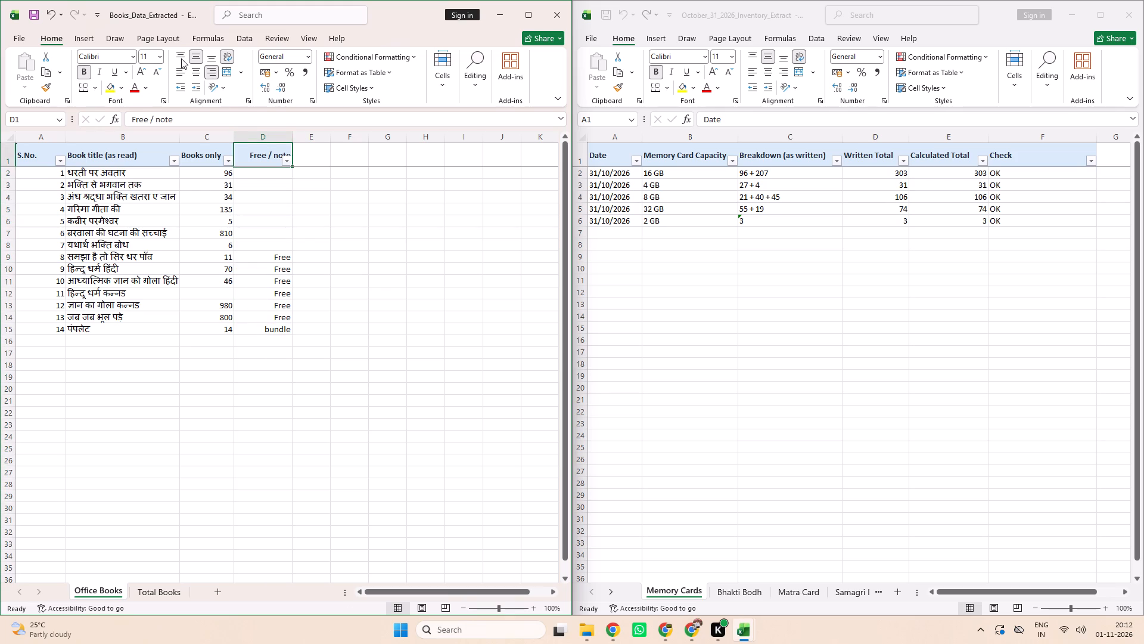
pyautogui.click(181, 58)
pyautogui.click(189, 58)
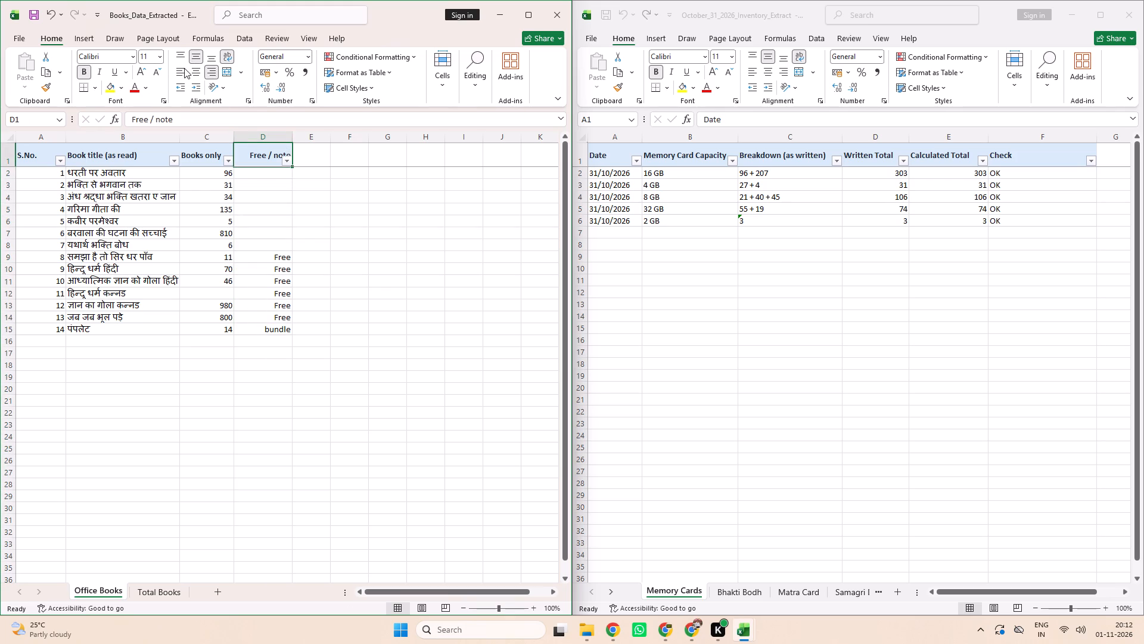
pyautogui.click(182, 74)
pyautogui.click(260, 244)
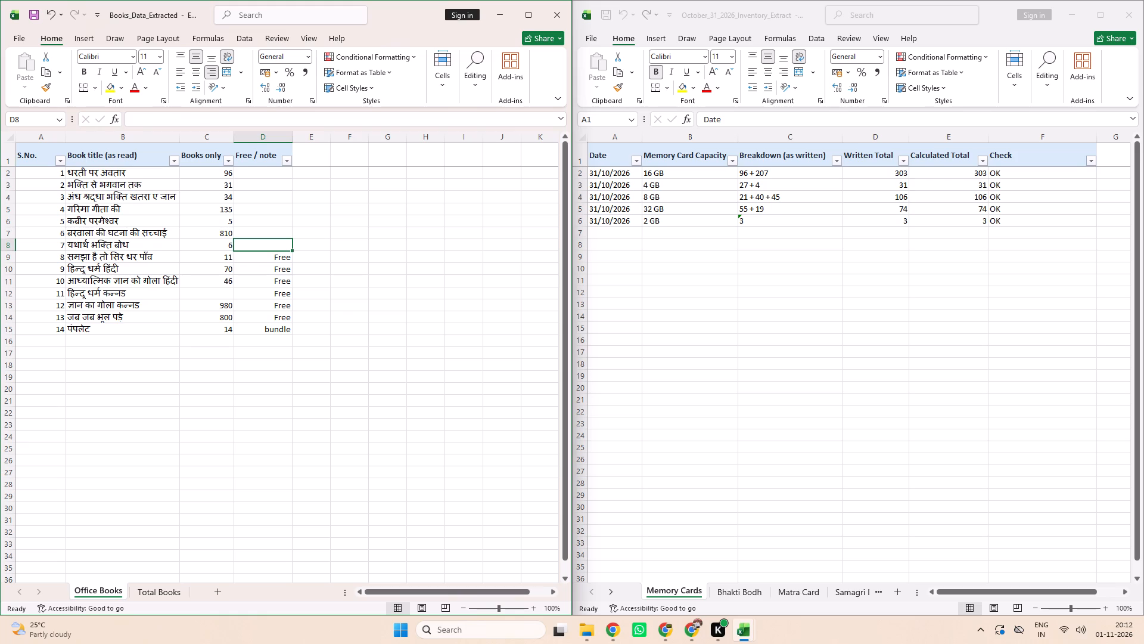
# Enter 70 as the Books only quantity for हिन्दू धर्म कन्नड and save the workbook.
pyautogui.click(226, 290)
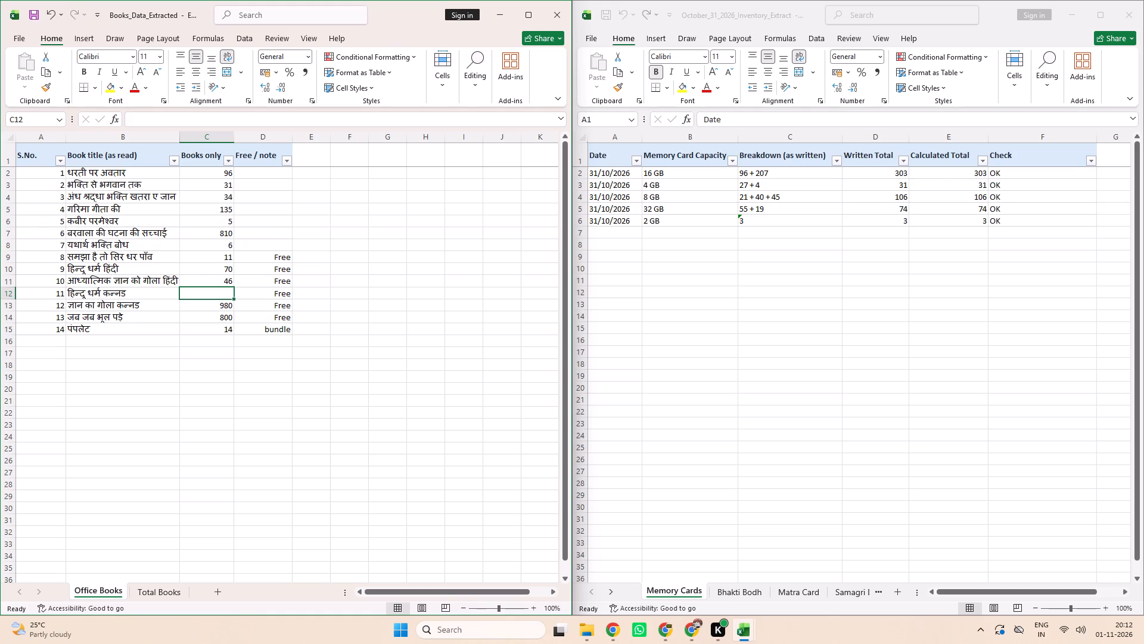
pyautogui.write('70')
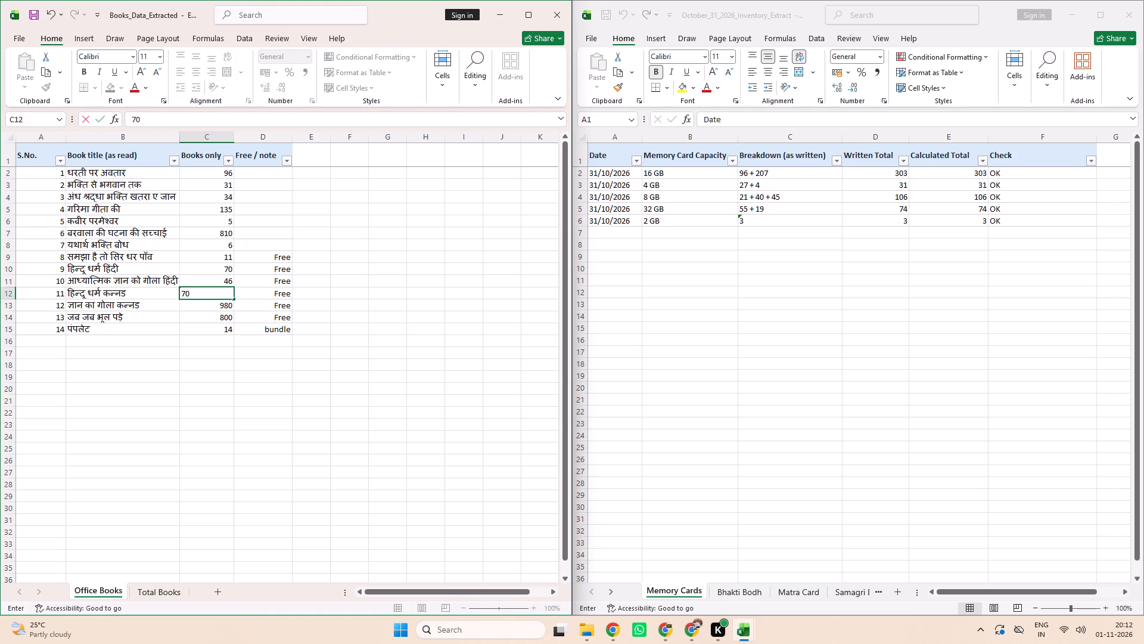
pyautogui.click(197, 354)
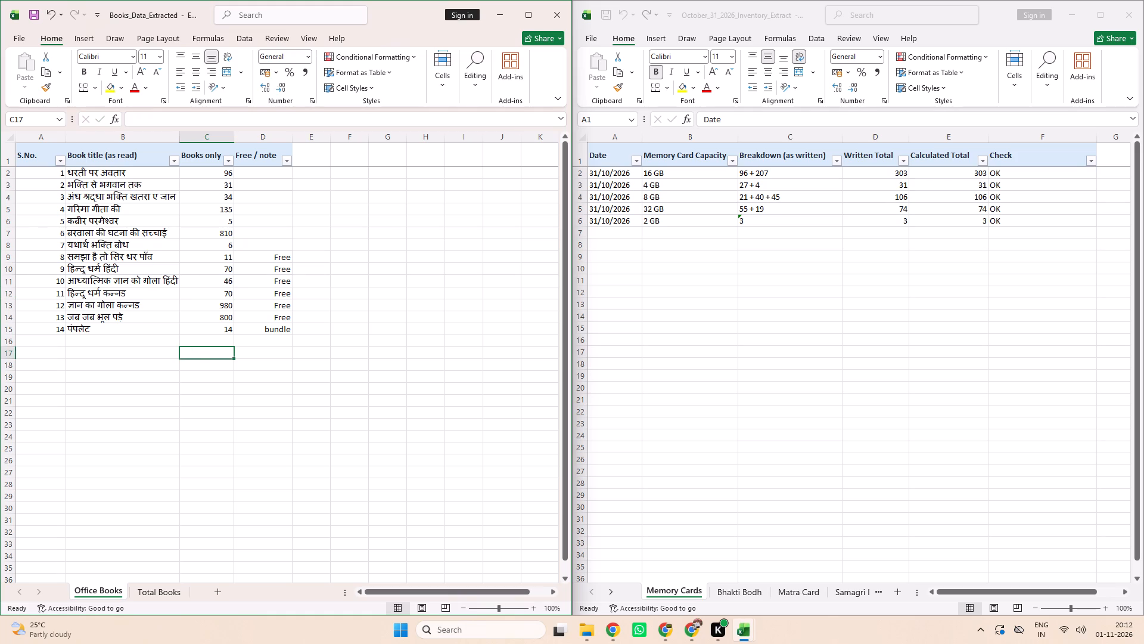
pyautogui.hotkey('ctrl', 's')
# Move all 14 book titles from the Office Books sheet into the Total Books sheet's Book Name column, starting at row 30.
pyautogui.moveTo(83, 175); pyautogui.dragTo(112, 190)
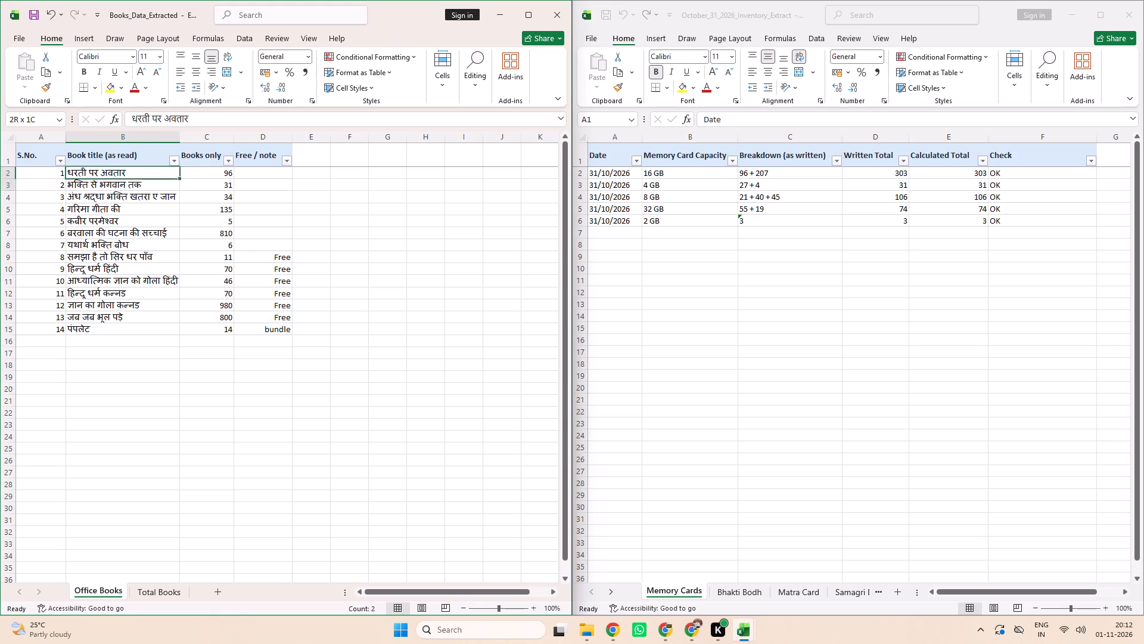
pyautogui.moveTo(112, 190); pyautogui.dragTo(260, 326)
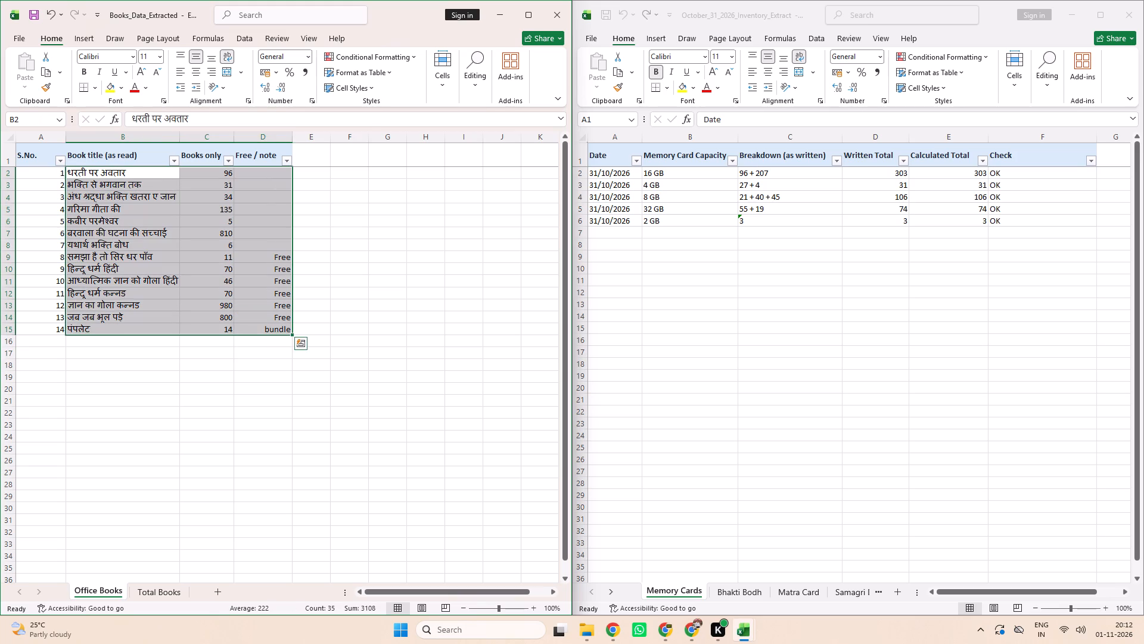
pyautogui.hotkey('shift', 'Left')
pyautogui.hotkey('shift', 'Left')
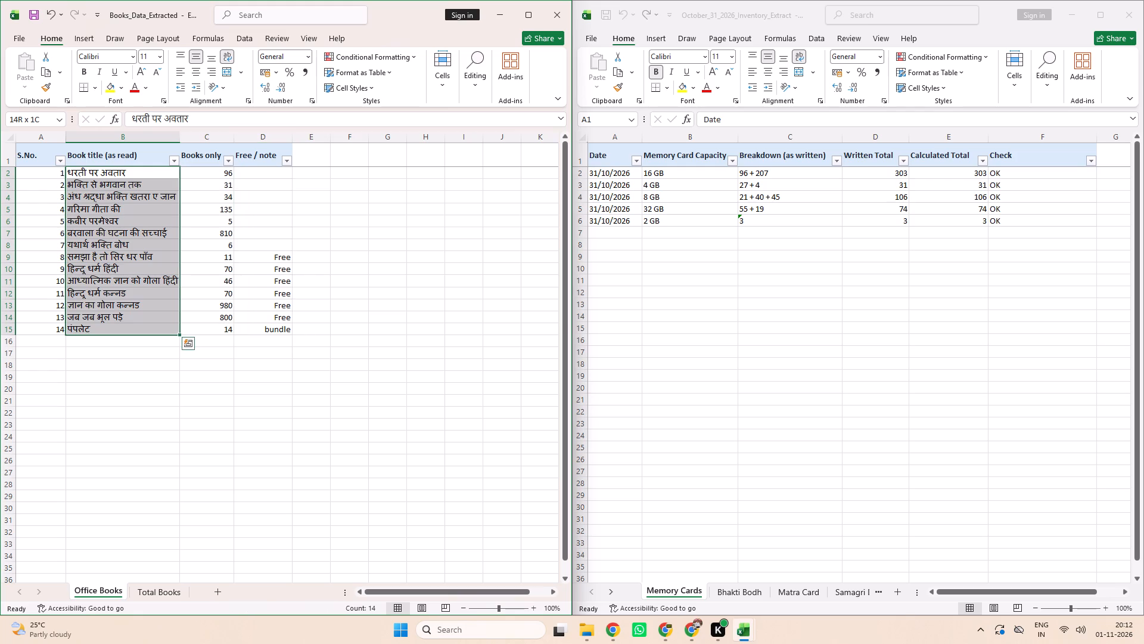
pyautogui.hotkey('ctrl', 'x')
pyautogui.click(157, 600)
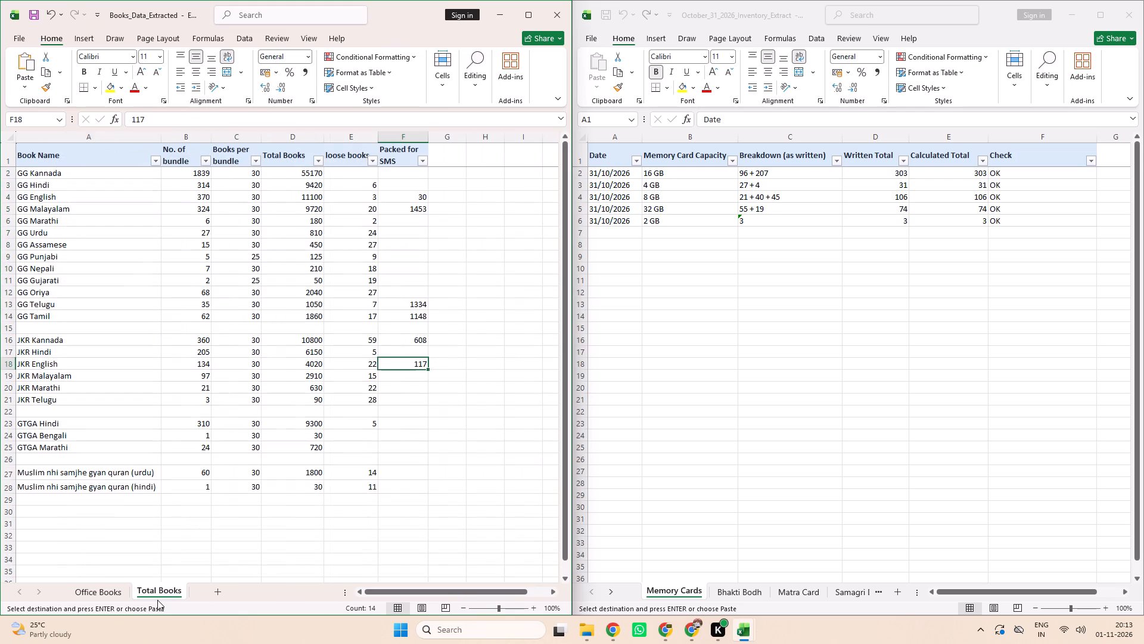
pyautogui.click(91, 515)
pyautogui.hotkey('ctrl', 'v')
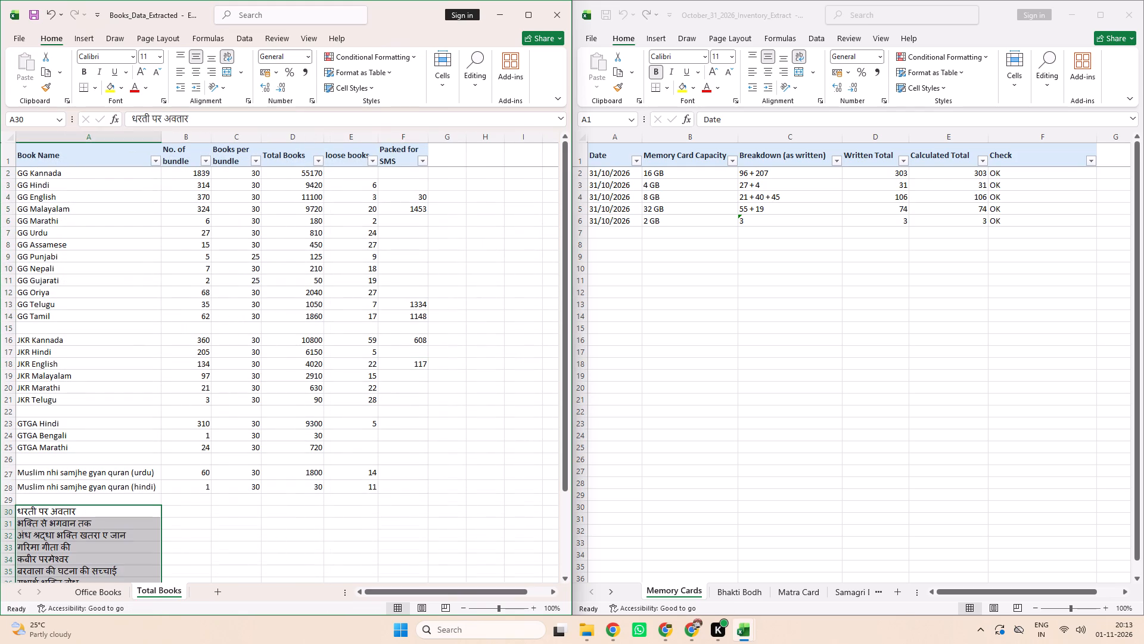
# Move the Books only quantities for the first 13 titles from Office Books into Total Books' Total Books column, starting at row 30.
pyautogui.click(102, 590)
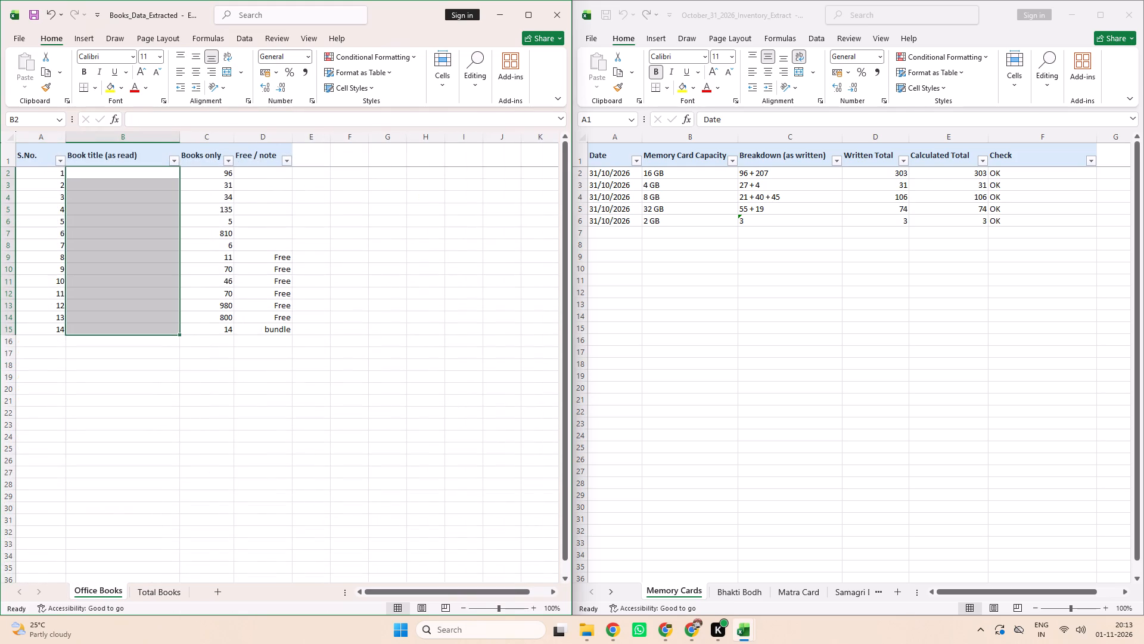
pyautogui.moveTo(206, 174); pyautogui.dragTo(213, 316)
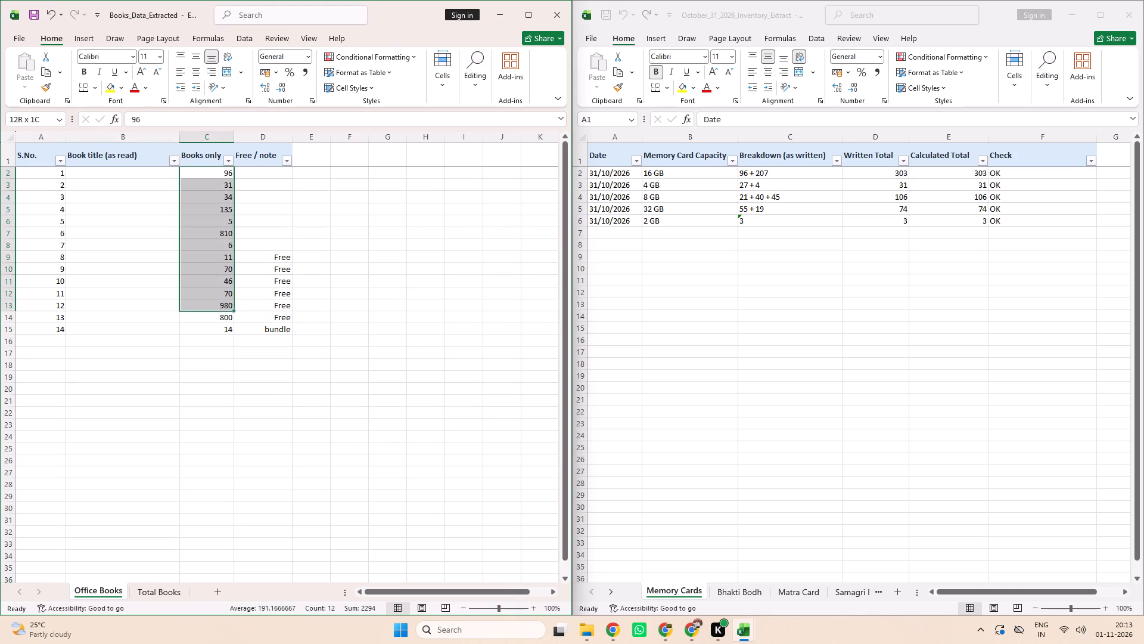
pyautogui.moveTo(213, 316); pyautogui.dragTo(213, 321)
pyautogui.hotkey('ctrl', 'x')
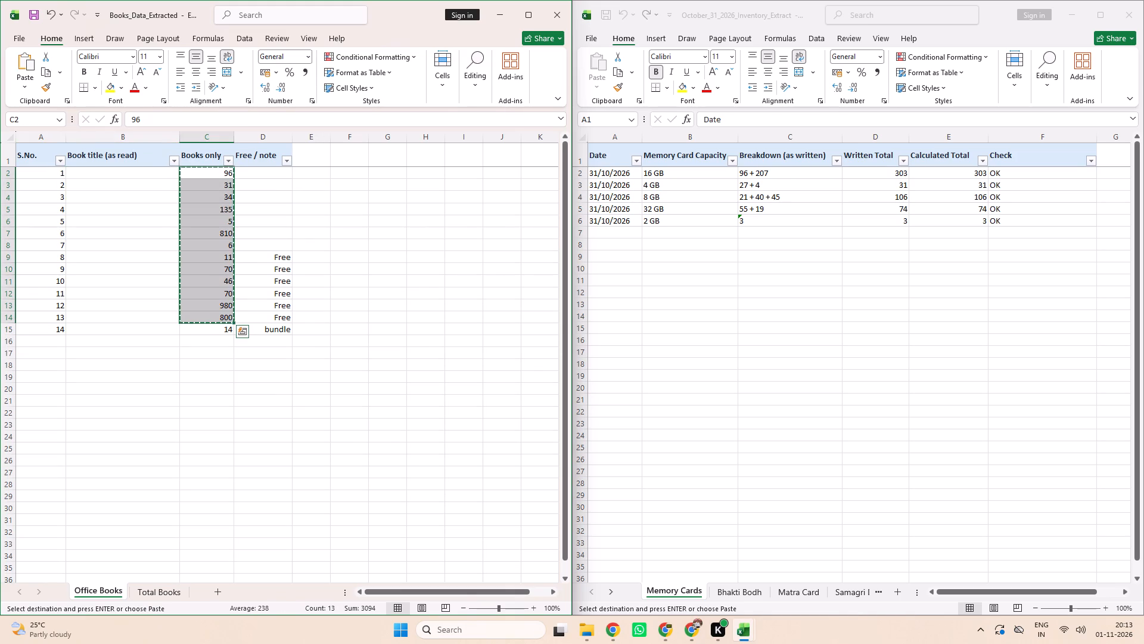
pyautogui.click(163, 592)
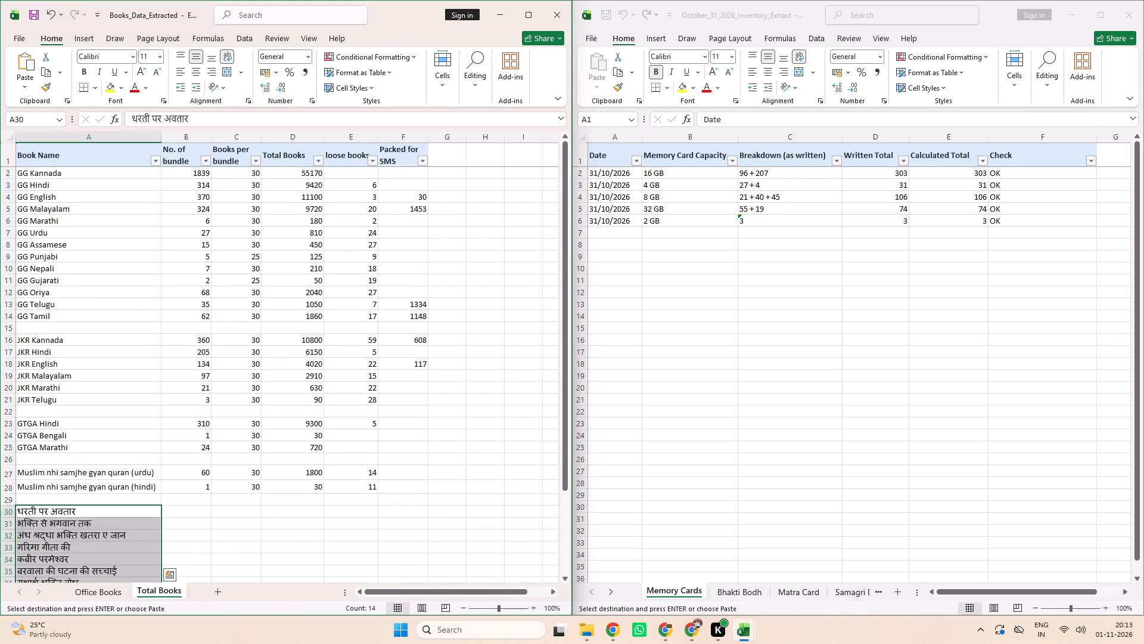
pyautogui.click(275, 513)
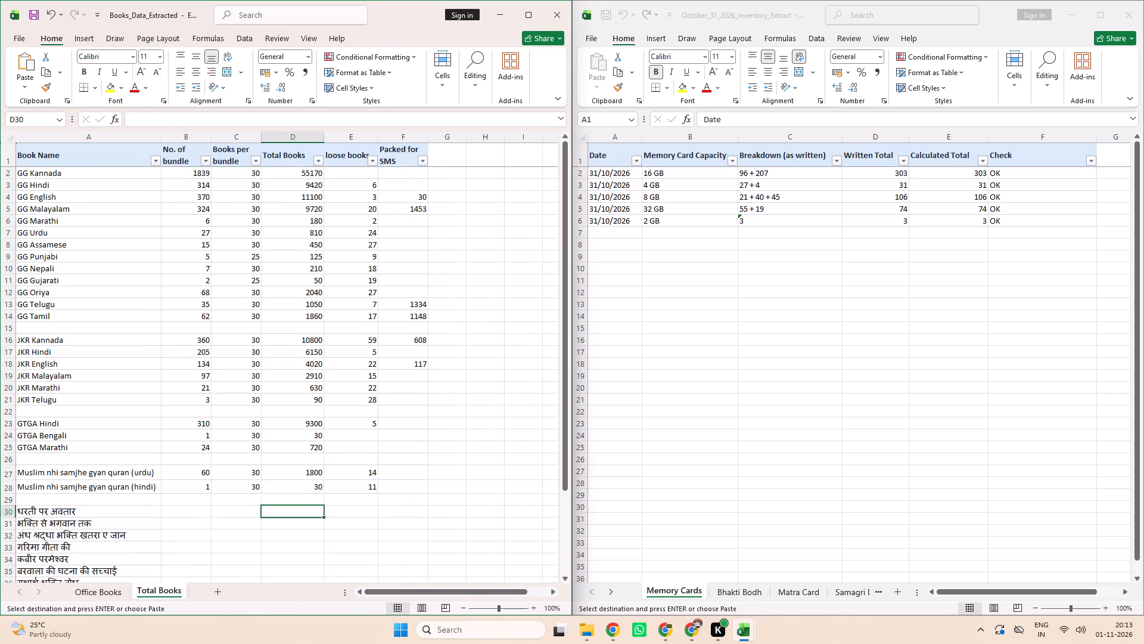
pyautogui.hotkey('ctrl', 'v')
pyautogui.scroll(-2, 275, 512)
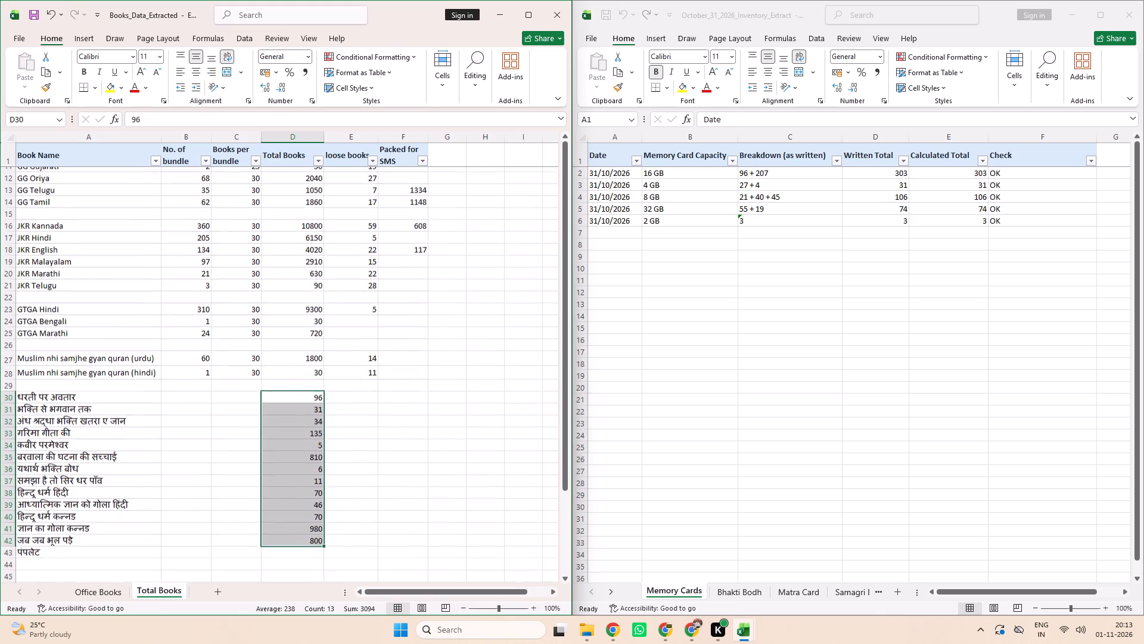
# Copy the quantity 14 from the last Office Books row into the No. of bundle cell for पंपलेट on Total Books.
pyautogui.click(105, 594)
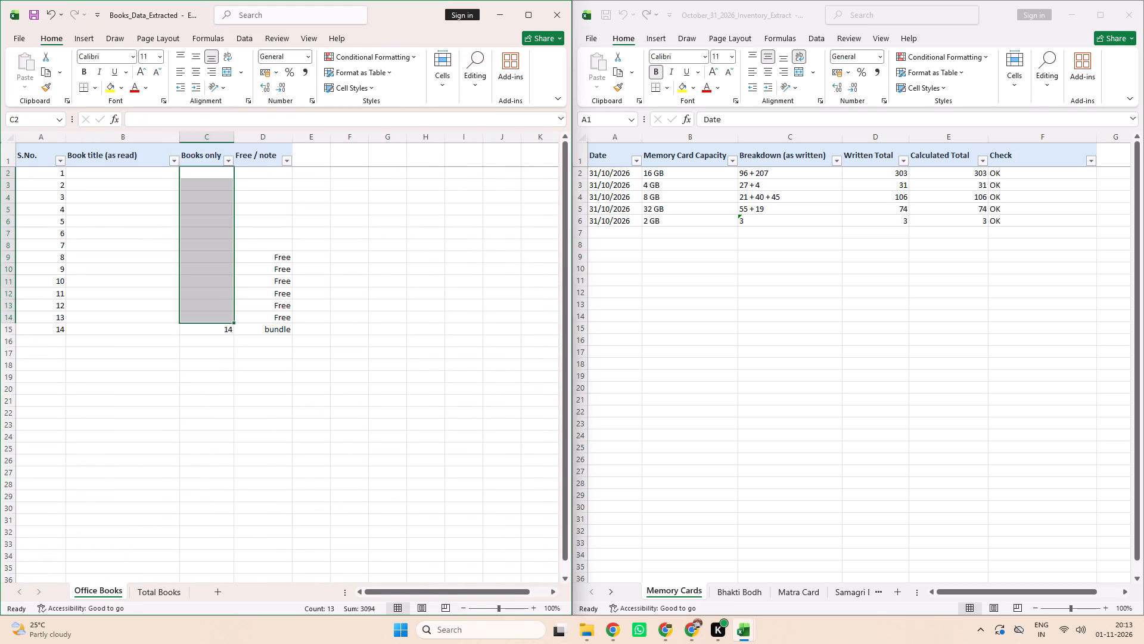
pyautogui.click(213, 330)
pyautogui.hotkey('ctrl', 'c')
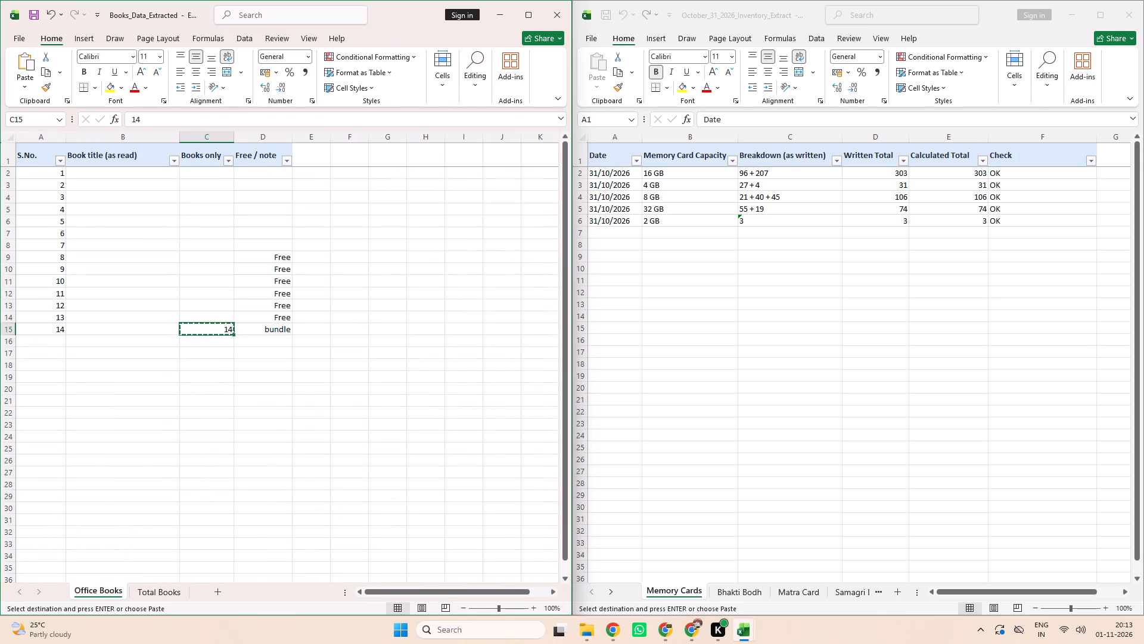
pyautogui.click(172, 599)
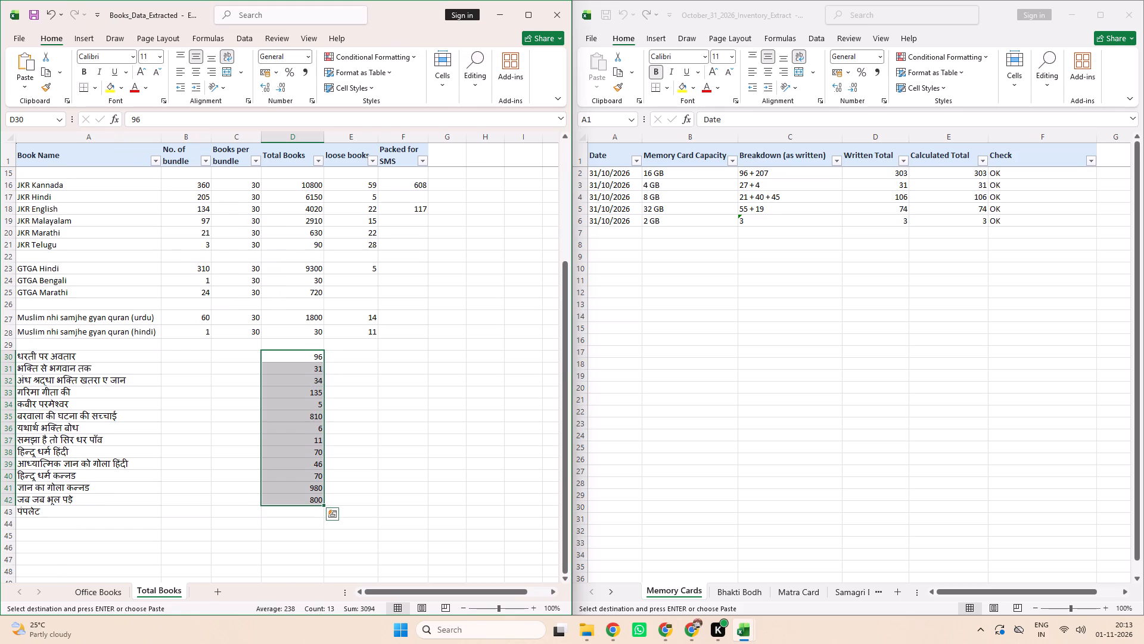
pyautogui.click(186, 508)
pyautogui.hotkey('ctrl', 'v')
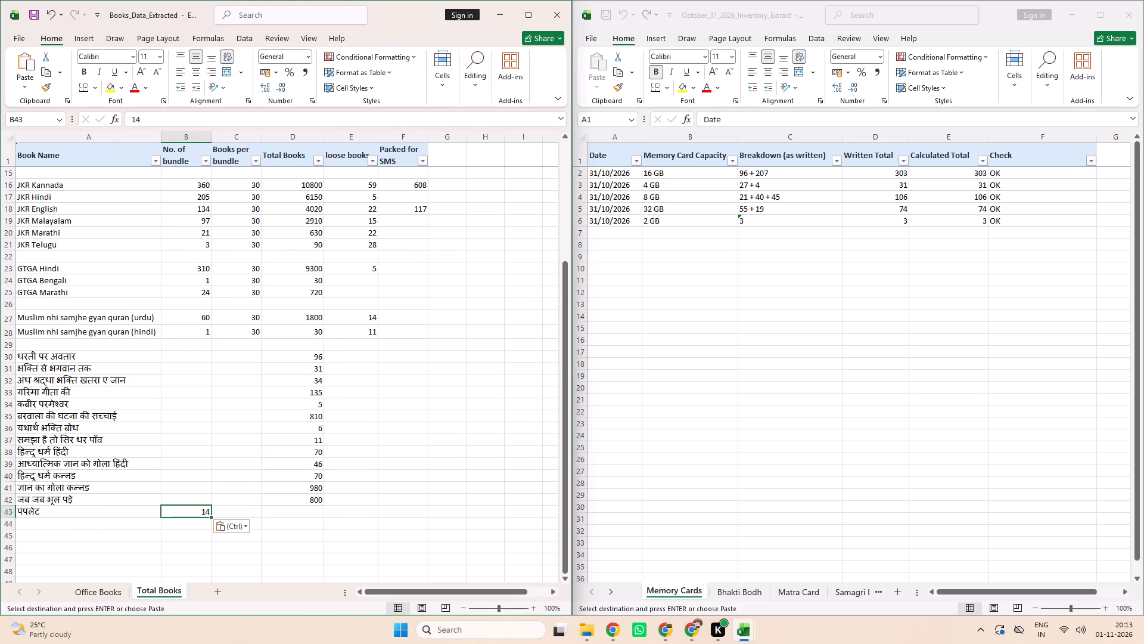
# Copy the Free and bundle notes from Office Books into column G of Total Books, rows 37 to 43, and save the workbook.
pyautogui.click(341, 508)
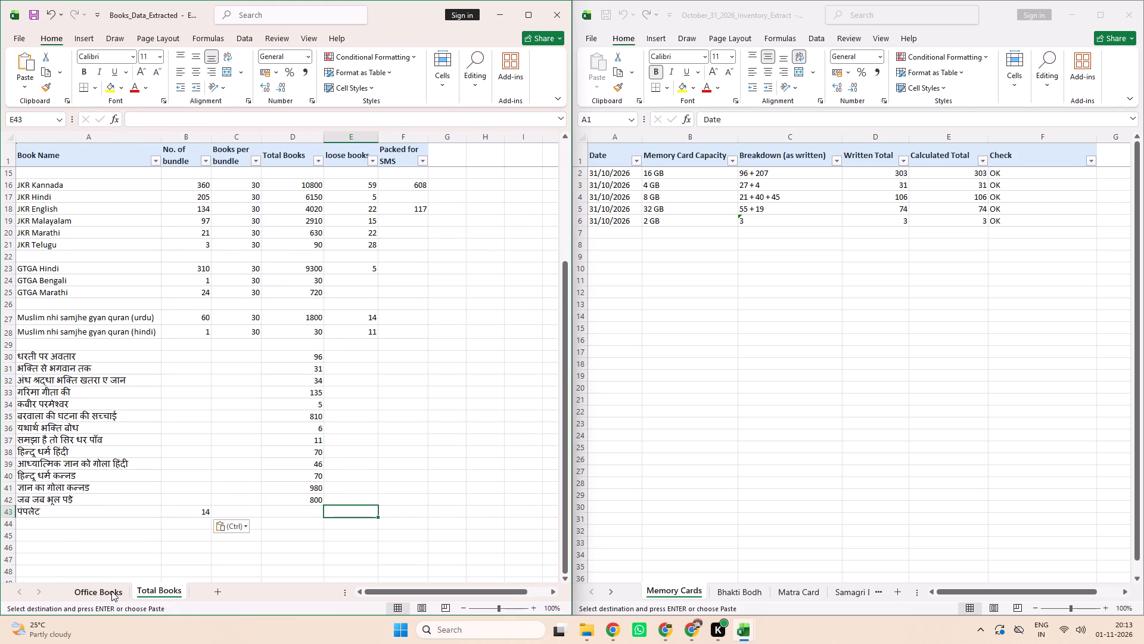
pyautogui.click(111, 591)
pyautogui.moveTo(250, 263); pyautogui.dragTo(257, 314)
pyautogui.moveTo(257, 254); pyautogui.dragTo(259, 335)
pyautogui.hotkey('ctrl', 'c')
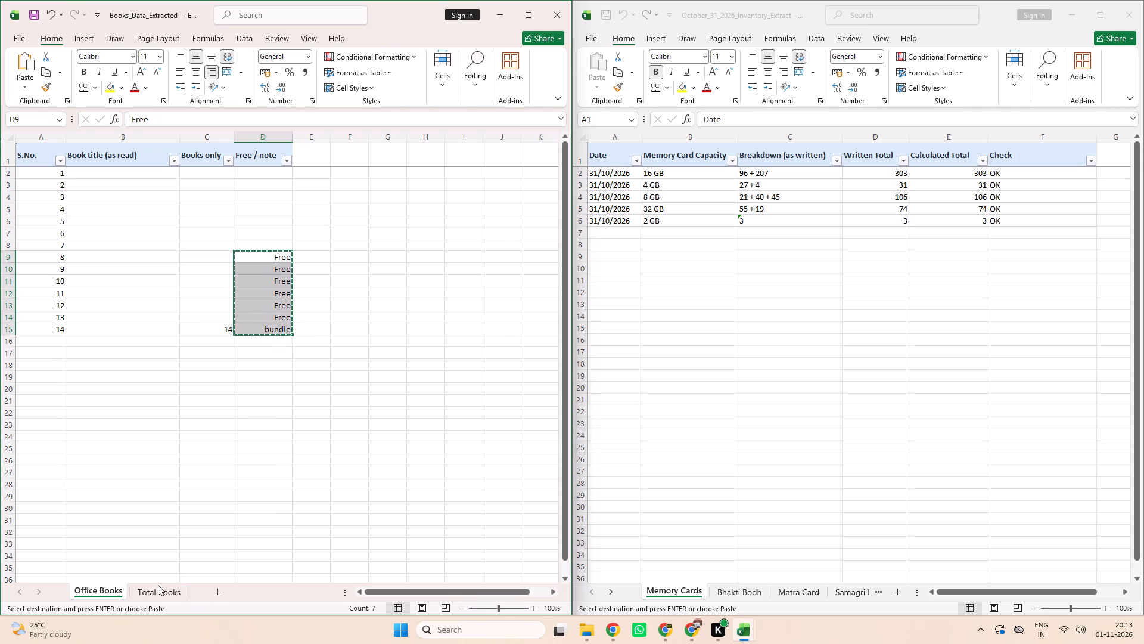
pyautogui.click(157, 587)
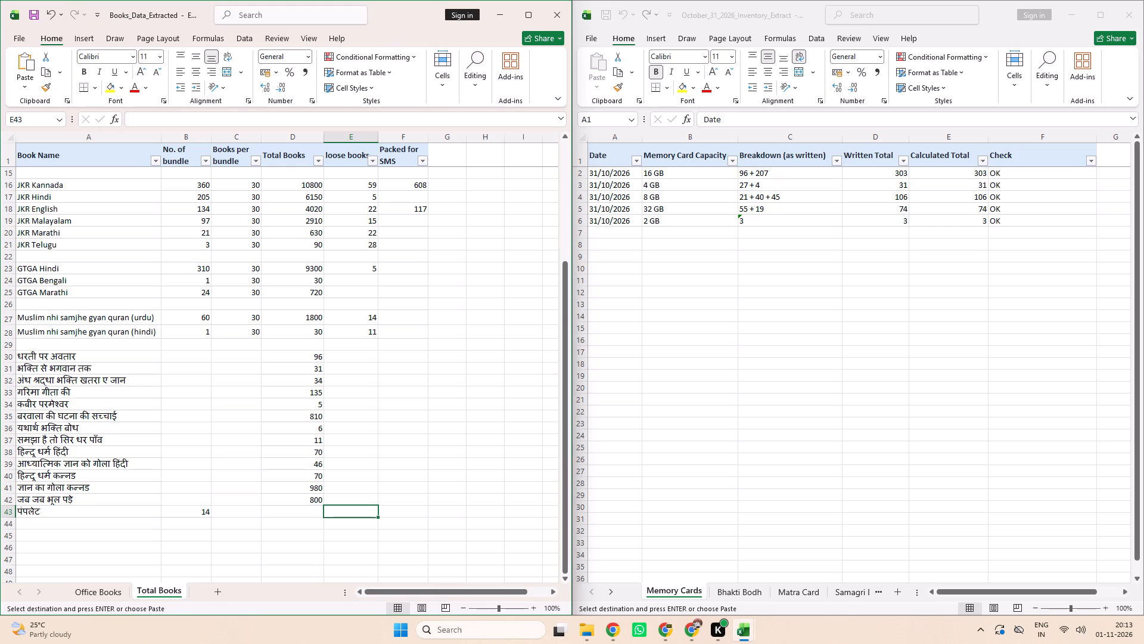
pyautogui.click(353, 439)
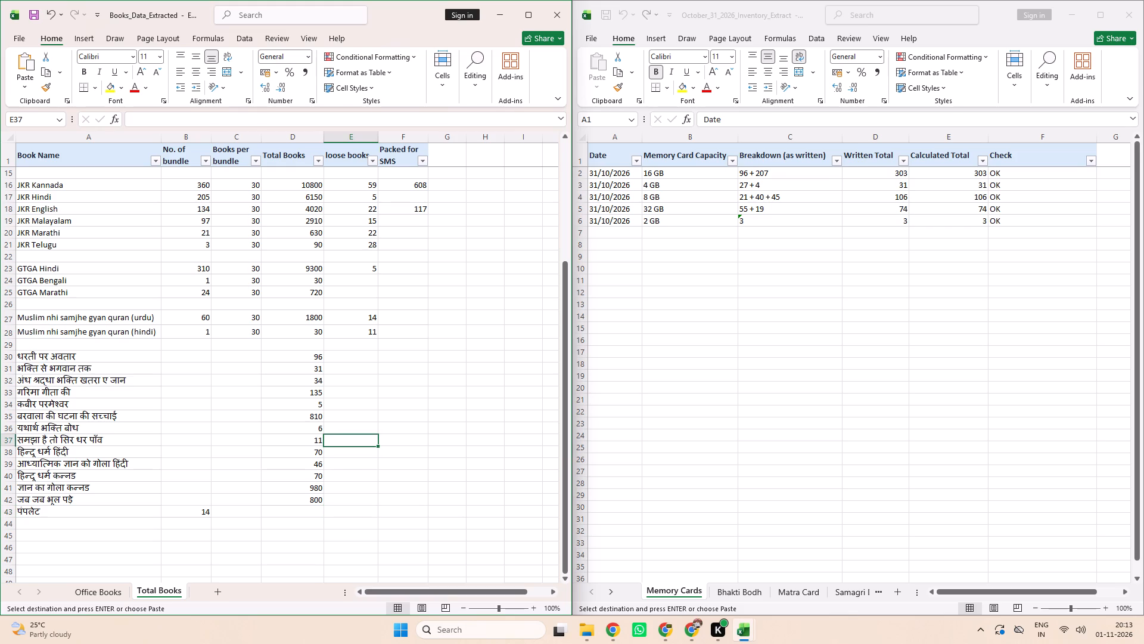
pyautogui.click(437, 437)
pyautogui.hotkey('ctrl', 'v')
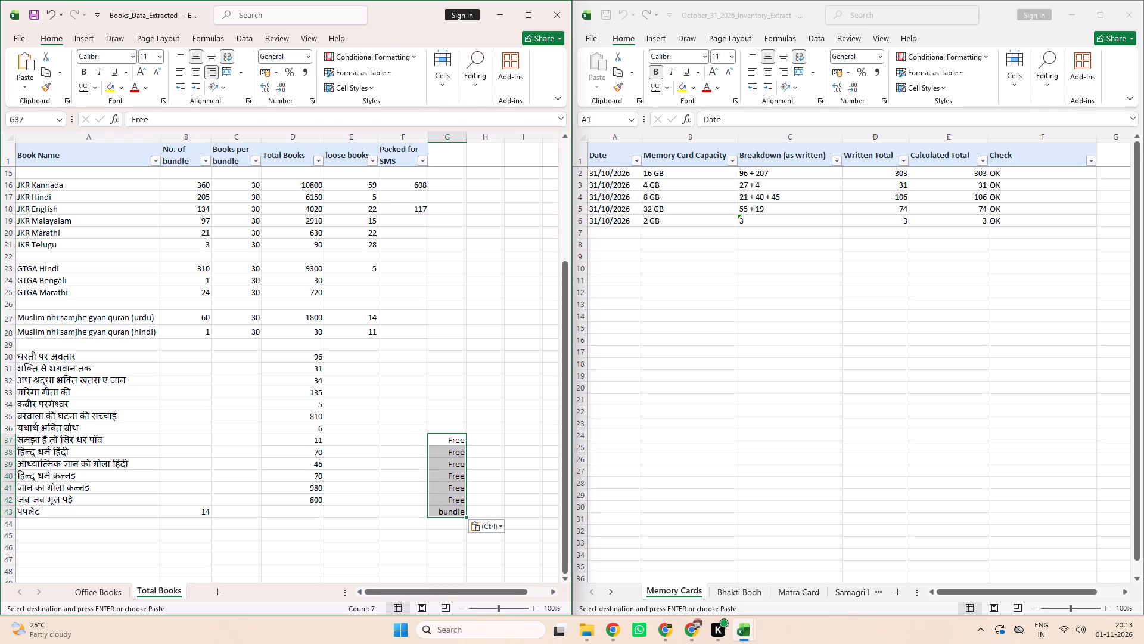
pyautogui.hotkey('ctrl', 'z')
pyautogui.press('Up')
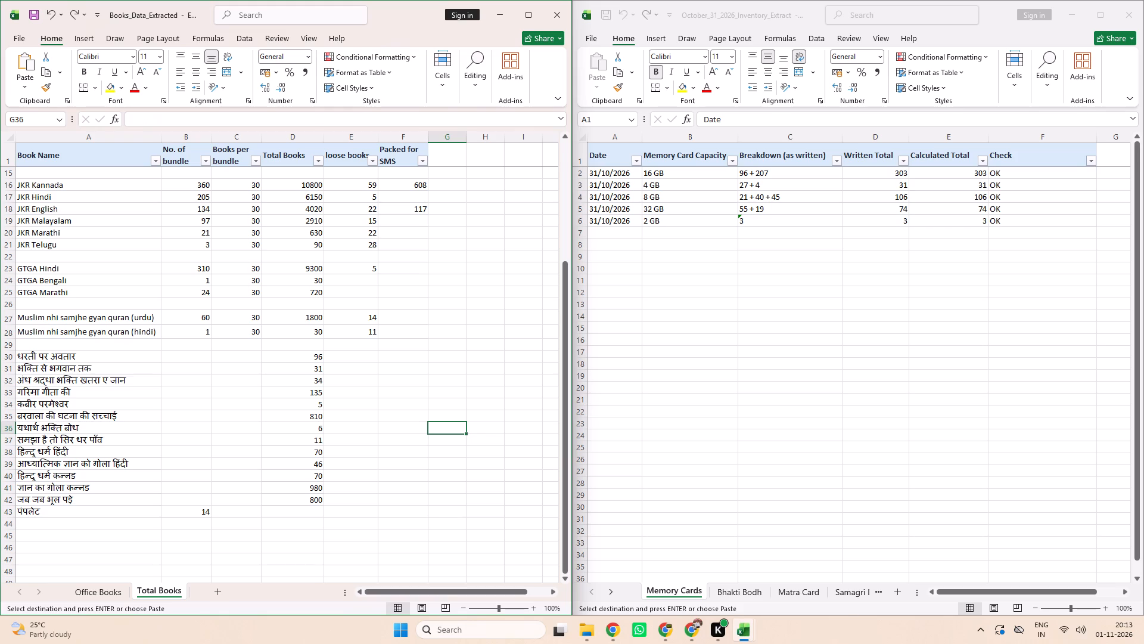
pyautogui.press('Down')
pyautogui.hotkey('ctrl', 'v')
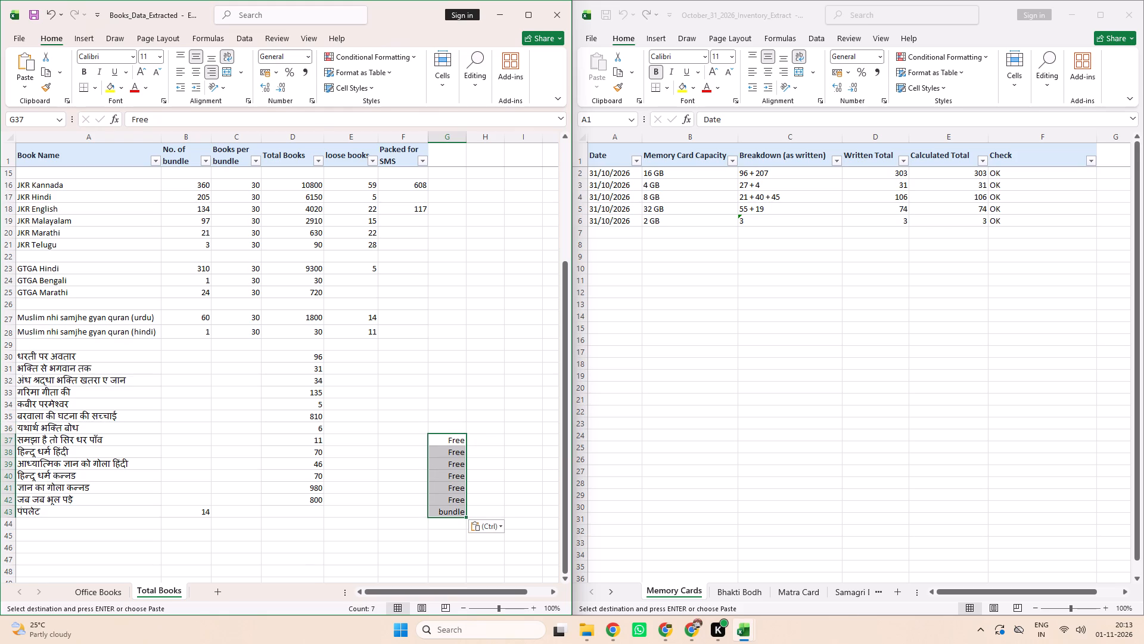
pyautogui.click(289, 513)
pyautogui.hotkey('ctrl', 's')
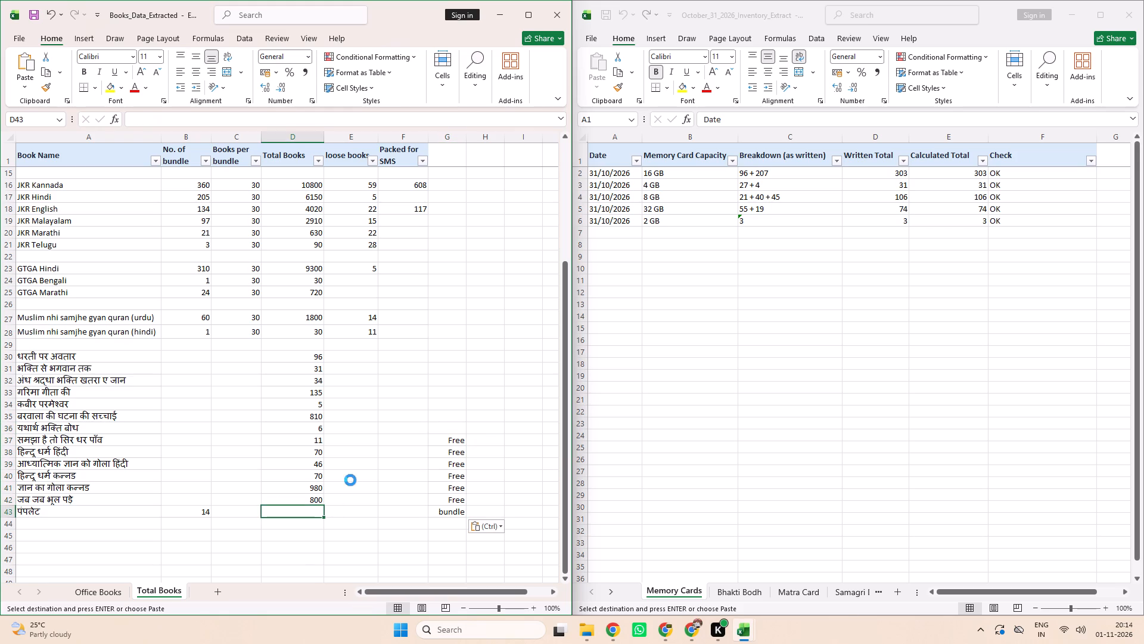
# Add the header Paid / Free in cell G1 of Total Books and widen the column to fit it on one line.
pyautogui.tripleClick(443, 154)
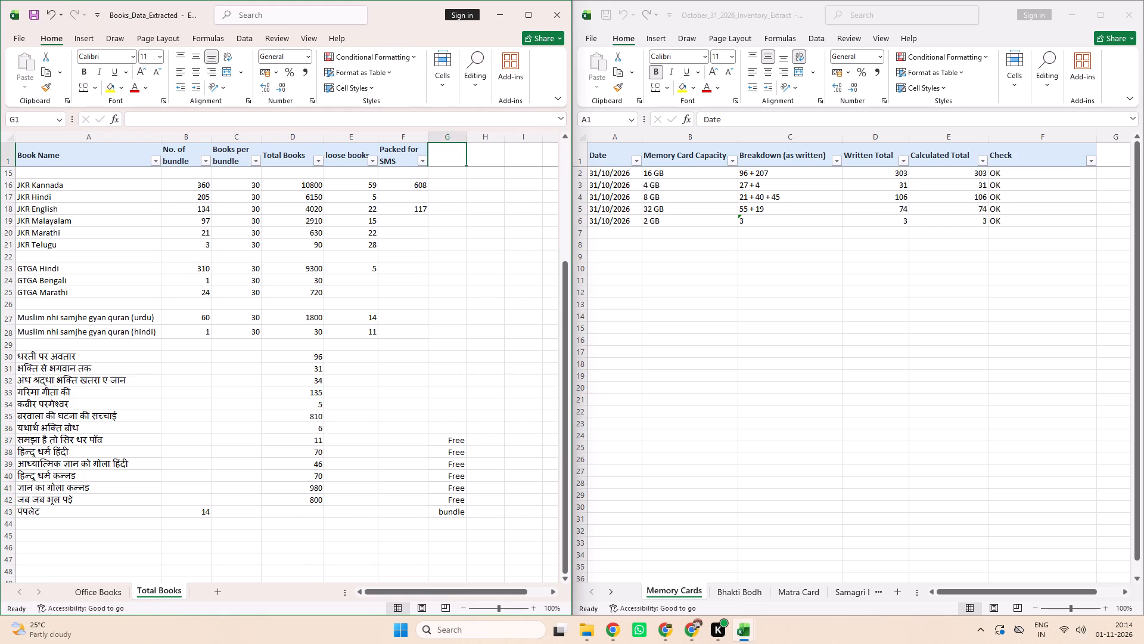
pyautogui.write('Paid F')
pyautogui.press('BackSpace')
pyautogui.write('/ Free')
pyautogui.click(447, 175)
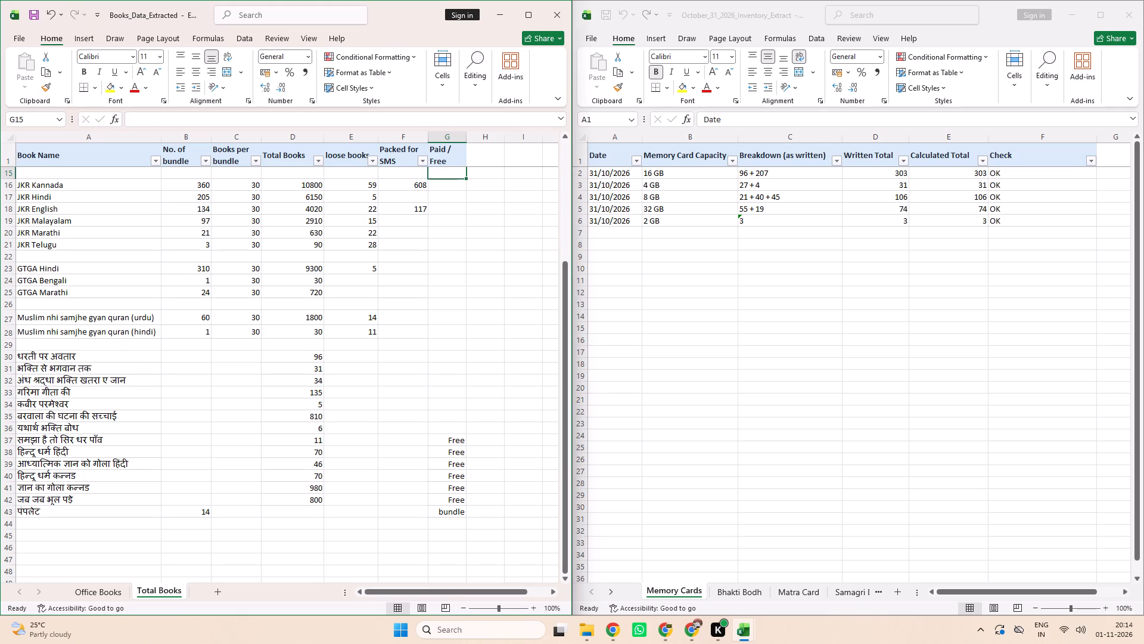
pyautogui.click(447, 186)
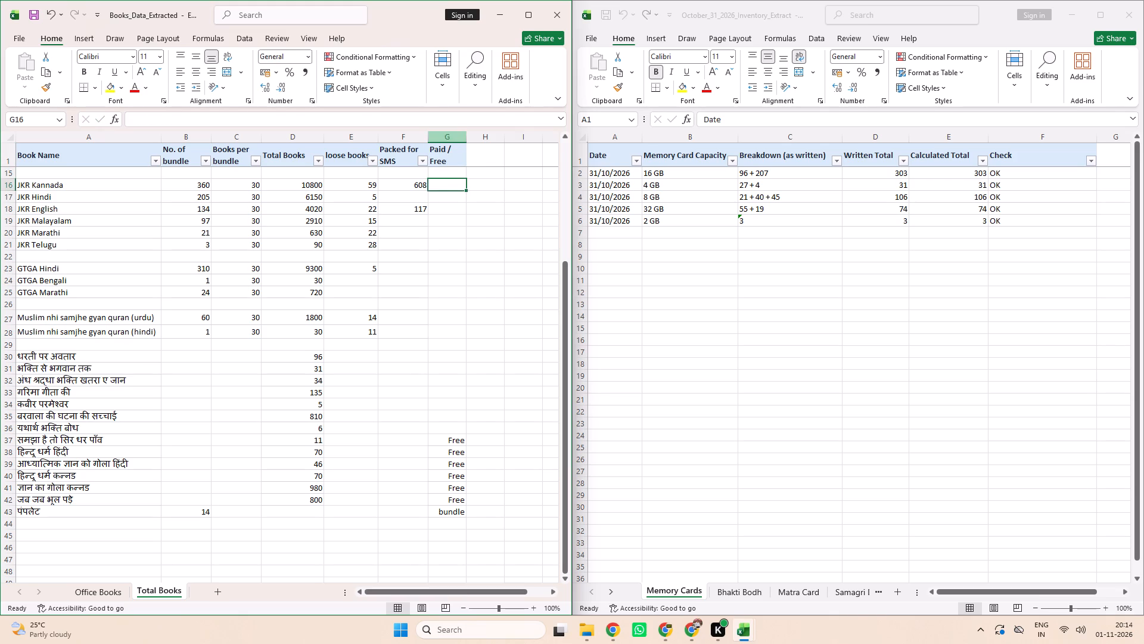
pyautogui.moveTo(464, 138); pyautogui.dragTo(475, 137)
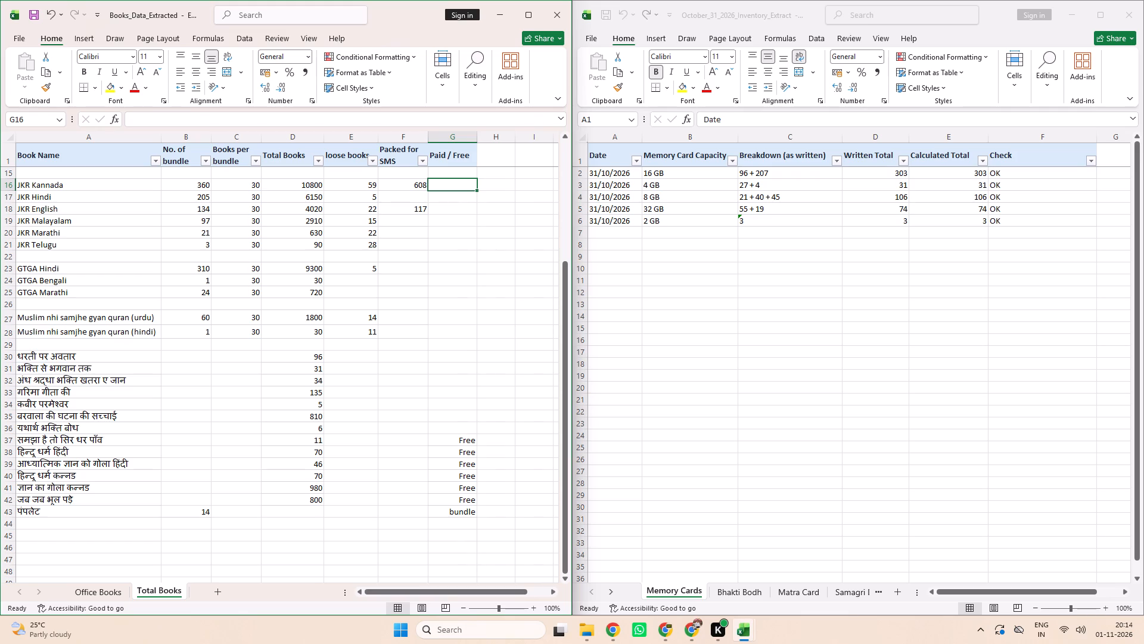
# Enter Paid for JKR Kannada in the Paid / Free column and fill it down through row 36.
pyautogui.write('Paid')
pyautogui.press('space')
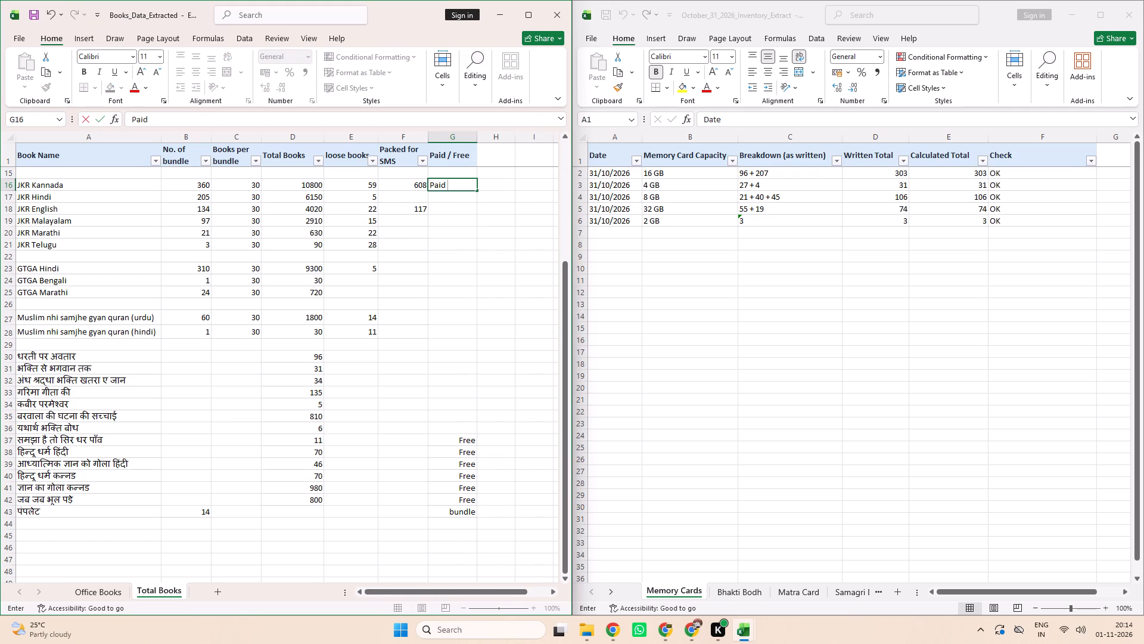
pyautogui.click(450, 212)
pyautogui.click(453, 184)
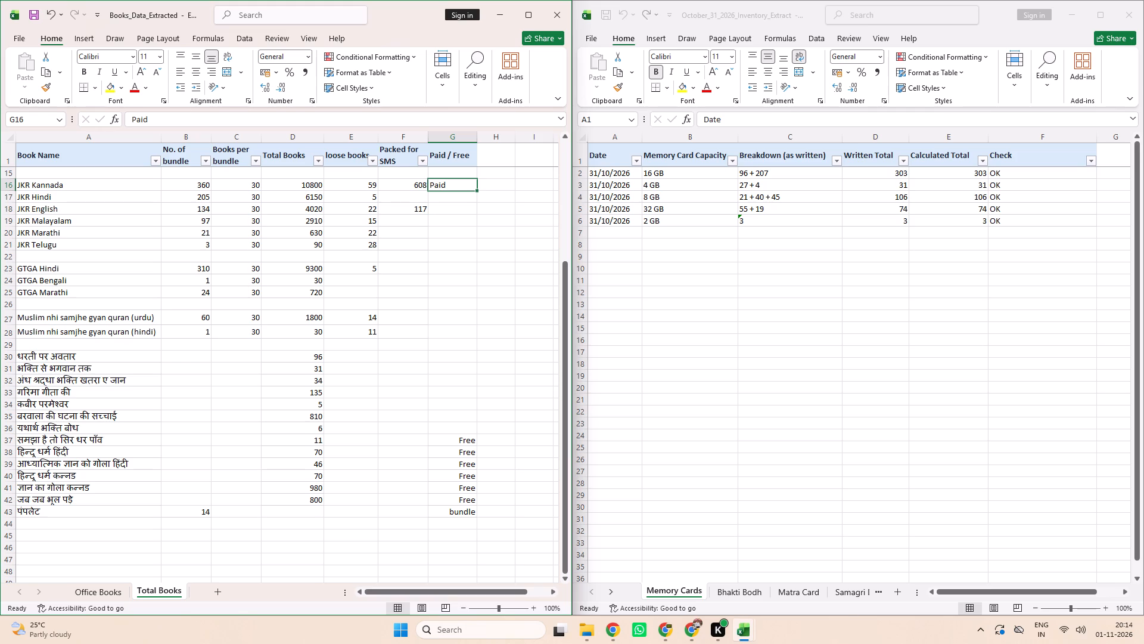
pyautogui.moveTo(479, 190); pyautogui.dragTo(446, 414)
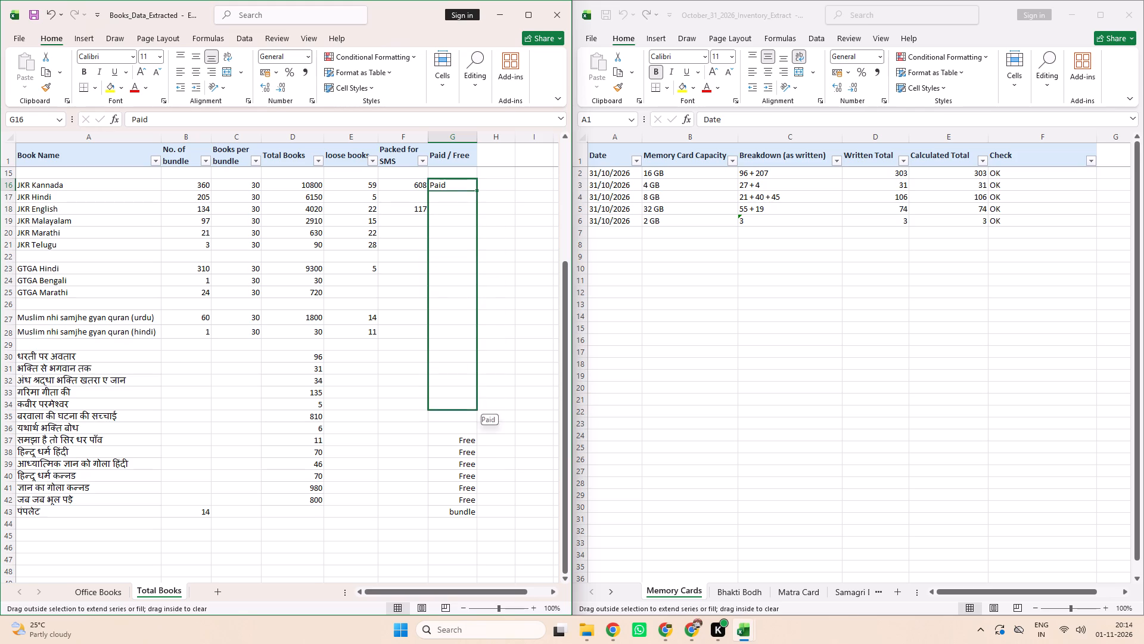
pyautogui.moveTo(446, 414); pyautogui.dragTo(446, 429)
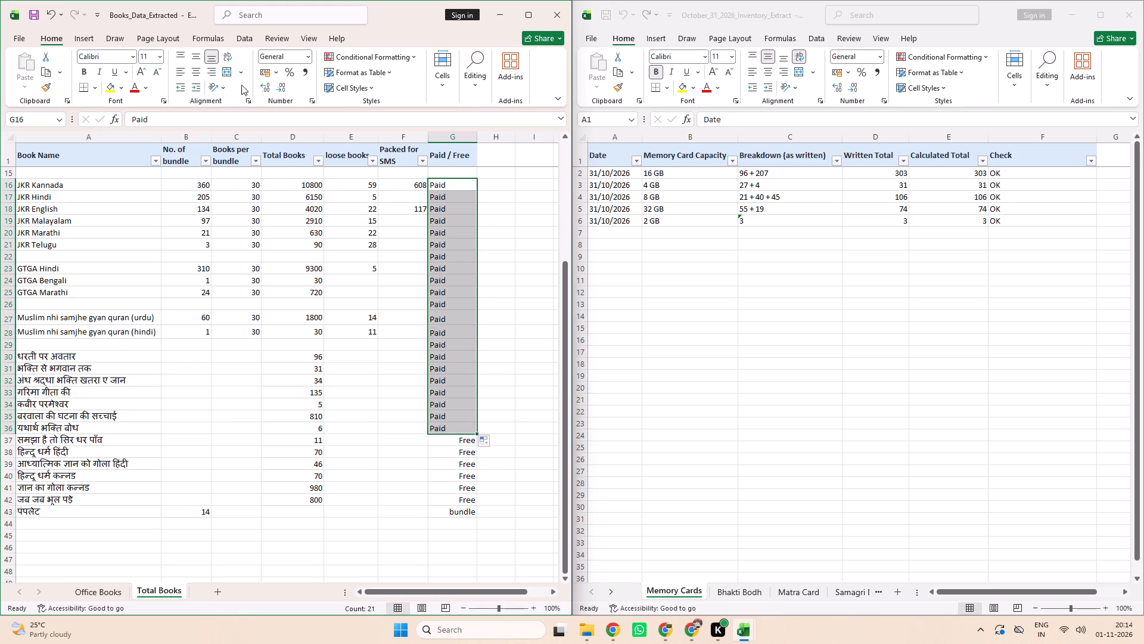
# Right-align the Paid entries in rows 16 to 36 of the Paid / Free column.
pyautogui.click(192, 68)
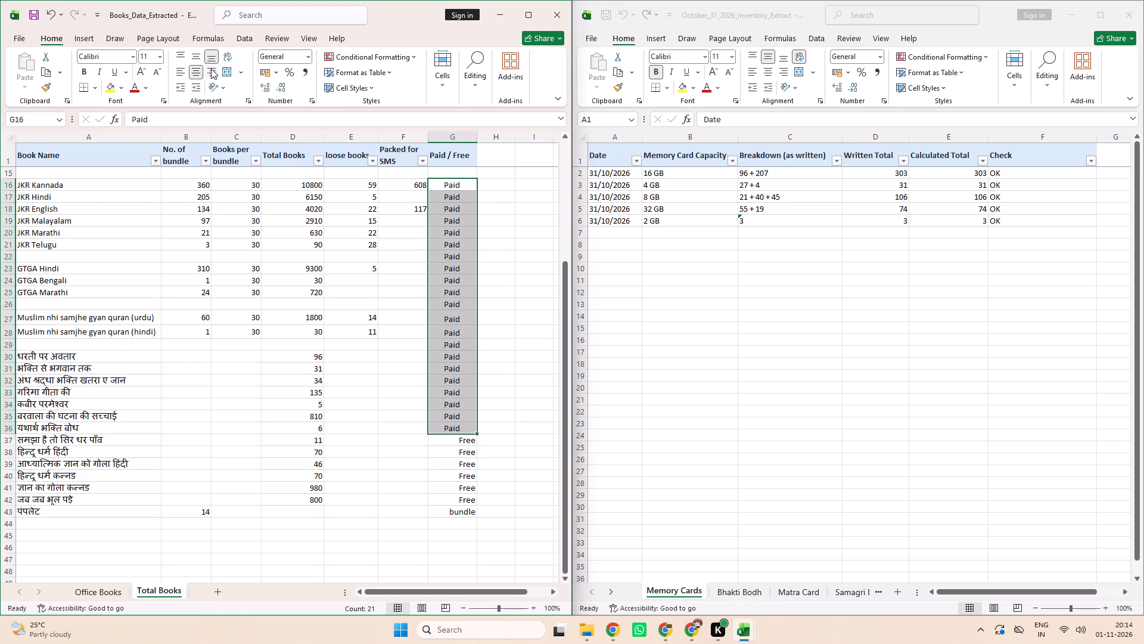
pyautogui.click(211, 69)
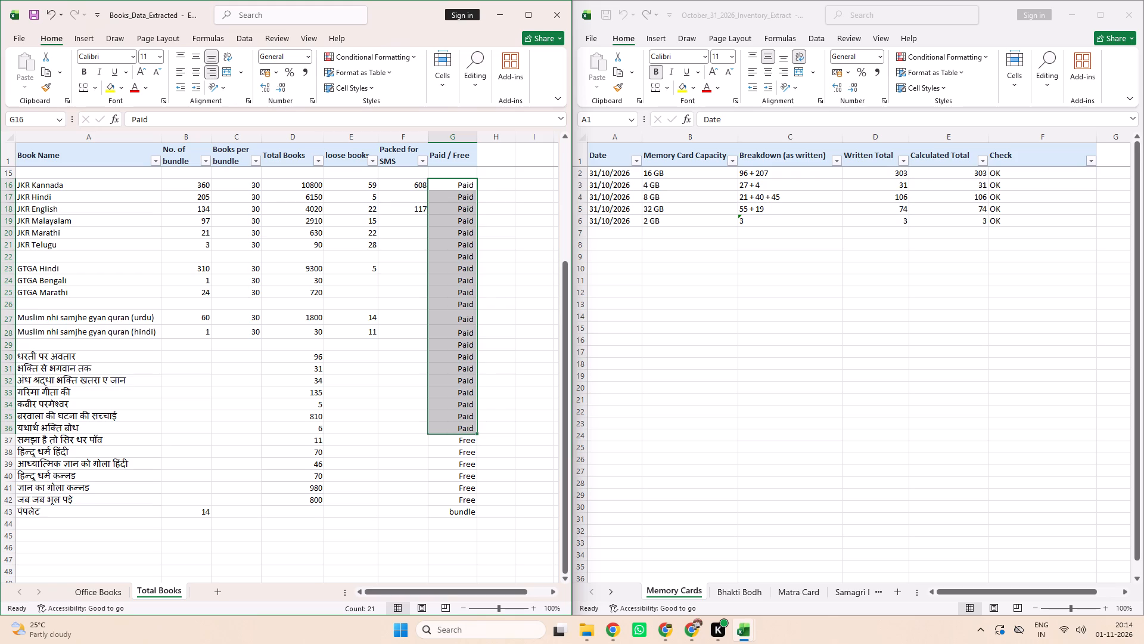
pyautogui.click(383, 332)
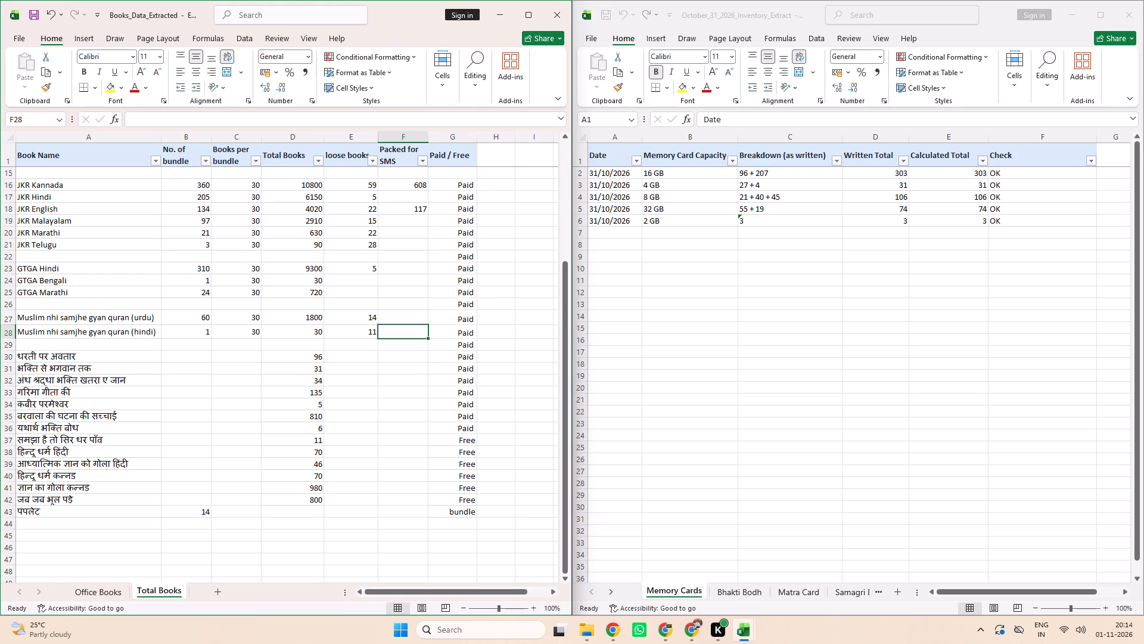
# Clear Paid from the blank separator rows 22, 26 and 29, and save the workbook.
pyautogui.click(445, 344)
pyautogui.press('Delete')
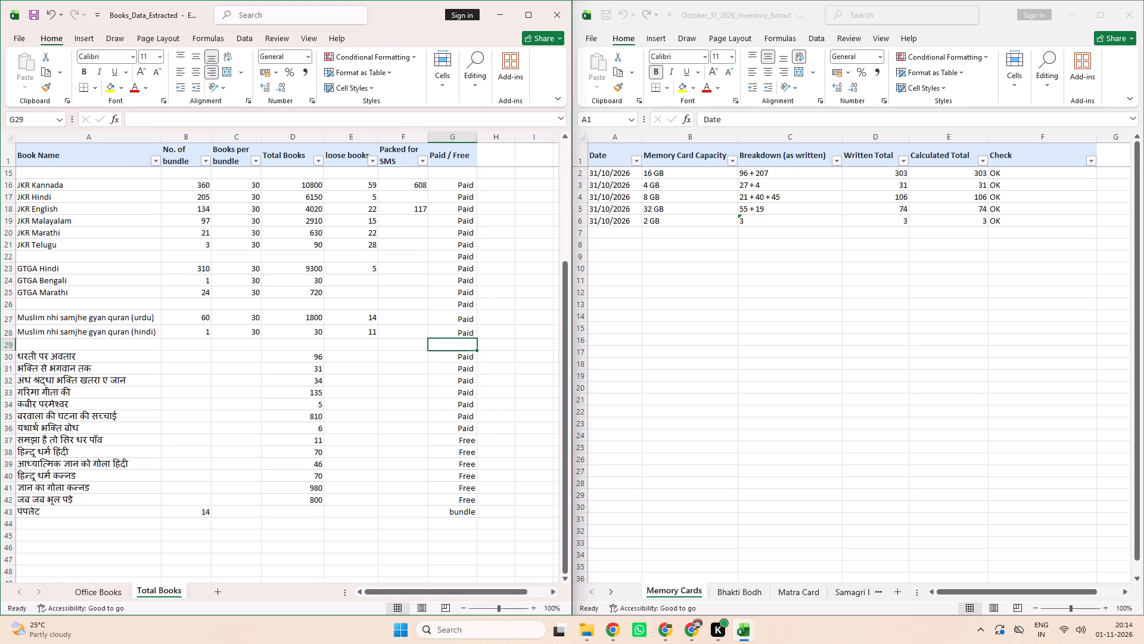
pyautogui.click(457, 302)
pyautogui.press('Delete')
pyautogui.click(453, 260)
pyautogui.press('Delete')
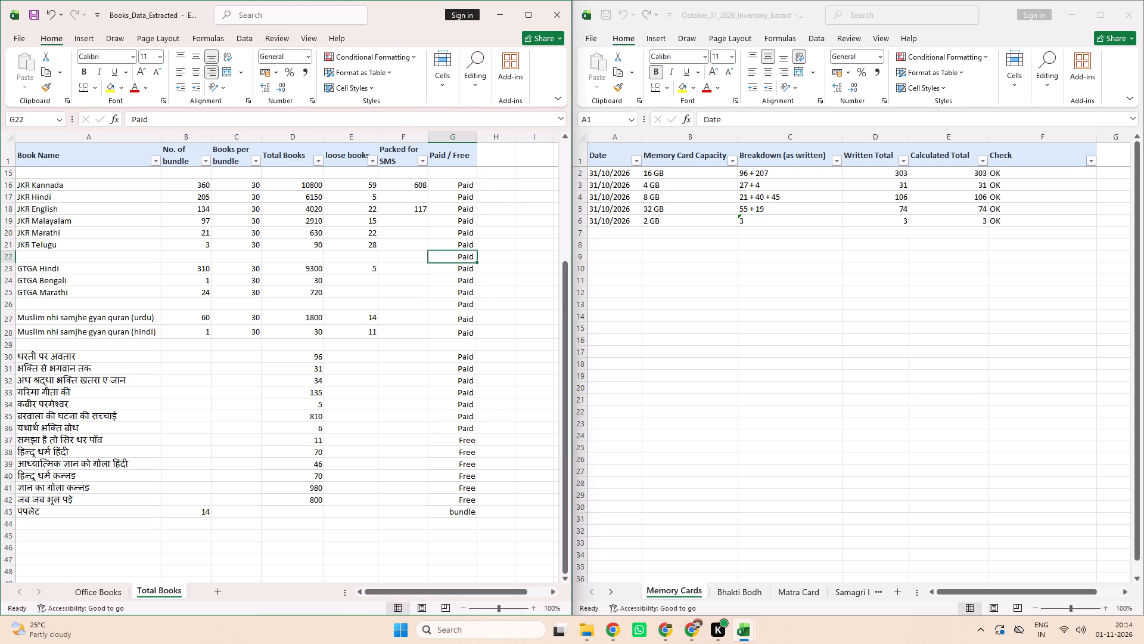
pyautogui.press('Delete')
pyautogui.click(521, 319)
pyautogui.hotkey('ctrl', 's')
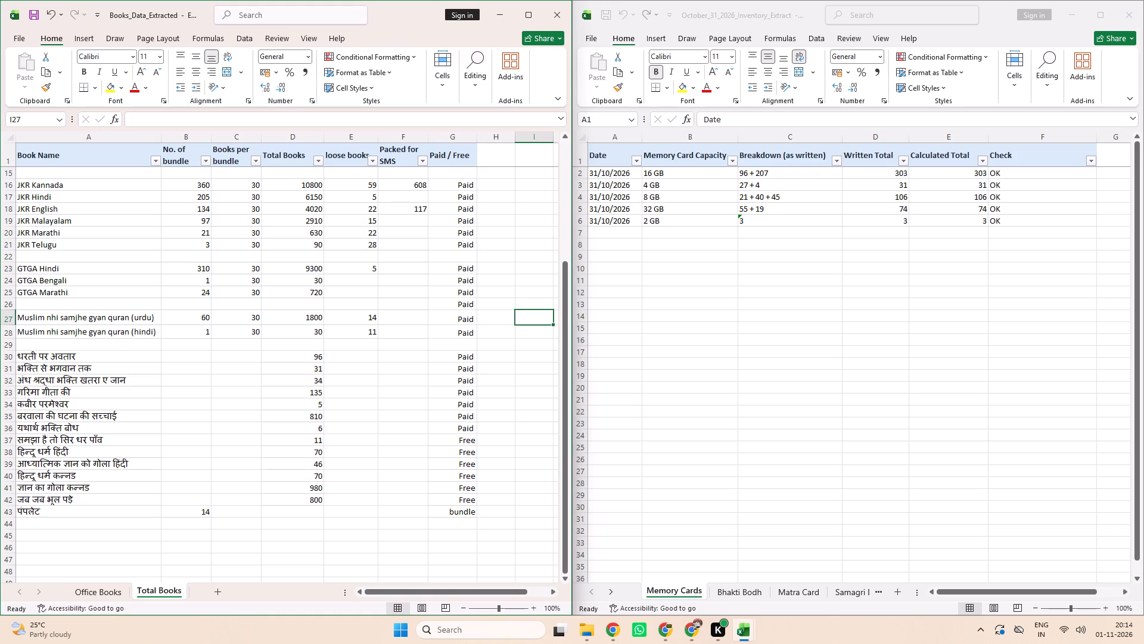
pyautogui.click(440, 301)
pyautogui.press('Delete')
pyautogui.hotkey('ctrl', 's')
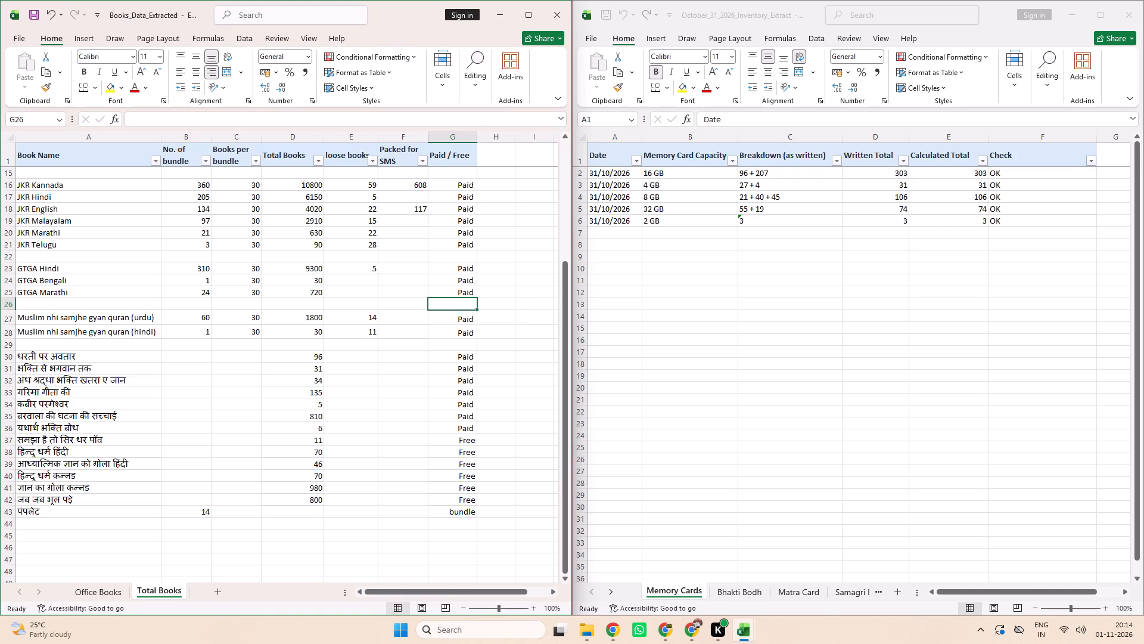
pyautogui.click(426, 354)
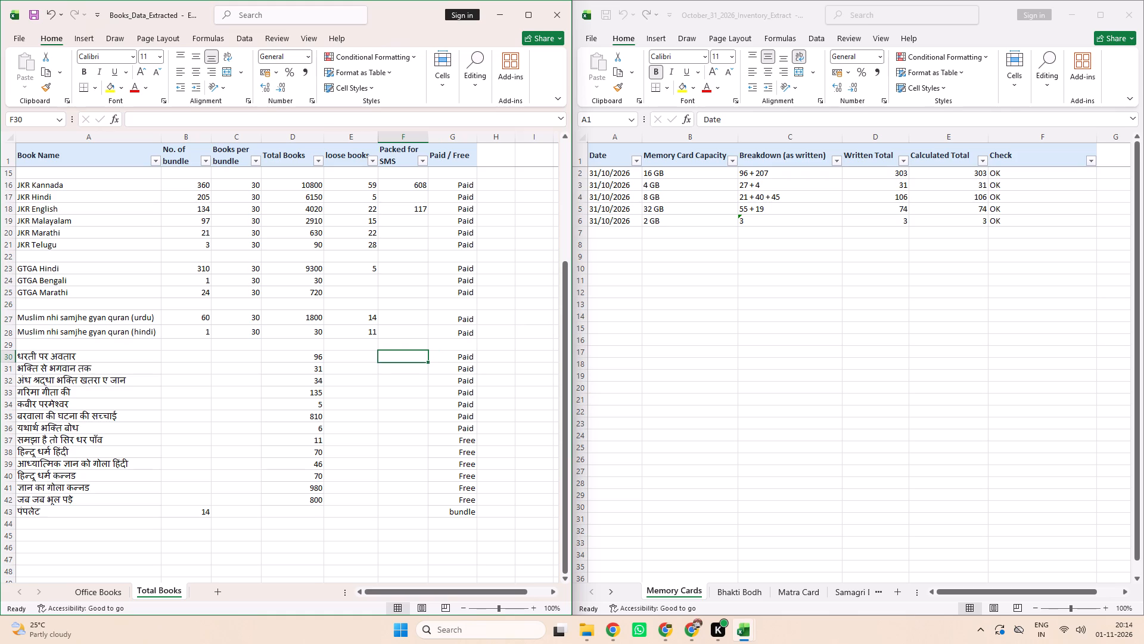
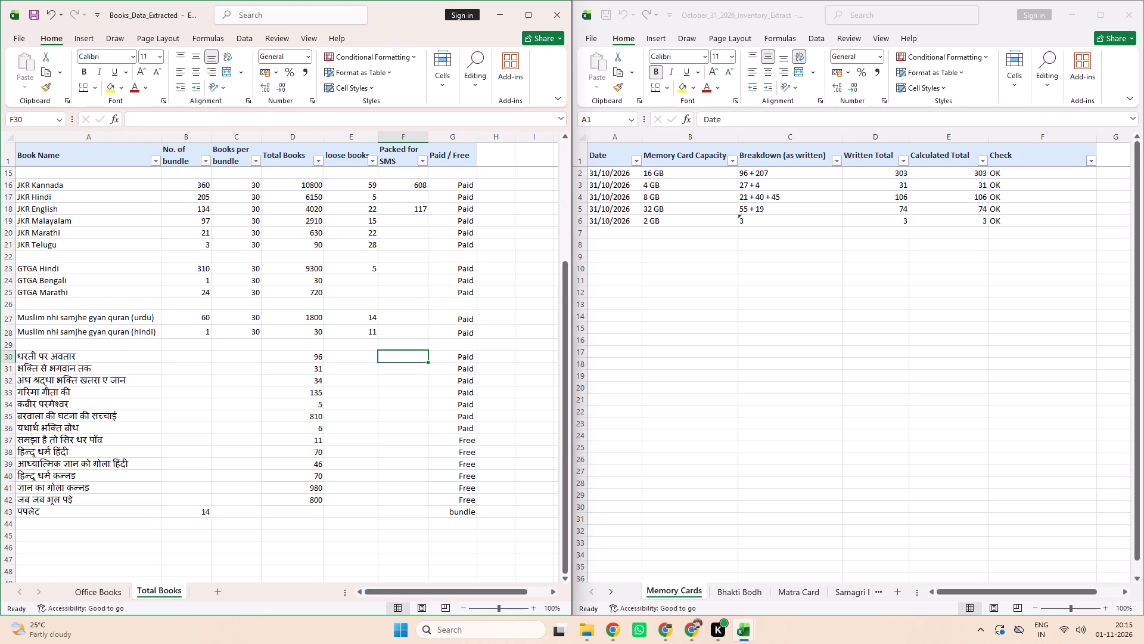
# Copy Paid from the JKR Kannada row into the Paid / Free cells for GG Hindi through GG Tamil, rows 3 to 14, and save the workbook.
pyautogui.scroll(3, 537, 379)
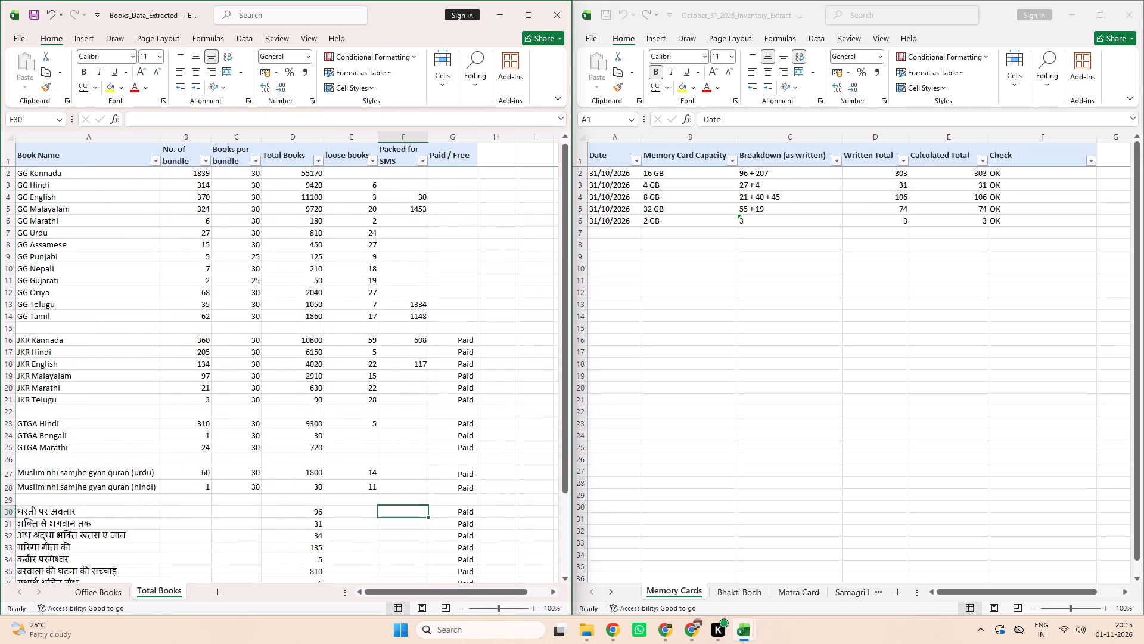
pyautogui.scroll(1, 468, 224)
pyautogui.scroll(1, 440, 173)
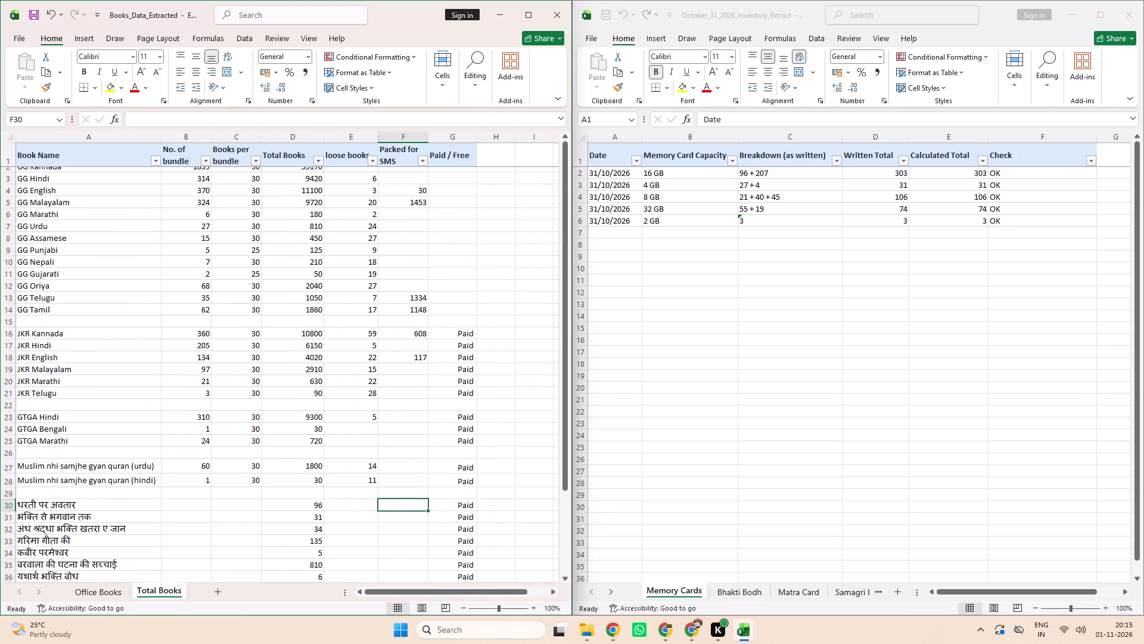
pyautogui.scroll(1, 440, 173)
pyautogui.click(440, 173)
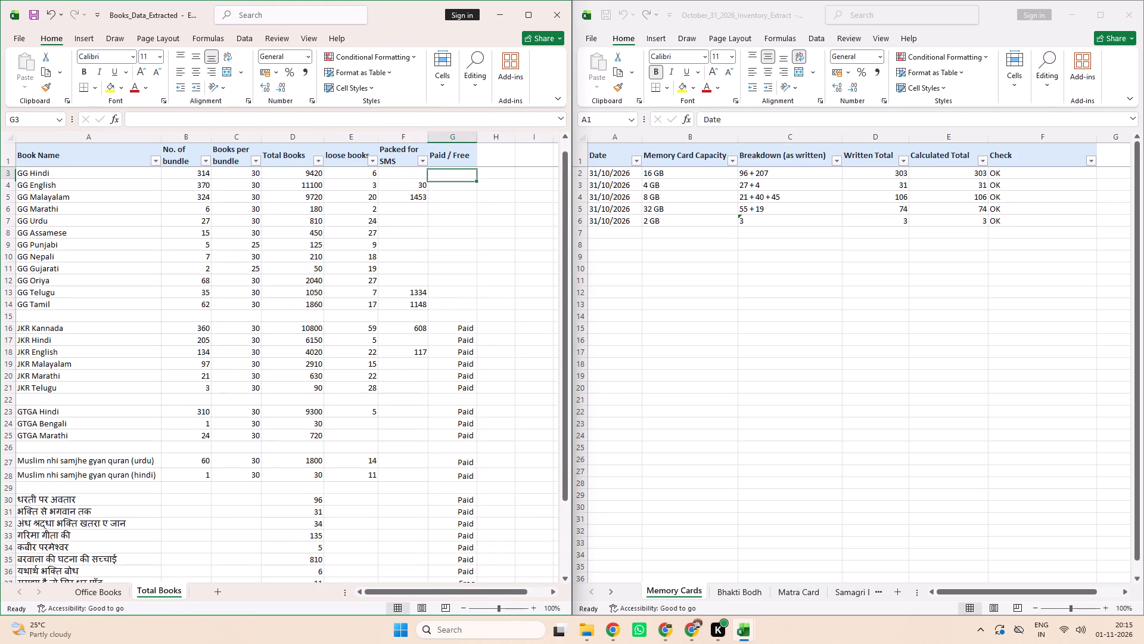
pyautogui.hotkey('ctrl', 'v')
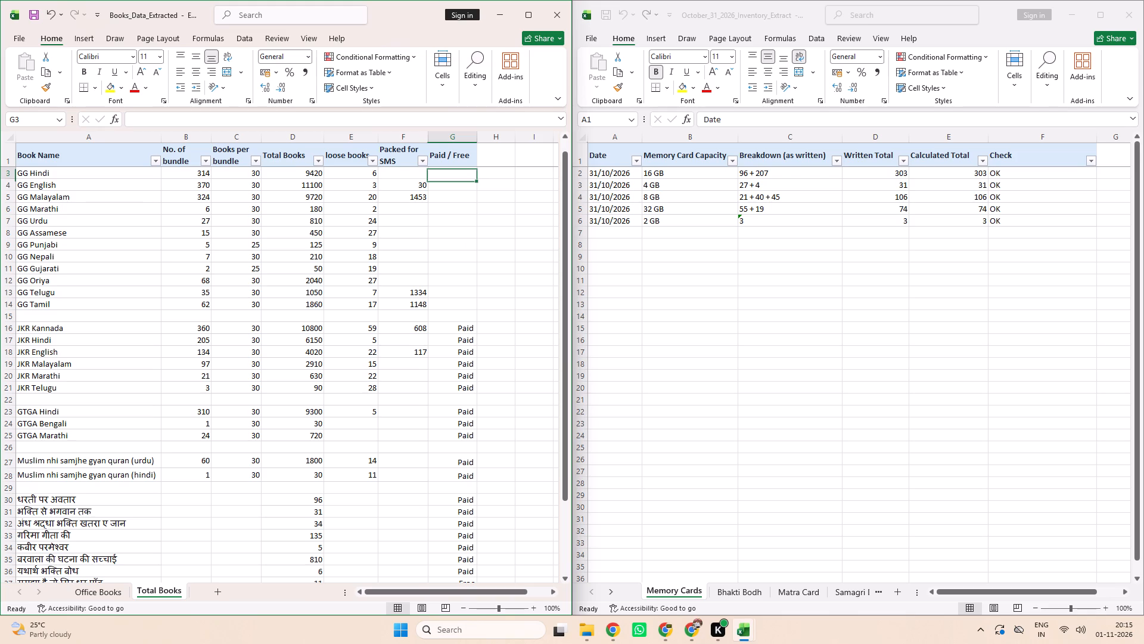
pyautogui.moveTo(449, 330); pyautogui.dragTo(455, 387)
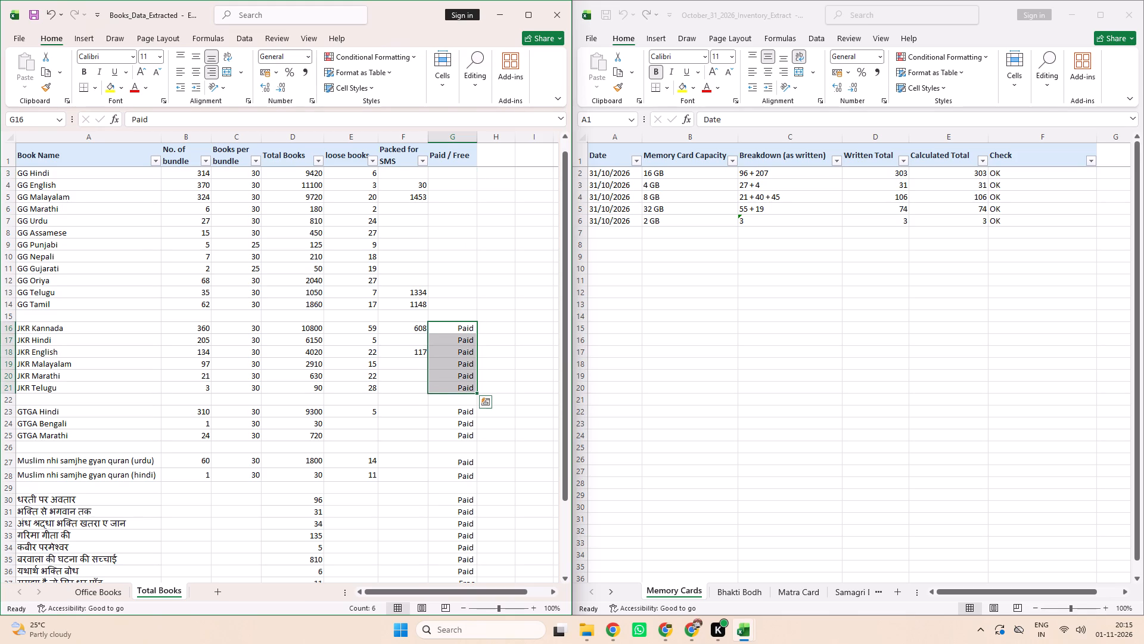
pyautogui.hotkey('ctrl', 'c')
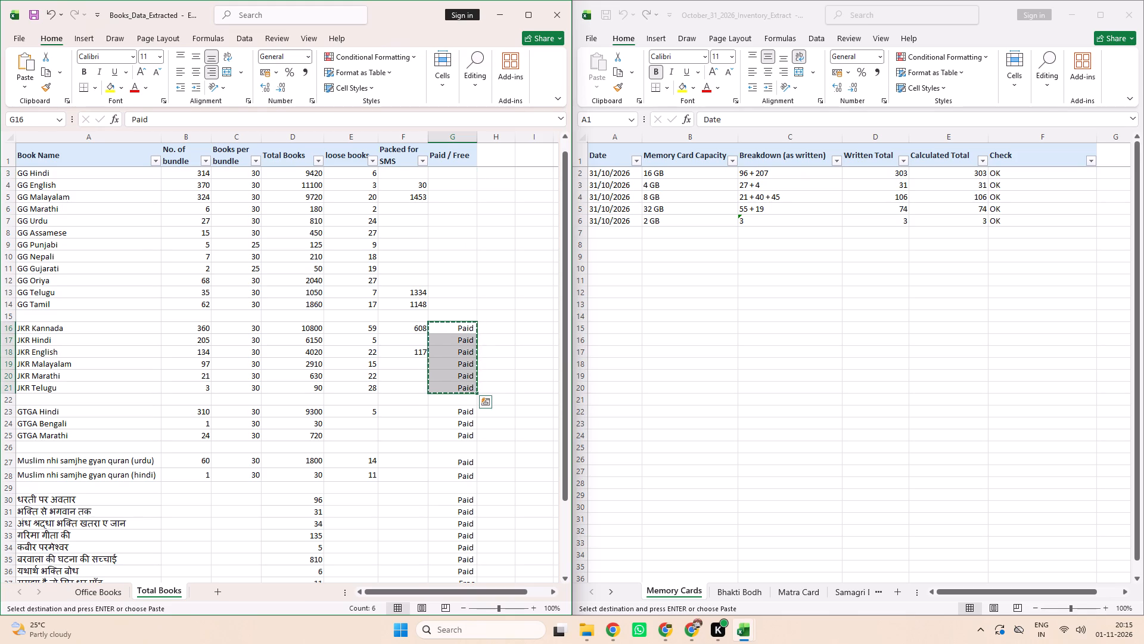
pyautogui.click(452, 329)
pyautogui.hotkey('ctrl', 'c')
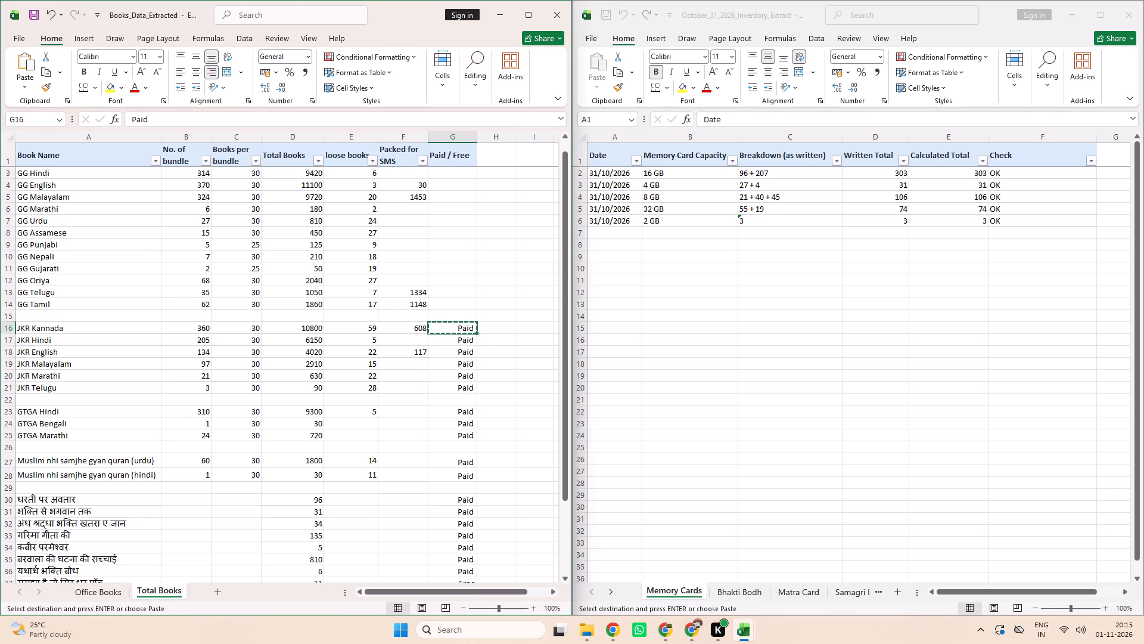
pyautogui.moveTo(445, 176); pyautogui.dragTo(442, 308)
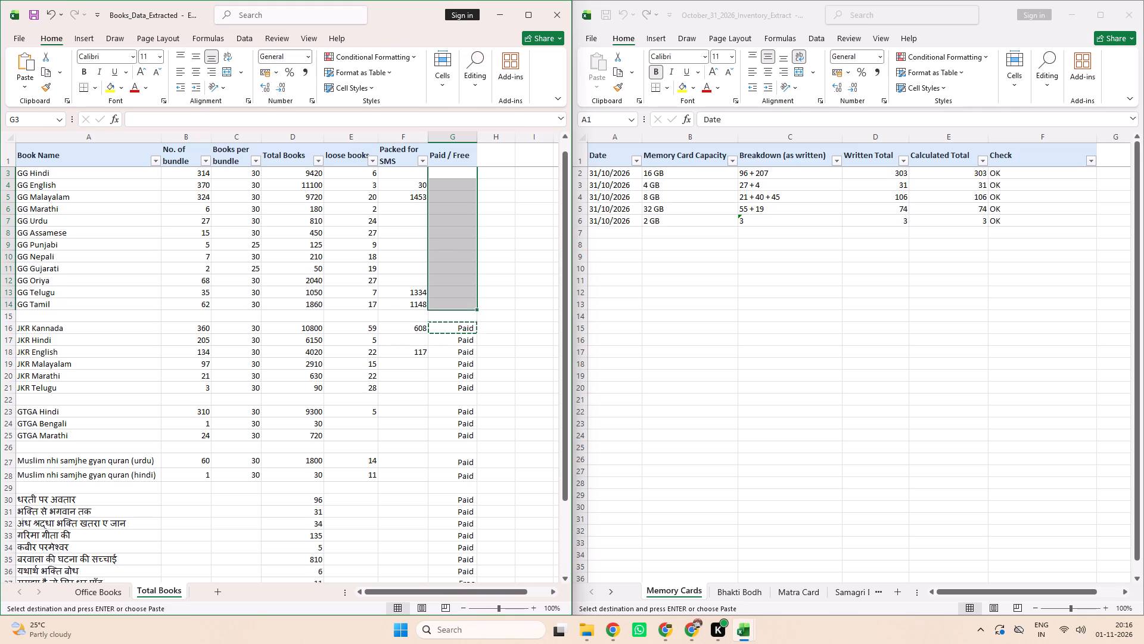
pyautogui.hotkey('ctrl', 'v')
pyautogui.click(514, 279)
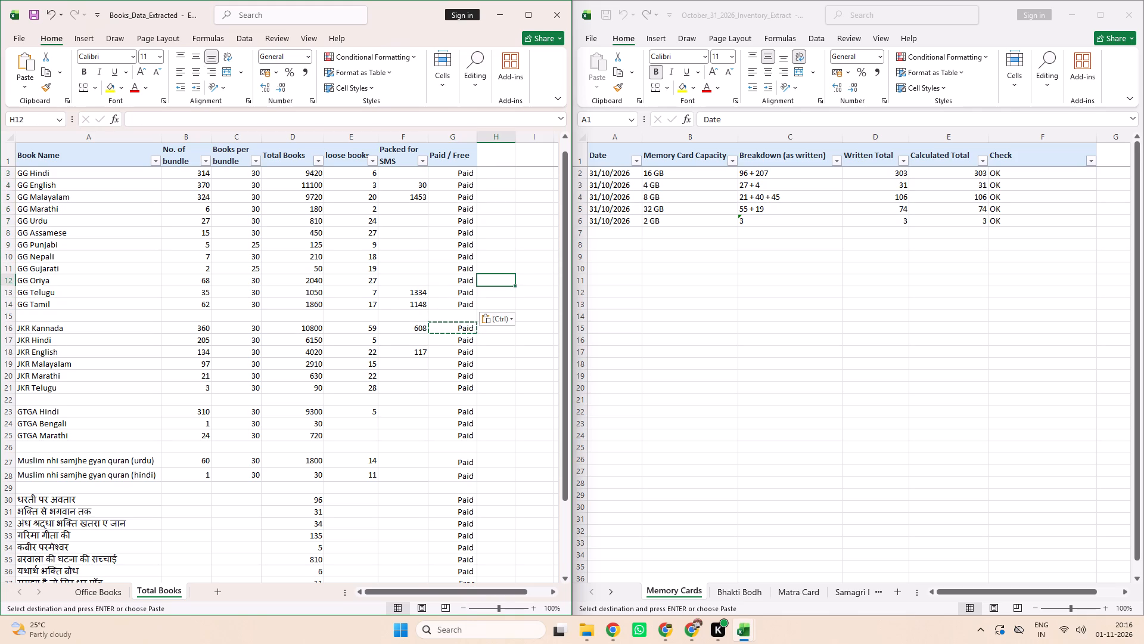
pyautogui.hotkey('ctrl', 's')
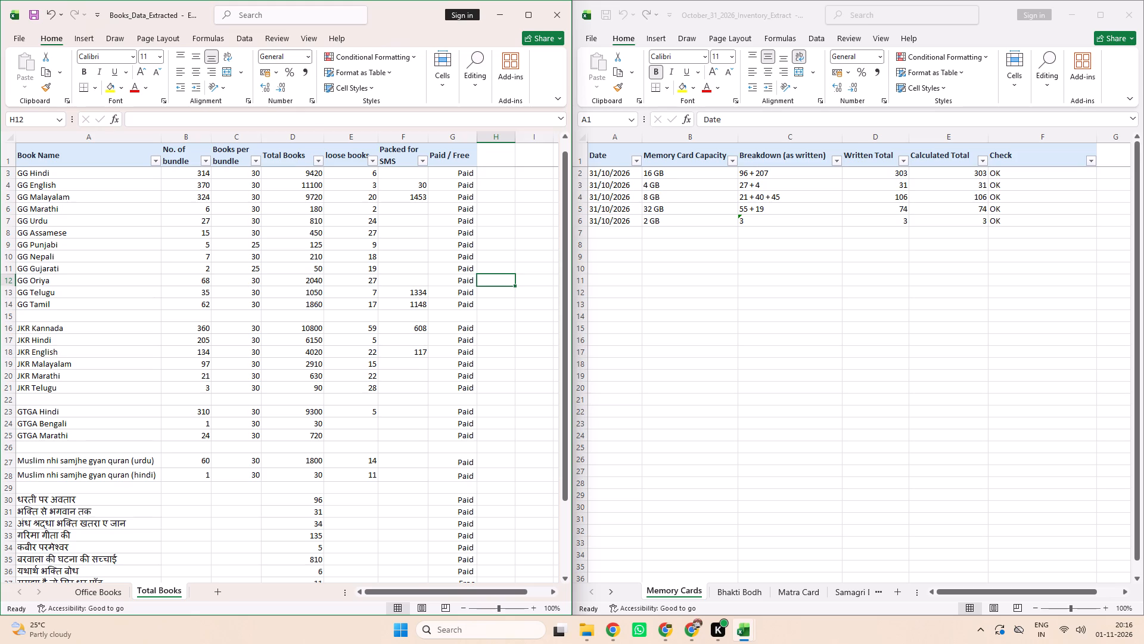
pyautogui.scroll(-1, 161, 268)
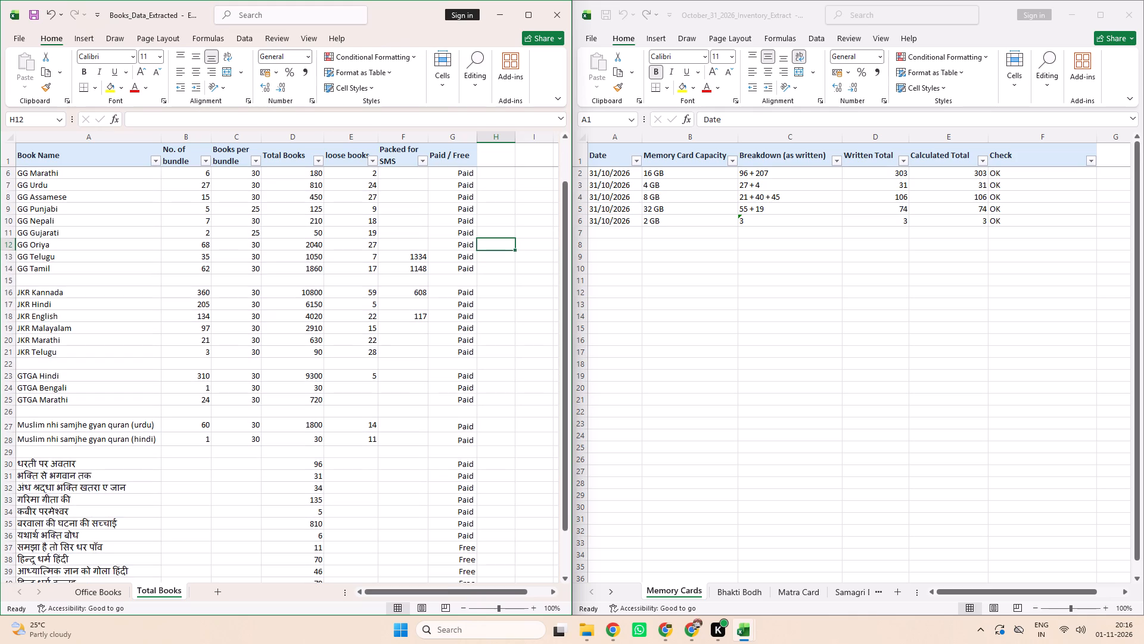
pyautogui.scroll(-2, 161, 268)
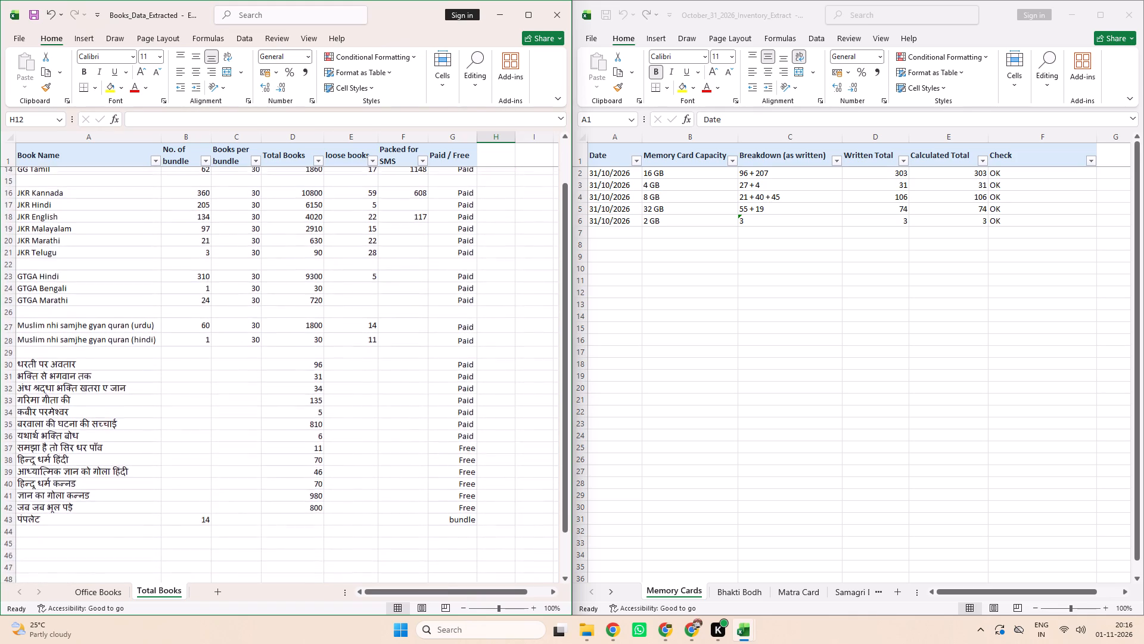
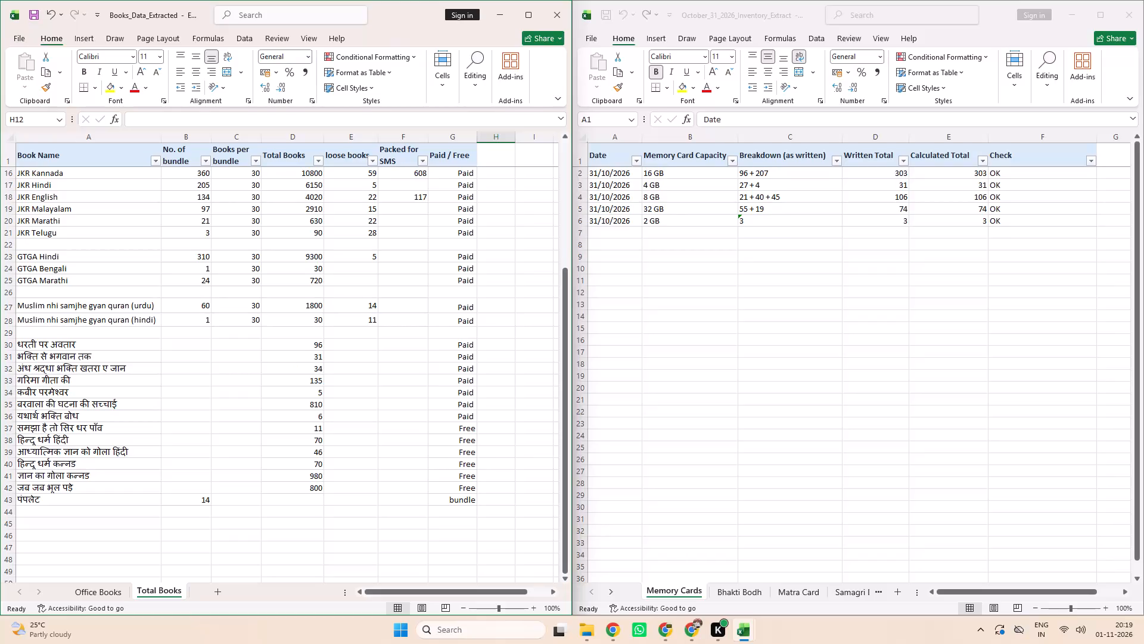
# Switch to the October_31_2026_Inventory_Extract workbook and save it.
pyautogui.hotkey('alt', 'Tab')
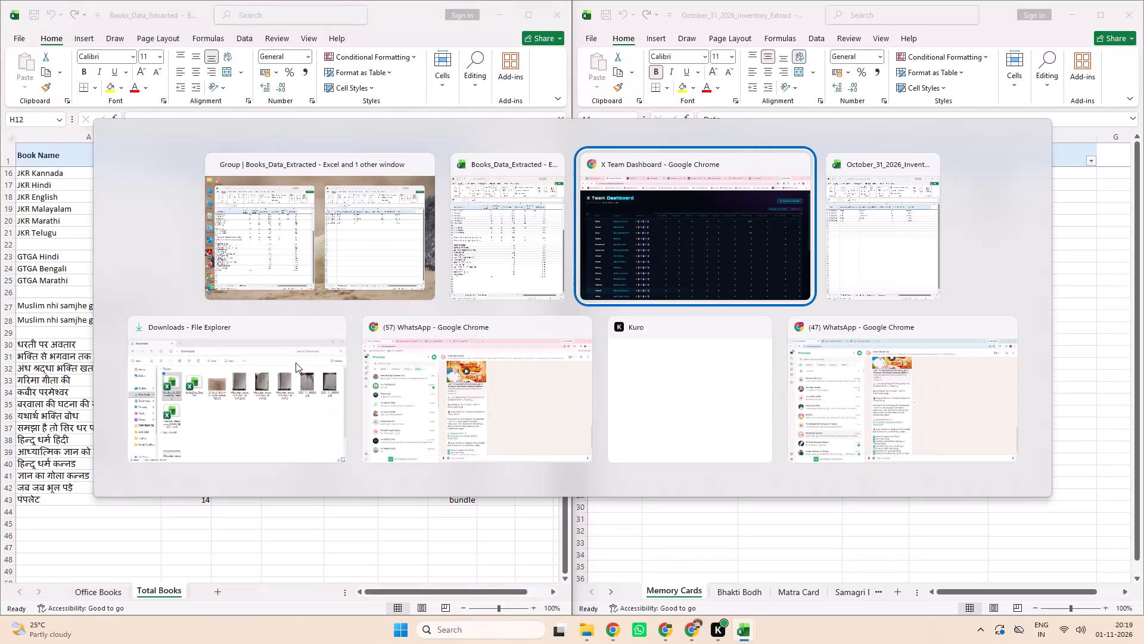
pyautogui.hotkey('alt', 'Tab')
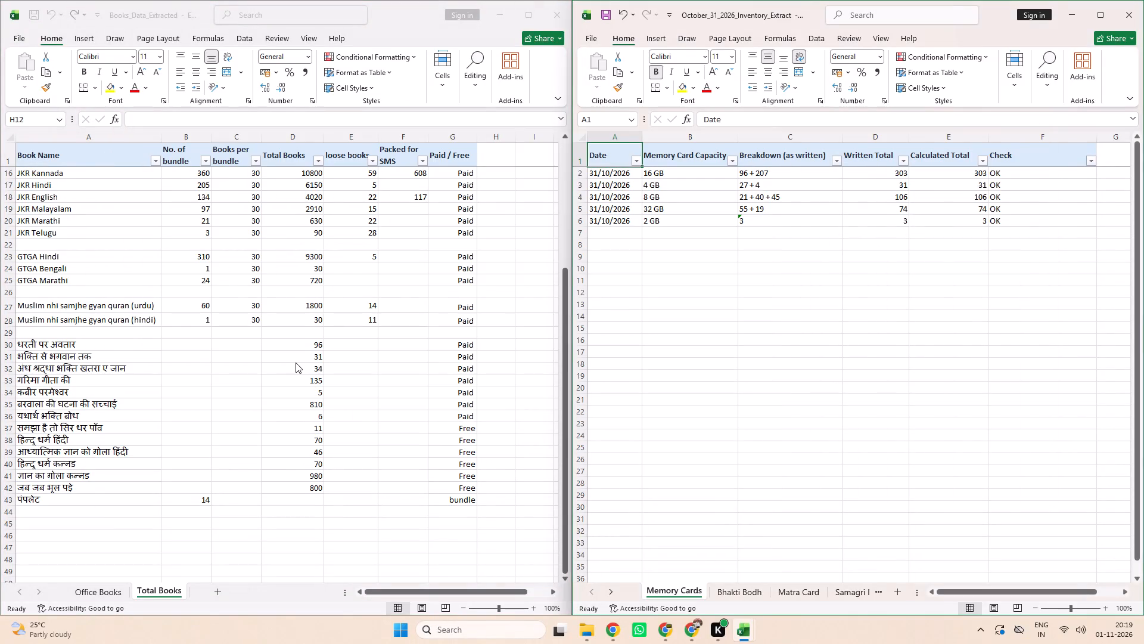
pyautogui.hotkey('ctrl', 's')
# On the Bhakti Bodh sheet, auto-fit the width of the Breakdown / Note column to its contents.
pyautogui.click(740, 598)
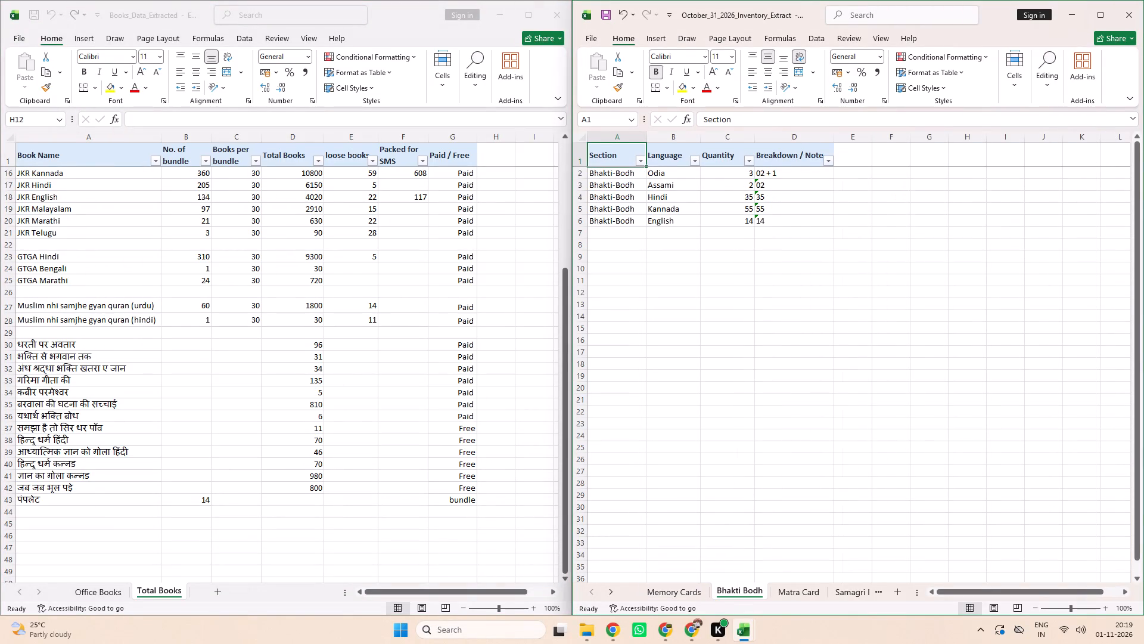
pyautogui.tripleClick(831, 138)
pyautogui.click(791, 217)
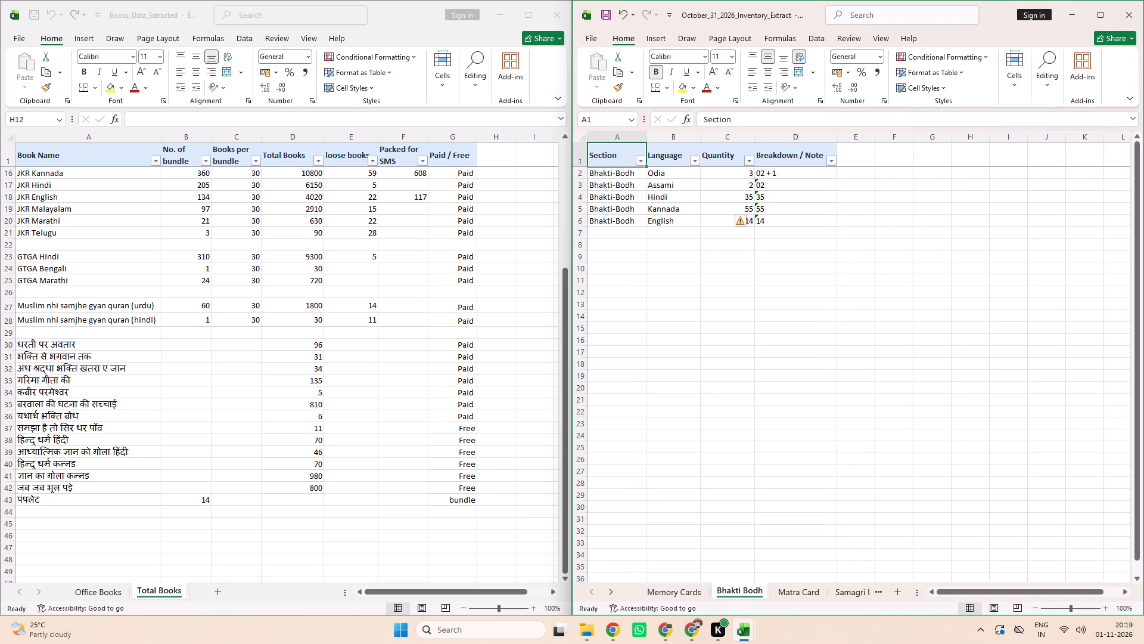
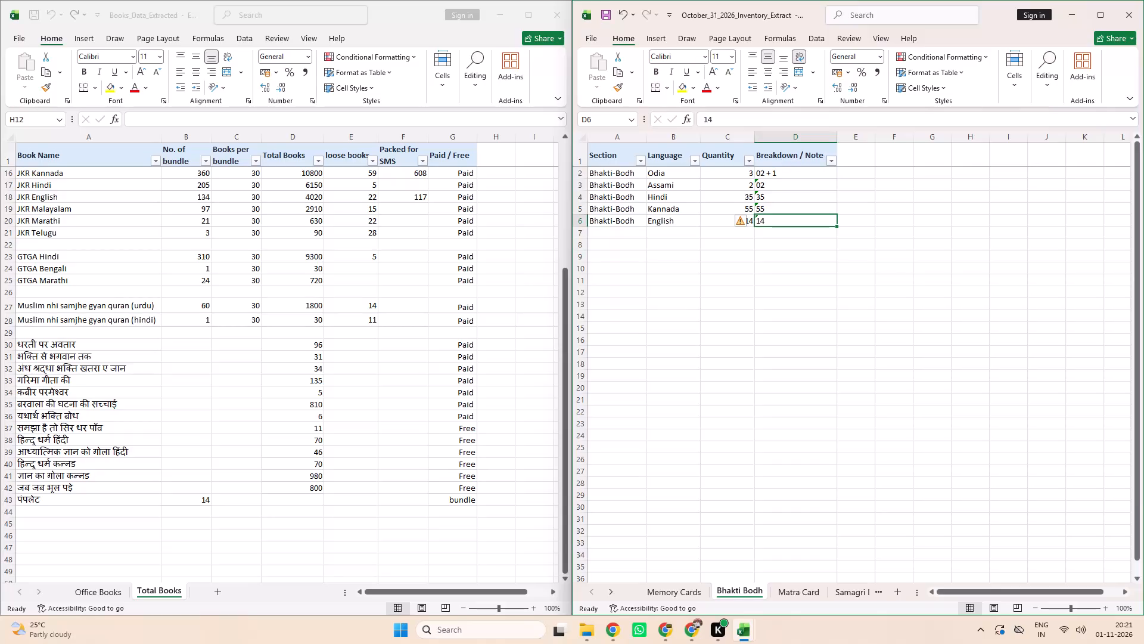
# Copy the five Bhakti-Bodh section entries in A2:A6 of the Bhakti Bodh sheet.
pyautogui.click(698, 259)
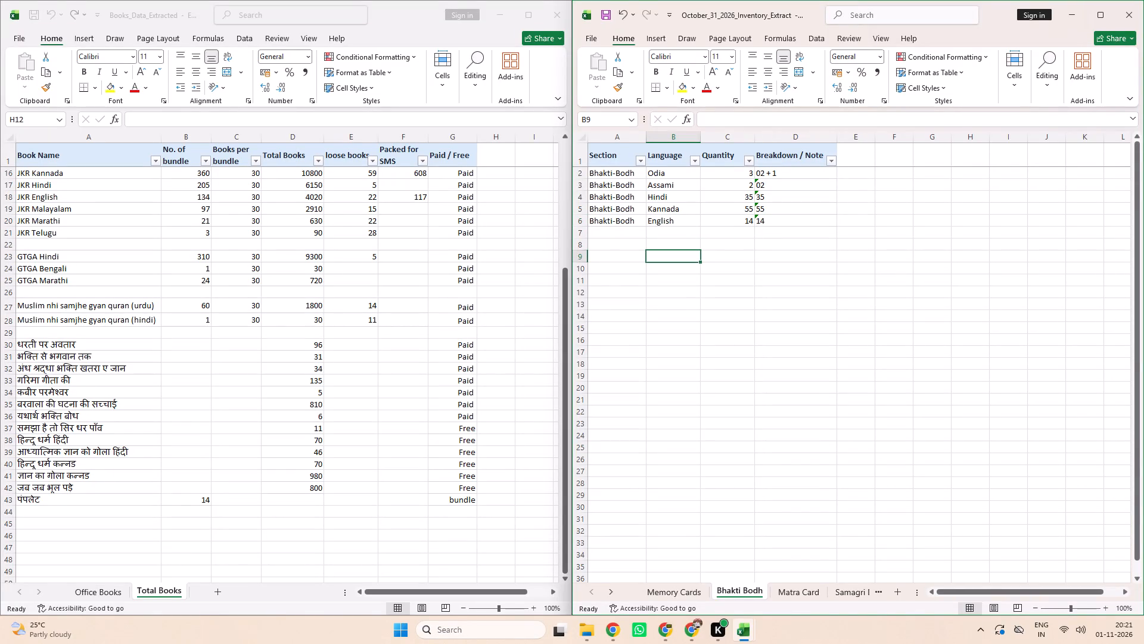
pyautogui.moveTo(620, 177); pyautogui.dragTo(623, 224)
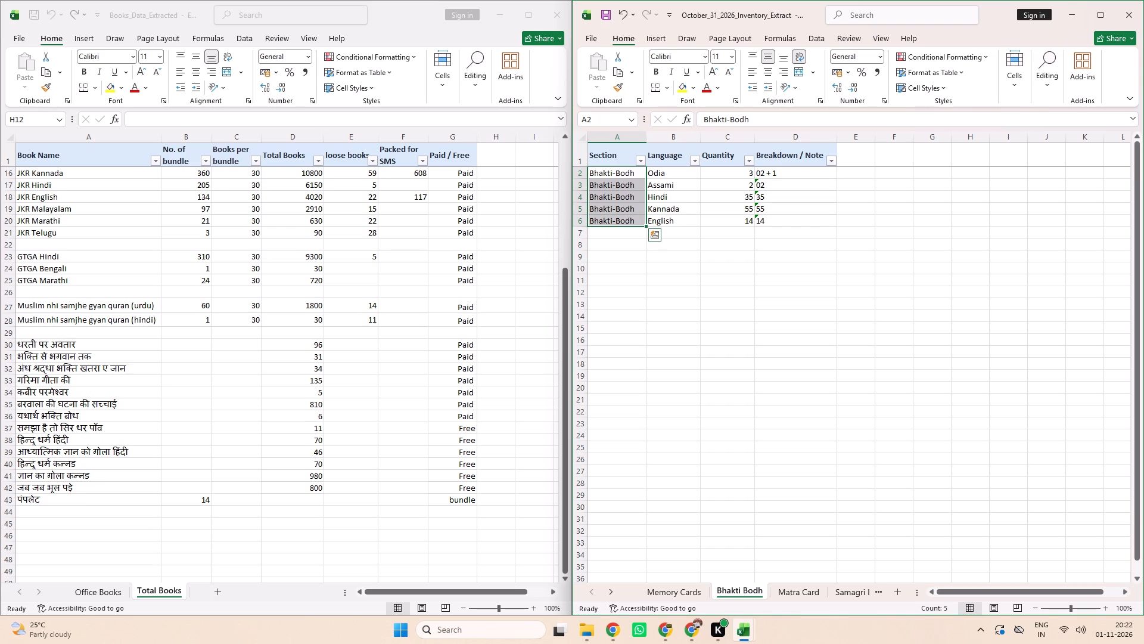
pyautogui.hotkey('ctrl', 'c')
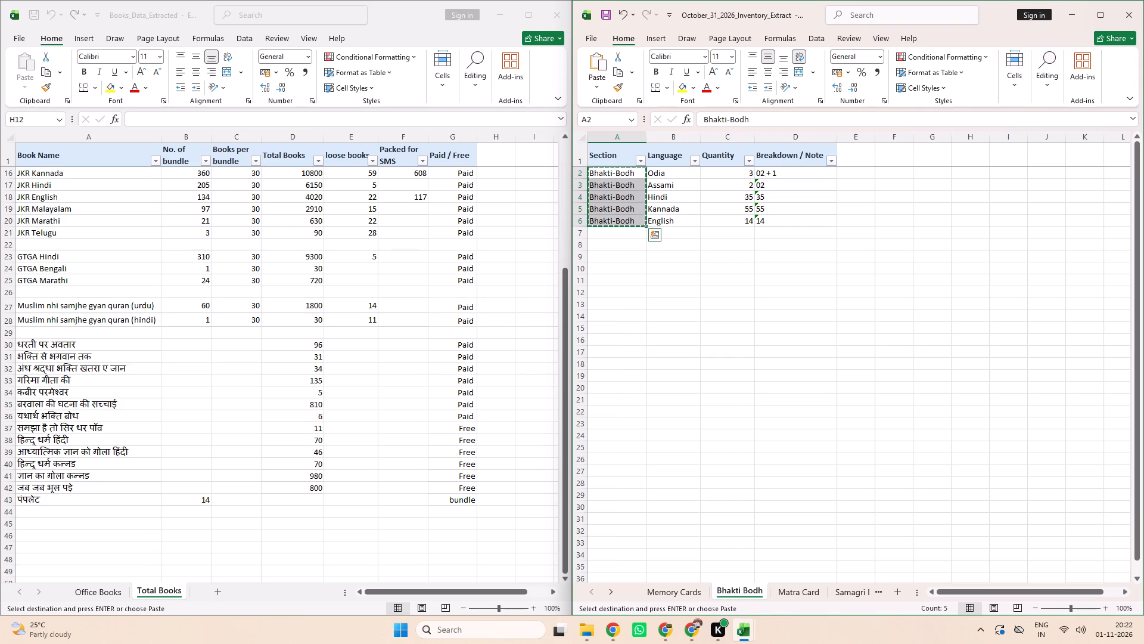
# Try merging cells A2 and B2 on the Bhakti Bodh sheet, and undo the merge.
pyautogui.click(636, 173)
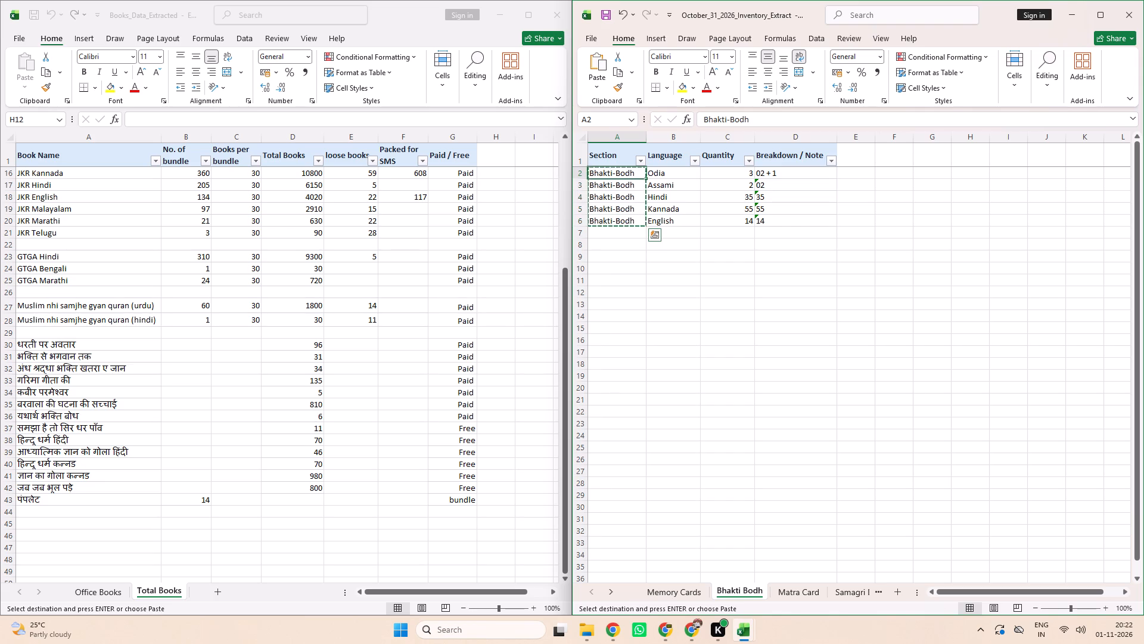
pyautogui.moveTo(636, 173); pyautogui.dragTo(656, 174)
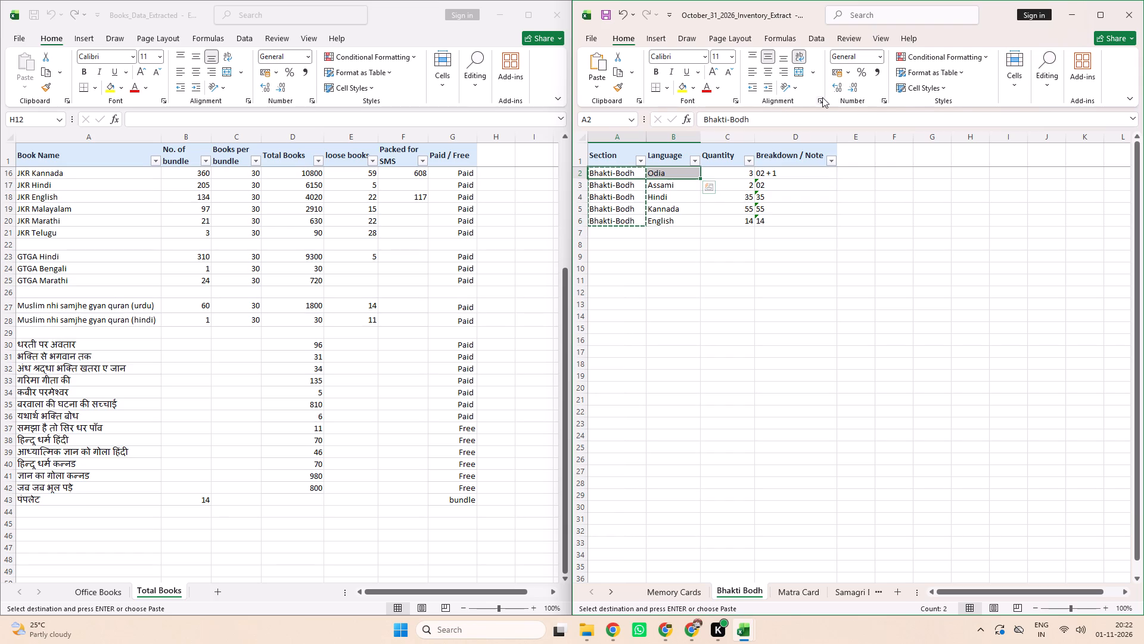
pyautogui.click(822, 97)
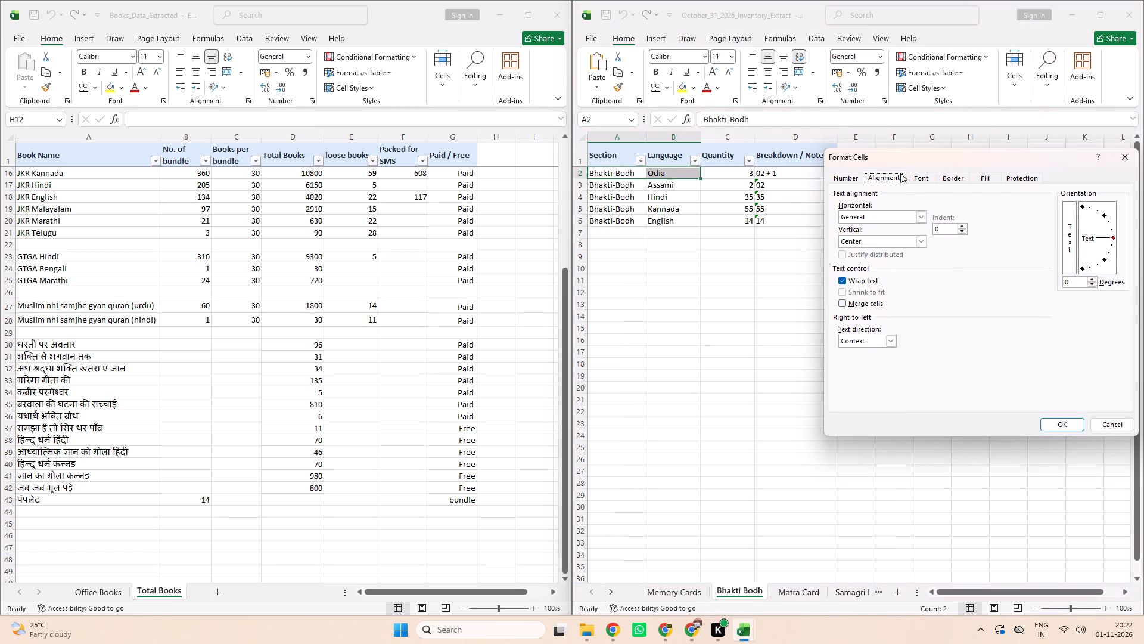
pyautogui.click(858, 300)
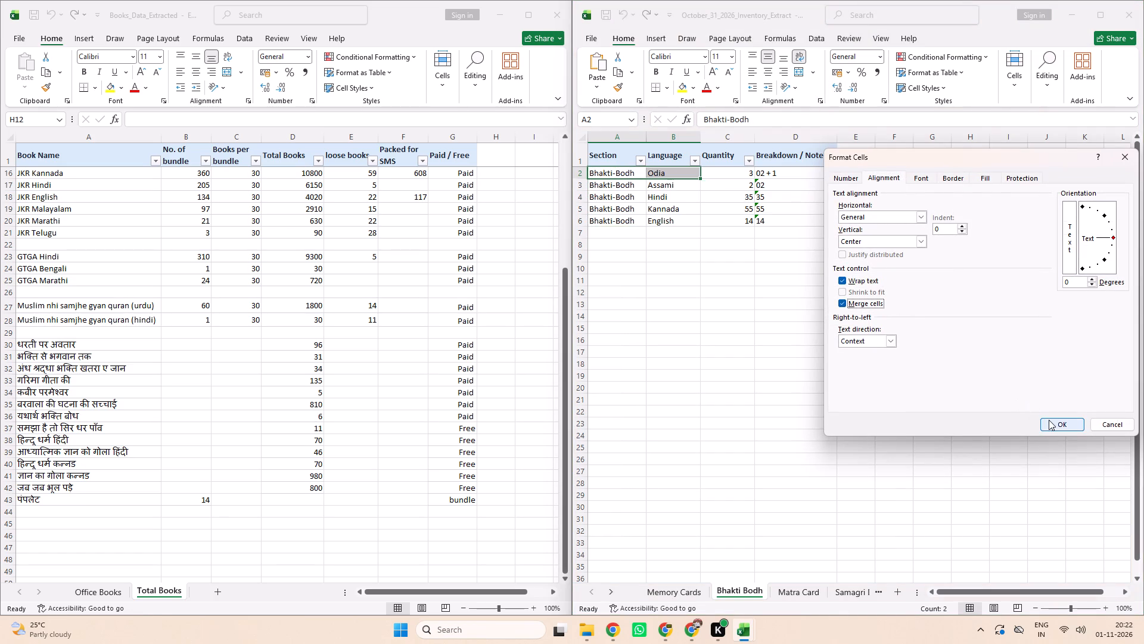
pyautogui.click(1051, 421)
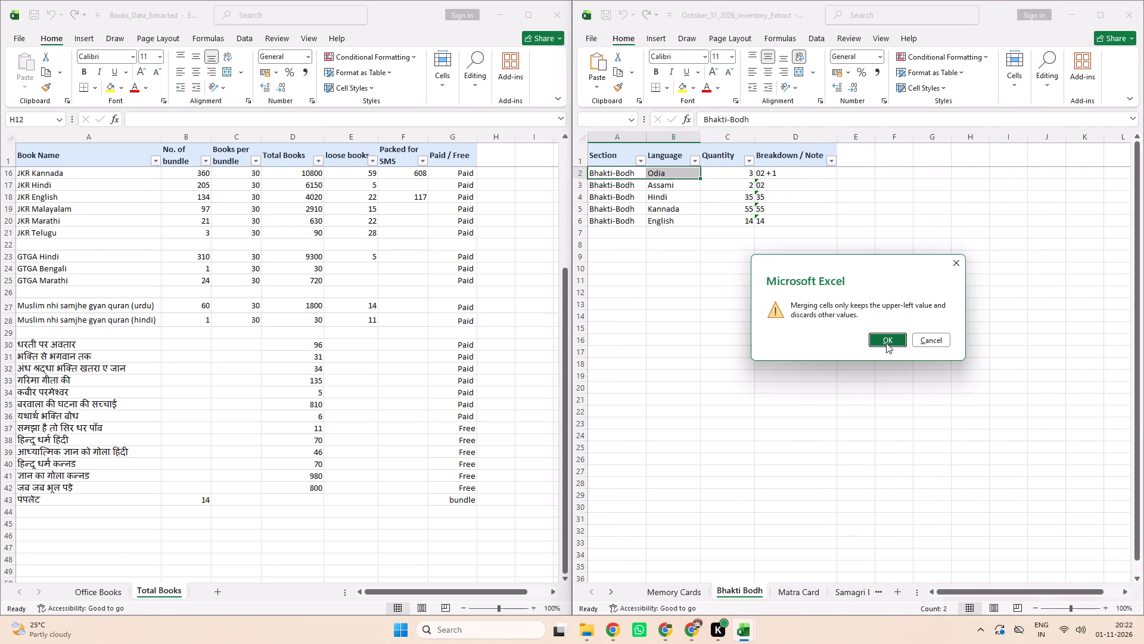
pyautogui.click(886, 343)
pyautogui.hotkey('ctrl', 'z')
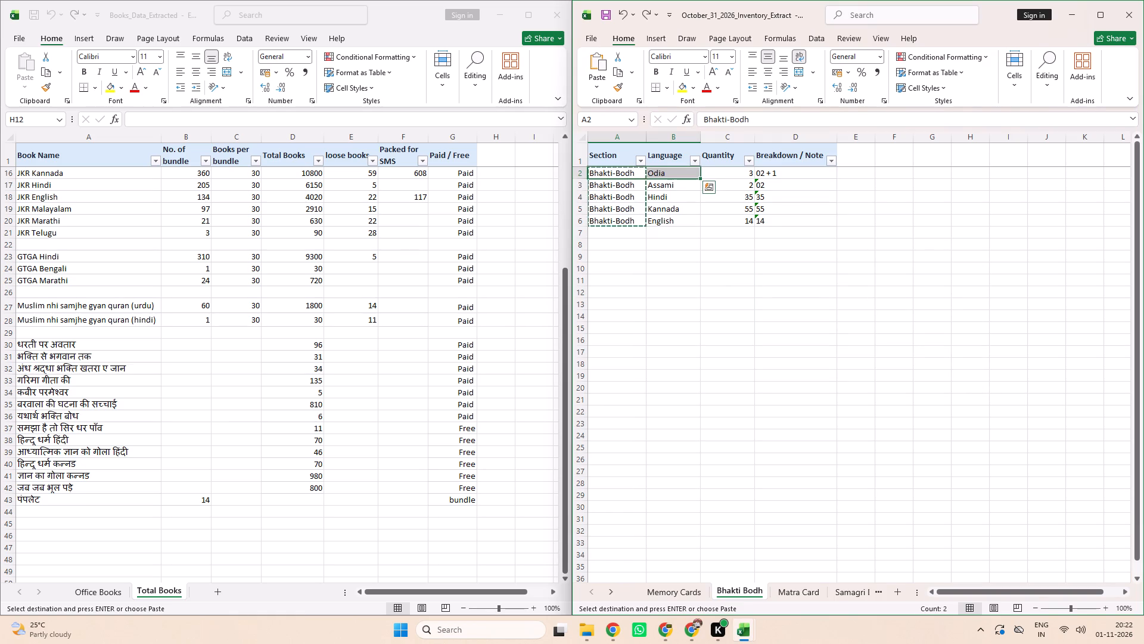
# Paste the copied Bhakti-Bodh entries into the Book Name column of the Total Books sheet, starting at A45.
pyautogui.click(775, 331)
pyautogui.moveTo(604, 175); pyautogui.dragTo(609, 220)
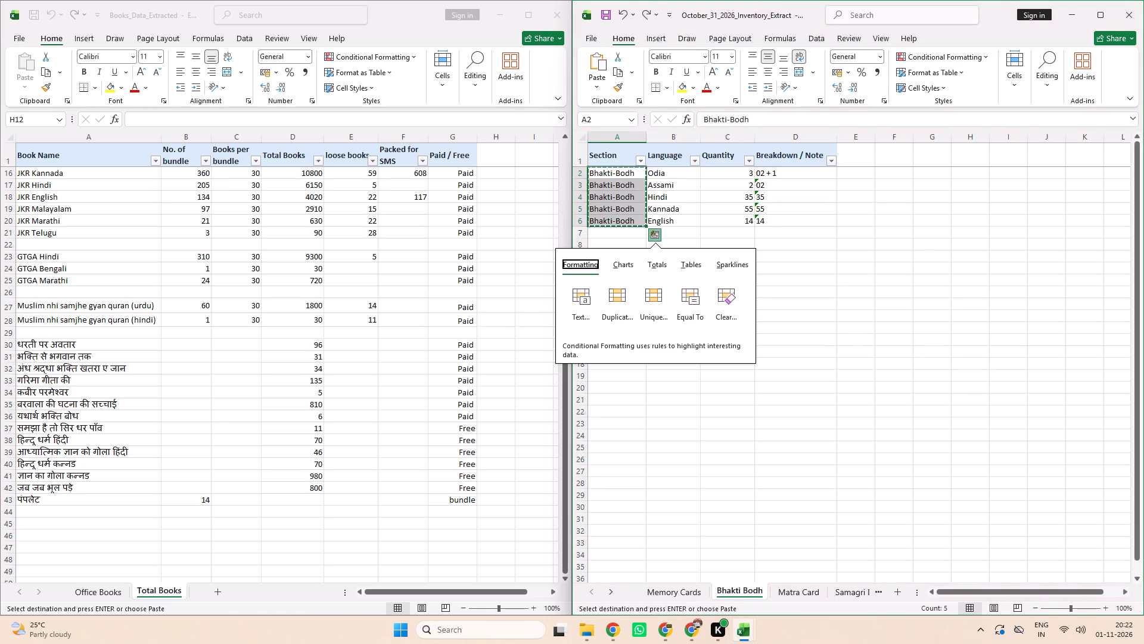
pyautogui.click(660, 175)
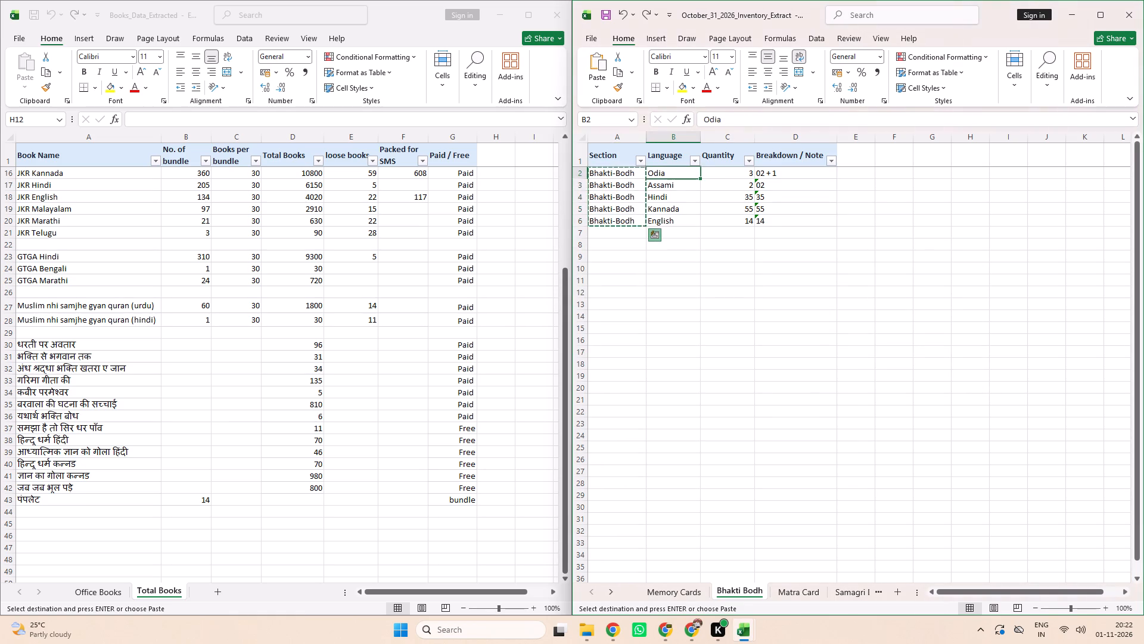
pyautogui.click(105, 522)
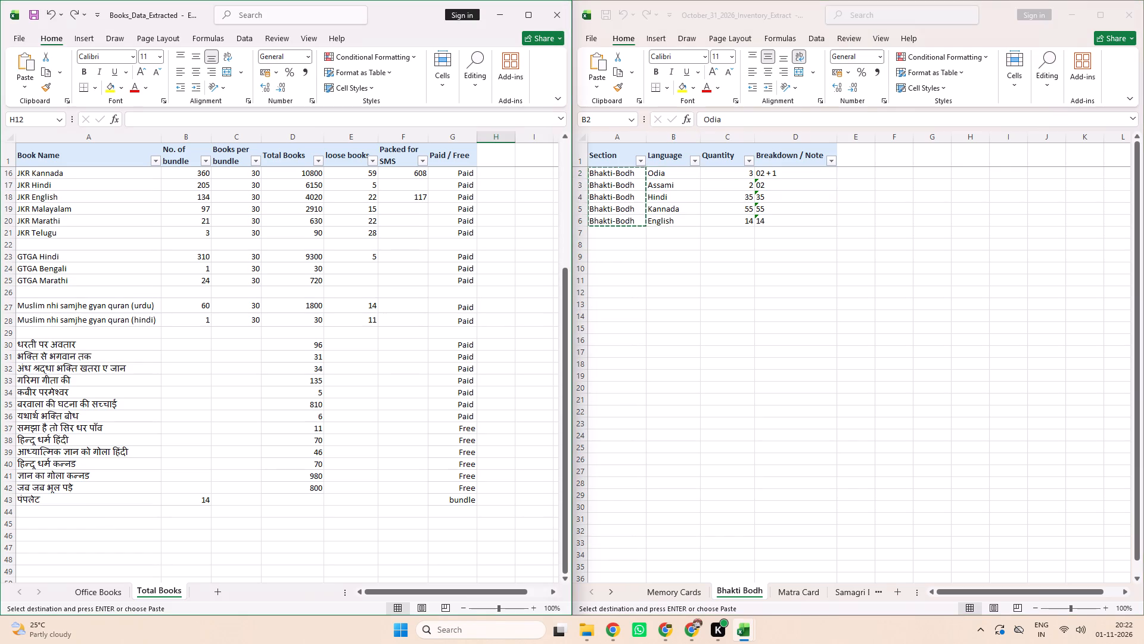
pyautogui.click(105, 522)
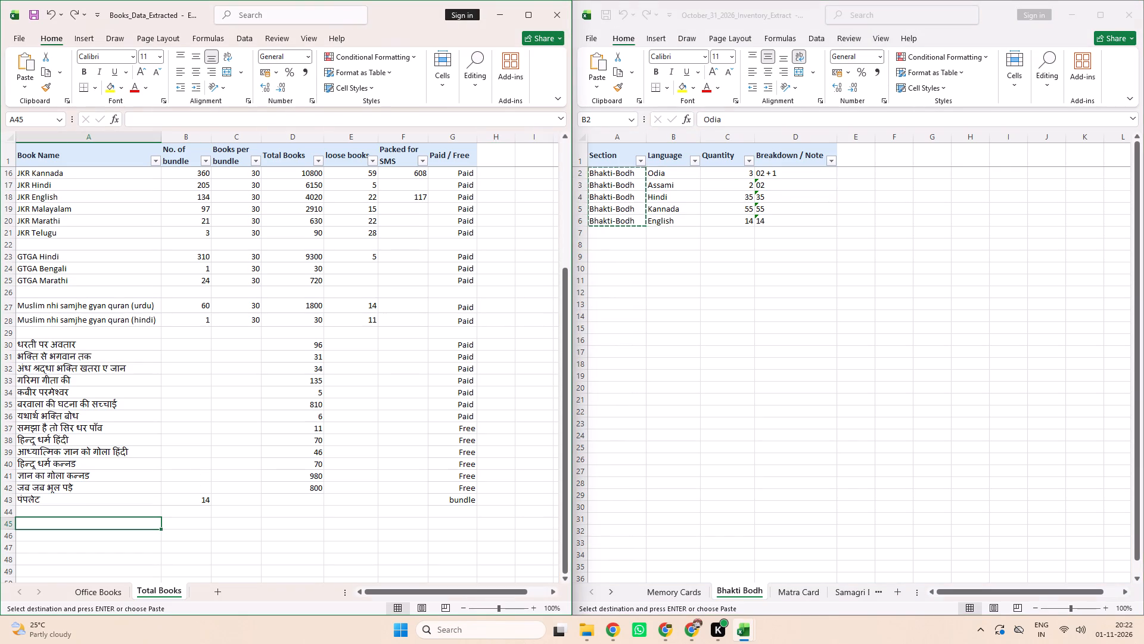
pyautogui.hotkey('ctrl', 'v')
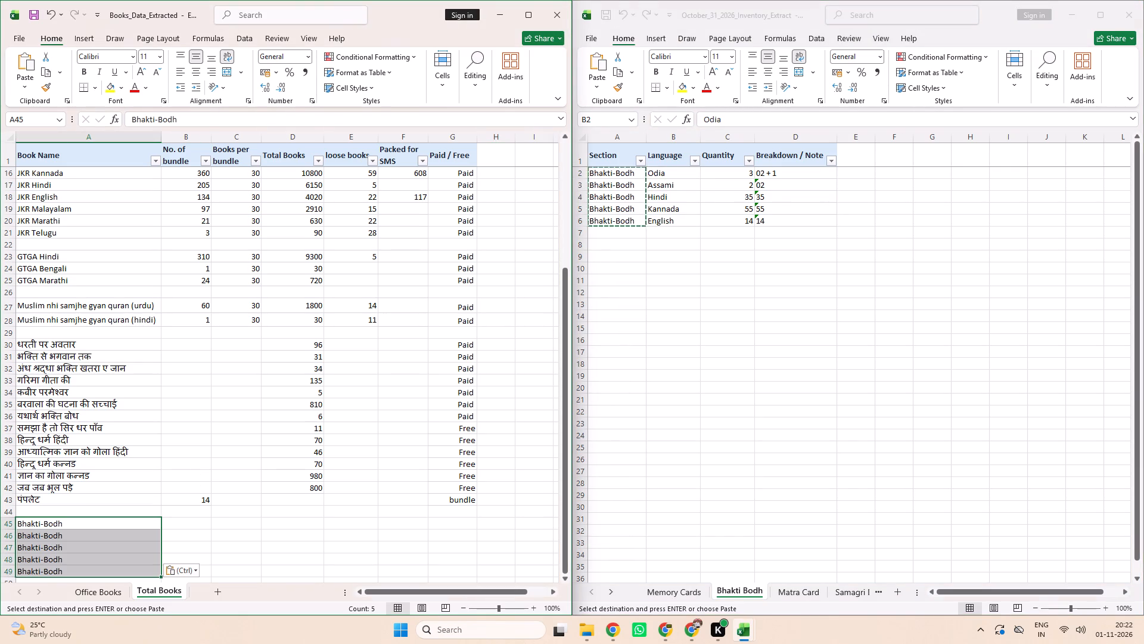
# Append the languages Odia, Assami and Hindi to the Bhakti-Bodh book names in A45 through A47.
pyautogui.tripleClick(144, 522)
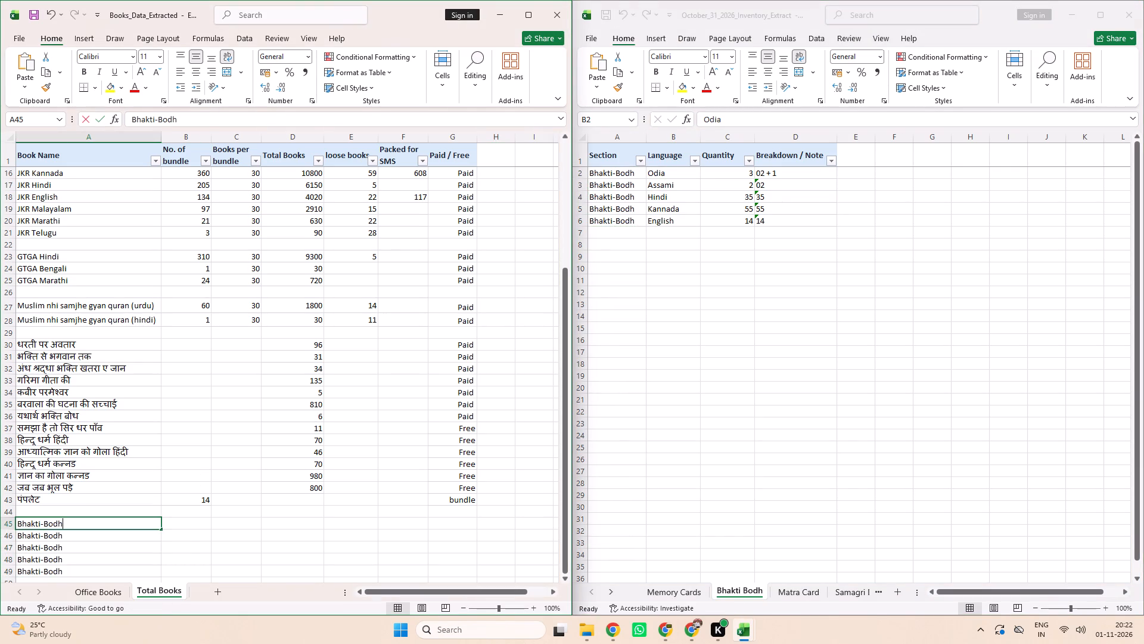
pyautogui.press('space')
pyautogui.write('Odia')
pyautogui.press('Return')
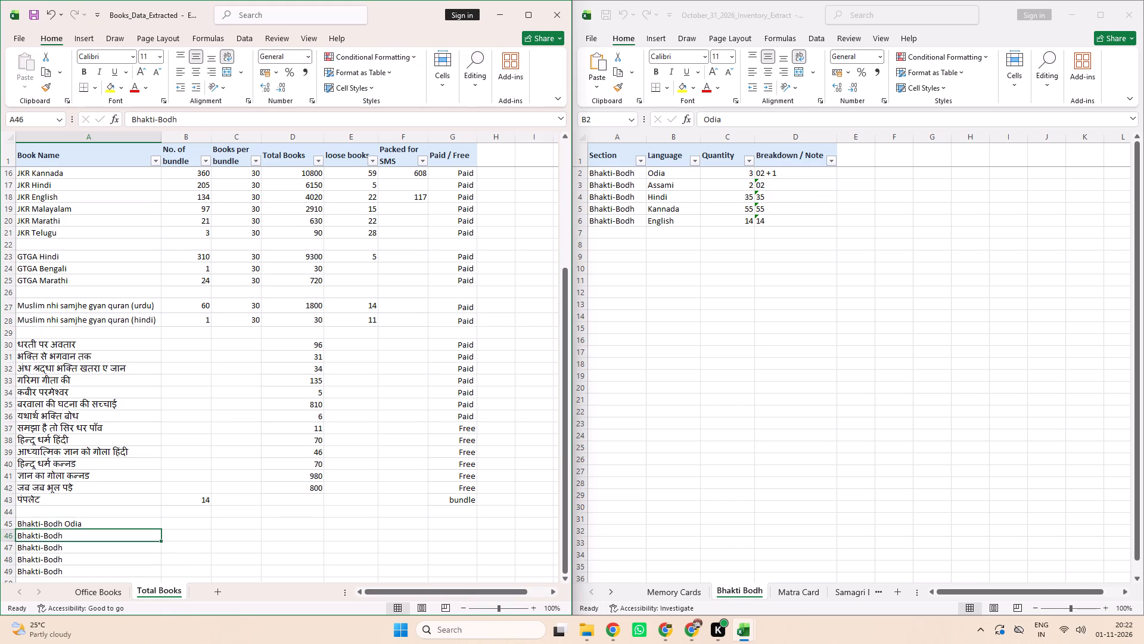
pyautogui.press('F2')
pyautogui.press('space')
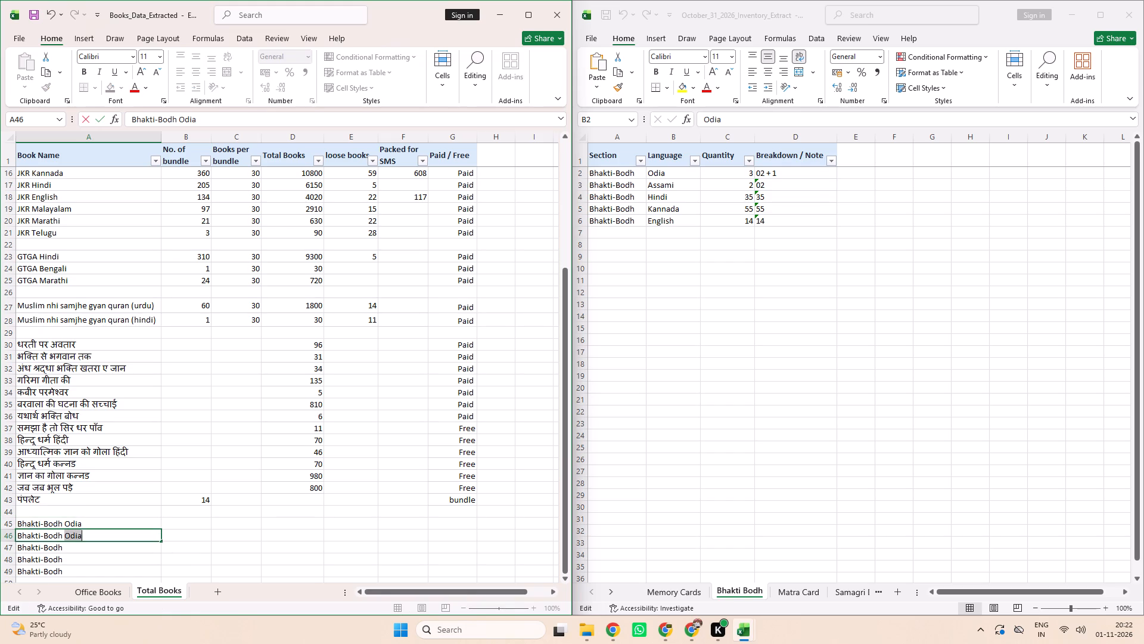
pyautogui.write('Assa')
pyautogui.write('mi')
pyautogui.press('Return')
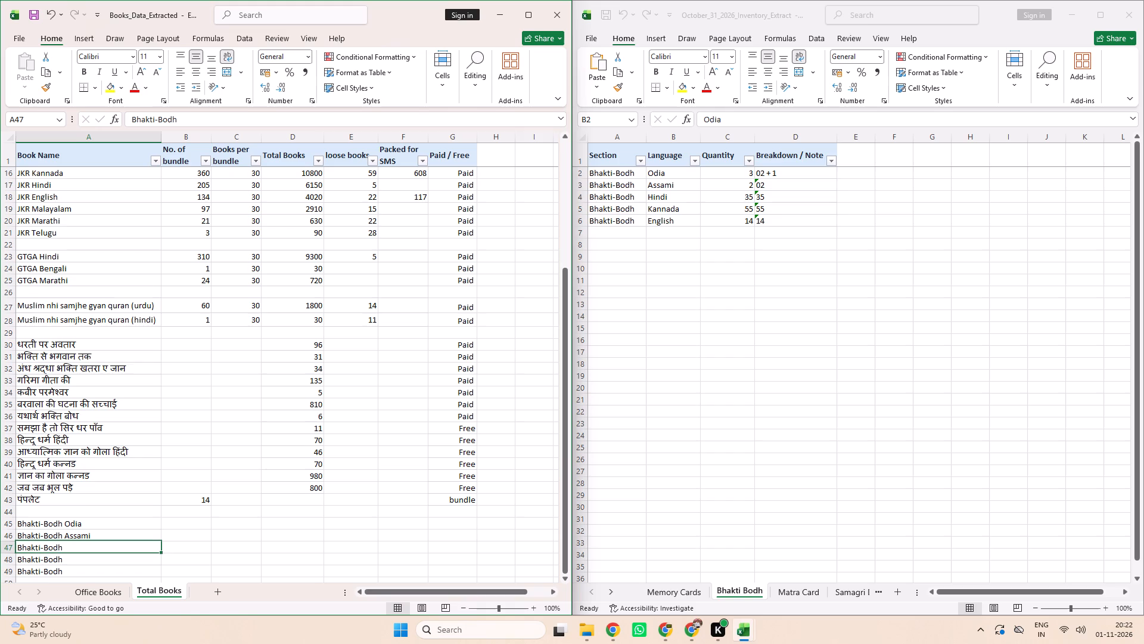
pyautogui.press('F2')
pyautogui.press('space')
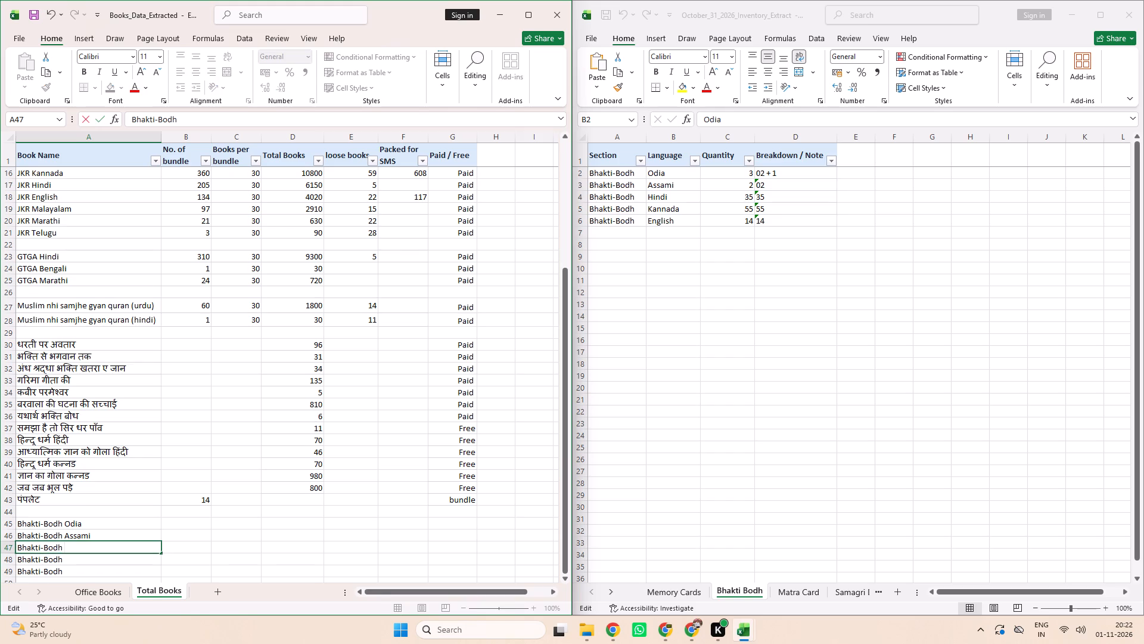
pyautogui.write('Hindi')
pyautogui.press('Return')
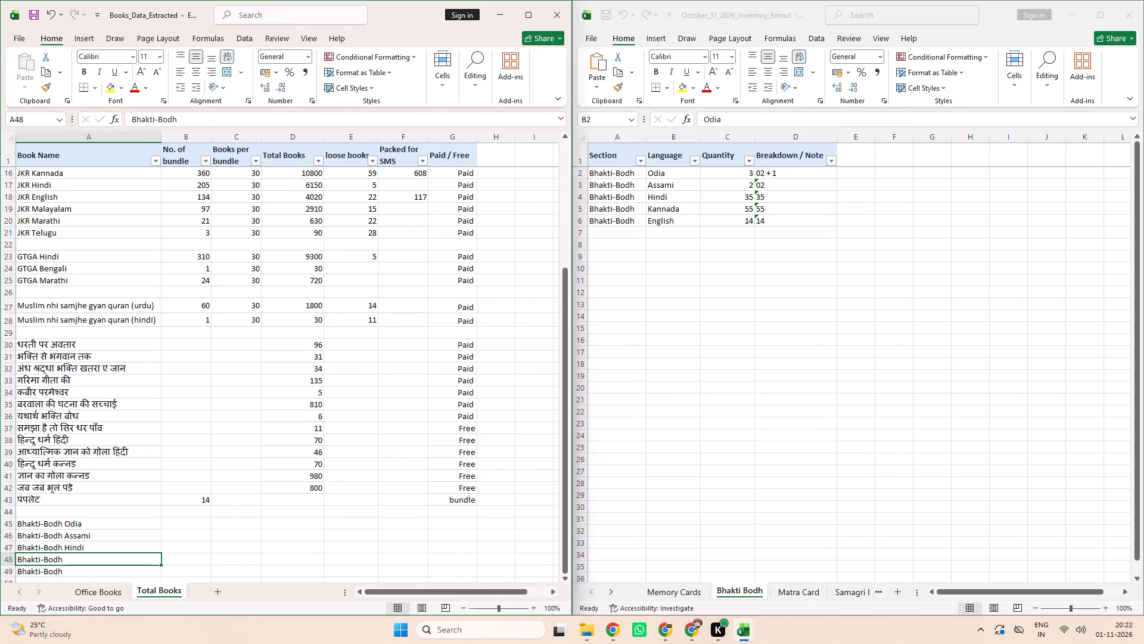
# Append the languages Kannada and English to the Bhakti-Bodh book names in A48 and A49.
pyautogui.press('F2')
pyautogui.press('space')
pyautogui.write('kanna')
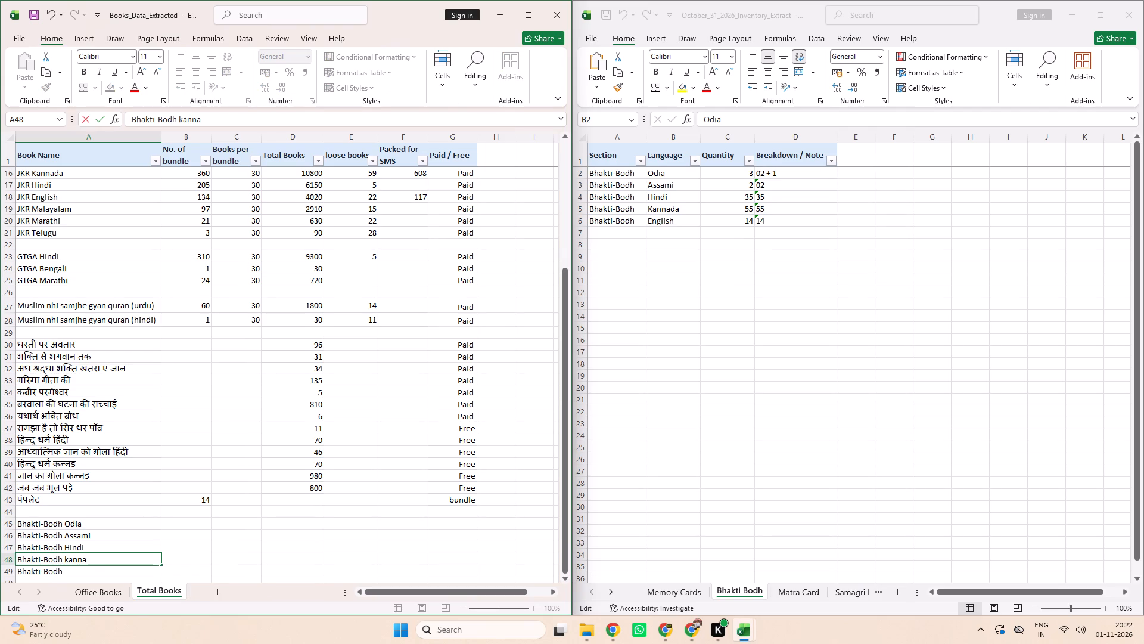
pyautogui.press('BackSpace')
pyautogui.press('BackSpace')
pyautogui.press('BackSpace')
pyautogui.press('BackSpace')
pyautogui.press('BackSpace')
pyautogui.write('Kannada')
pyautogui.press('Return')
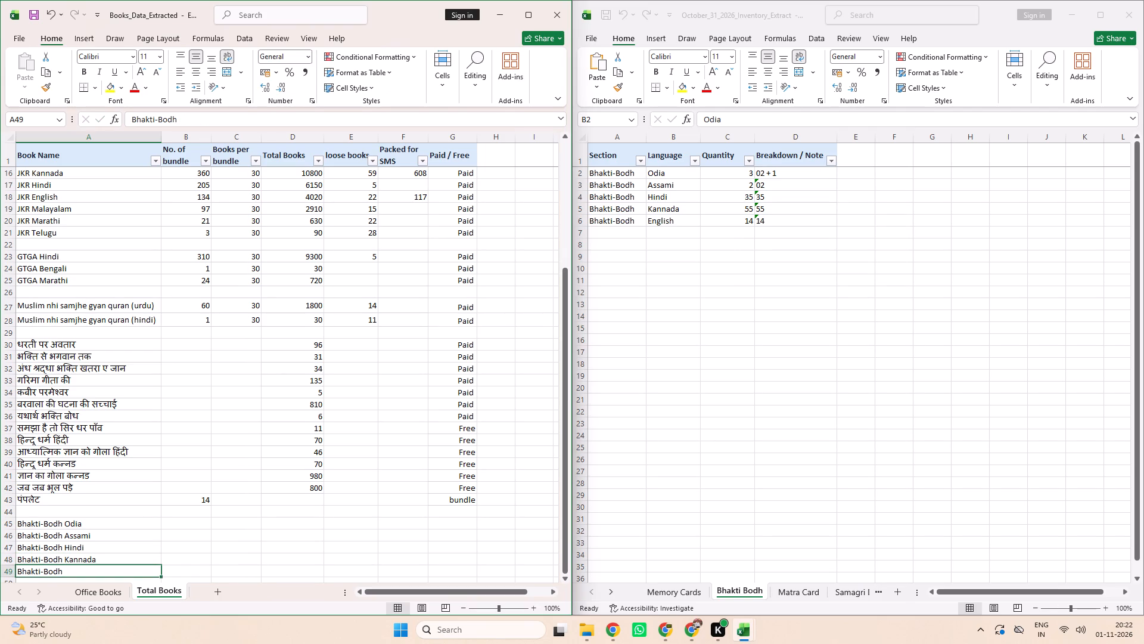
pyautogui.press('F2')
pyautogui.press('space')
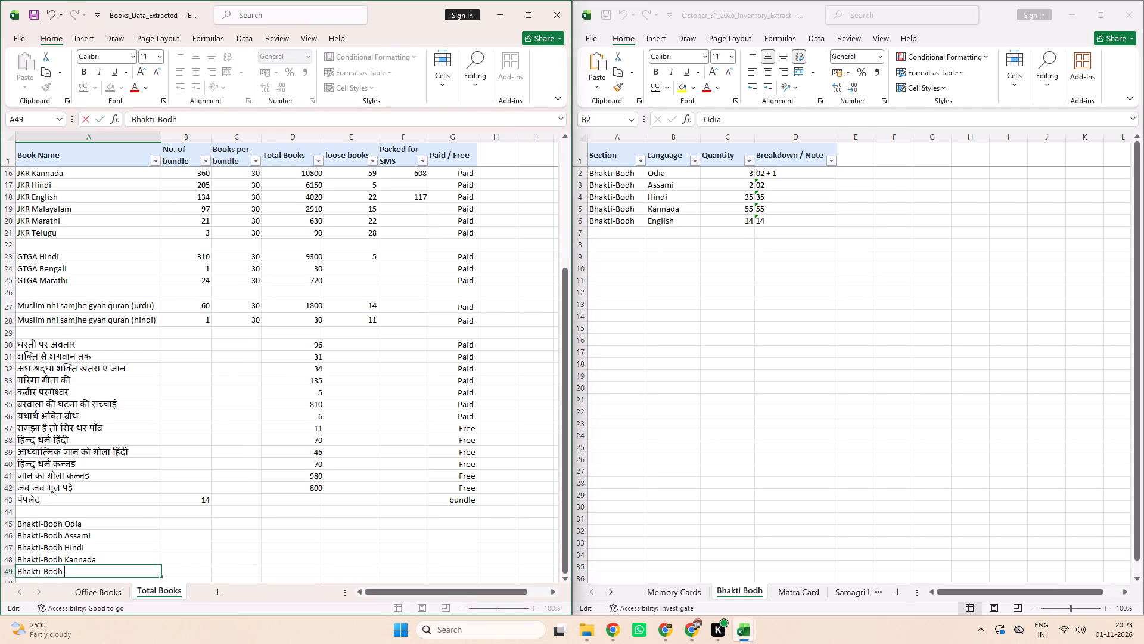
pyautogui.write('English')
pyautogui.press('Return')
# Enter Total Books quantities of 3 for Bhakti-Bodh Odia and 2 for Bhakti-Bodh Assami.
pyautogui.press('Up')
pyautogui.press('Right')
pyautogui.press('Up')
pyautogui.press('Up')
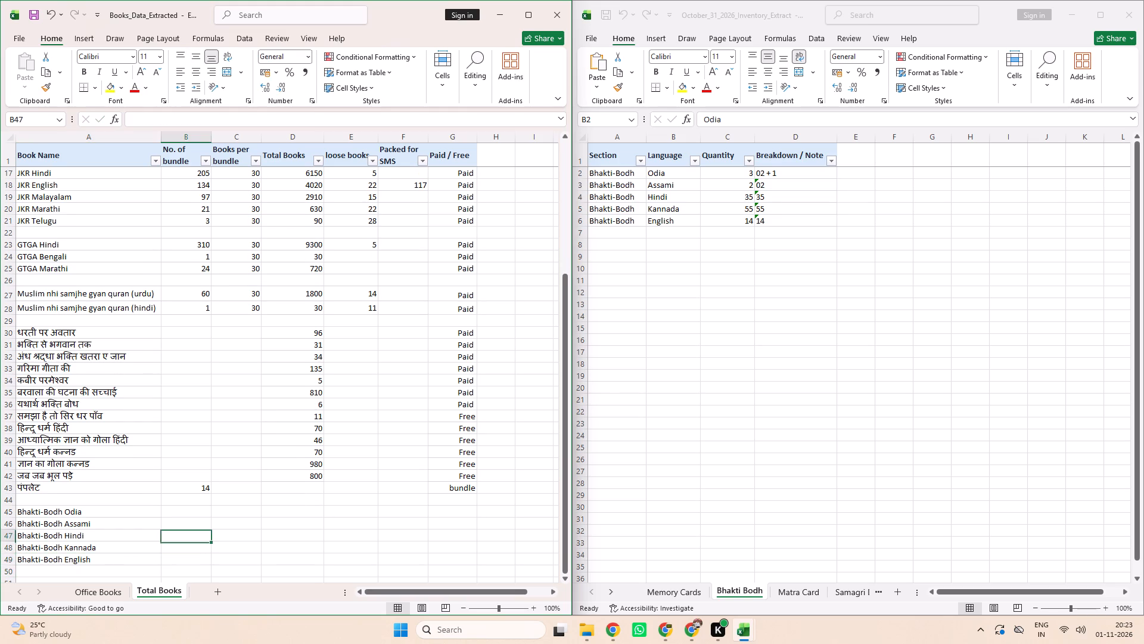
pyautogui.press('Up')
pyautogui.press('Up')
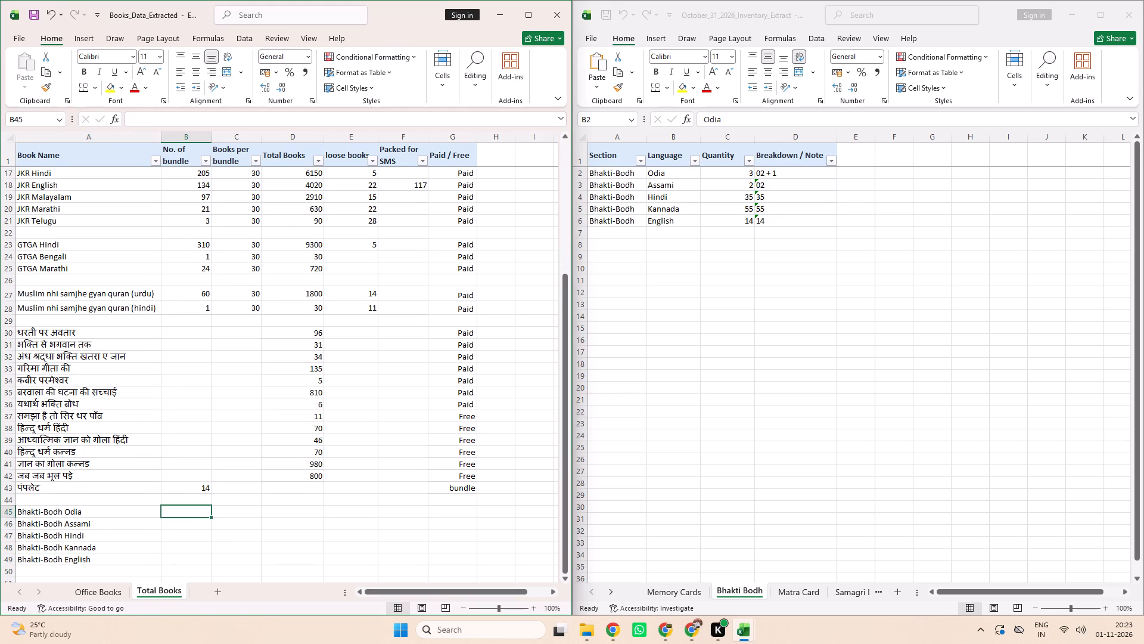
pyautogui.press('Right')
pyautogui.press('Right')
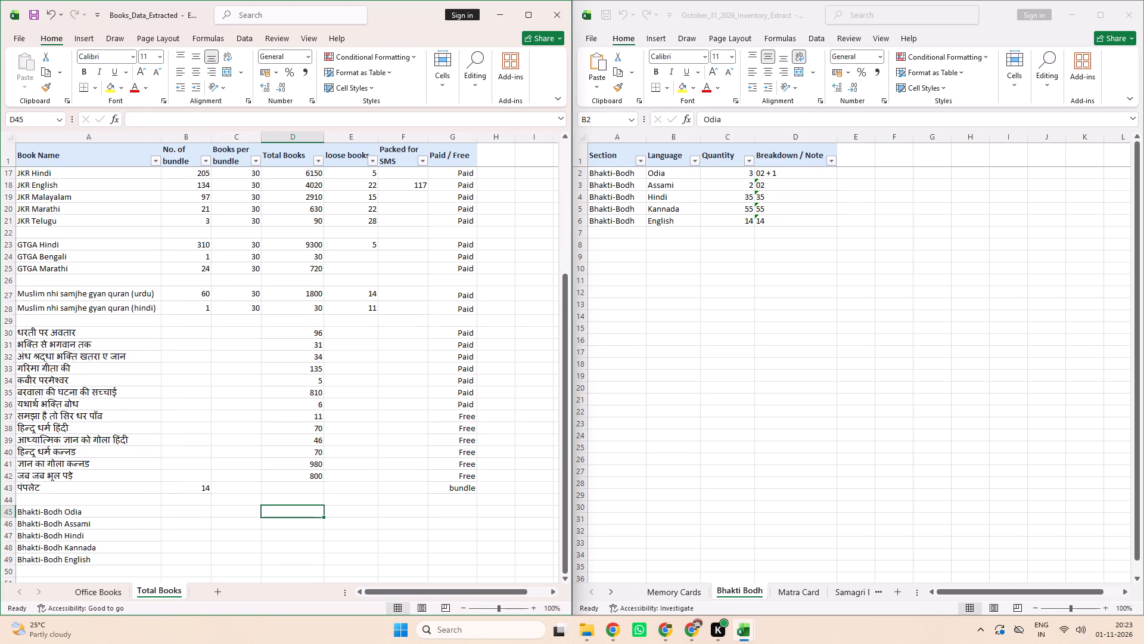
pyautogui.press('3')
pyautogui.press('Return')
pyautogui.press('2')
pyautogui.press('Return')
# Enter Total Books quantities of 35 for Bhakti-Bodh Hindi, 55 for Kannada and 14 for English.
pyautogui.write('25')
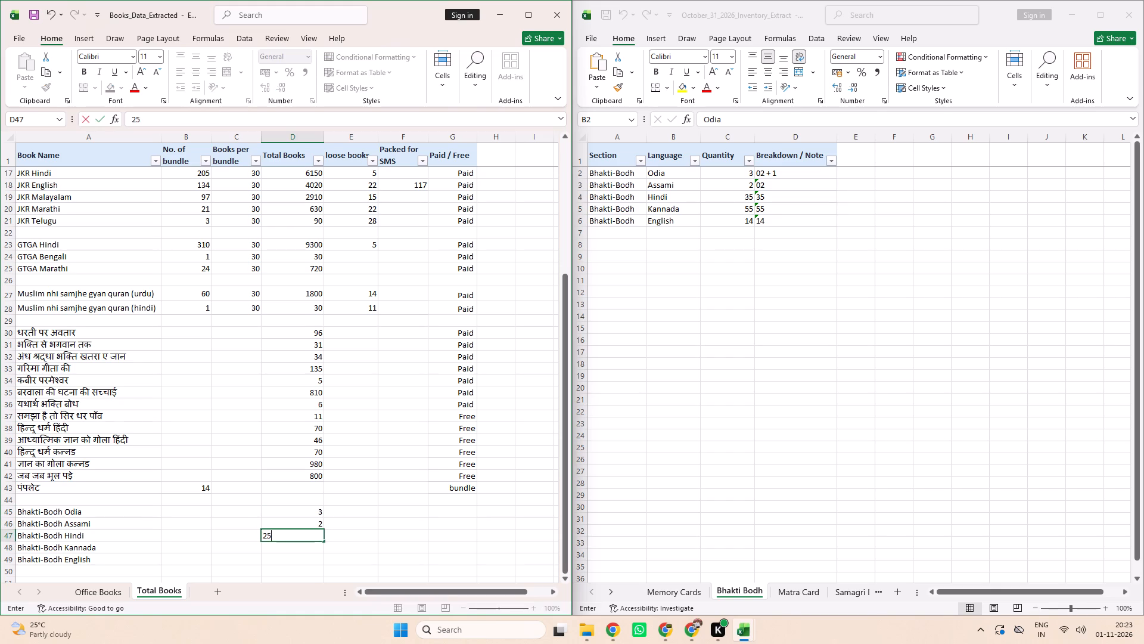
pyautogui.press('Return')
pyautogui.press('Up')
pyautogui.write('35')
pyautogui.press('Return')
pyautogui.write('55')
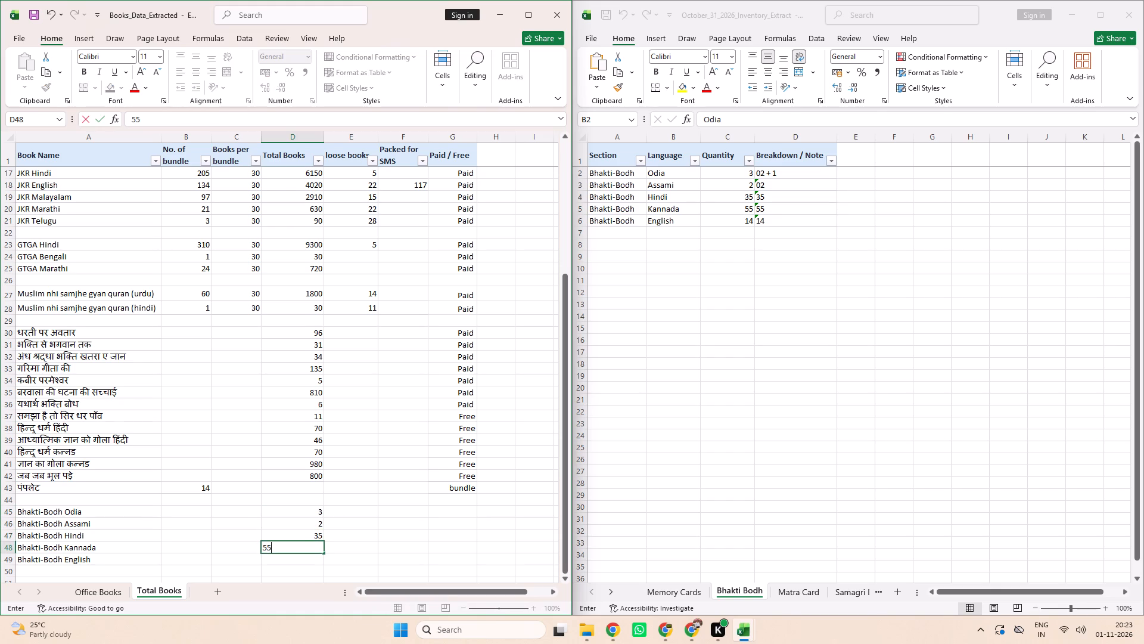
pyautogui.press('Return')
pyautogui.write('14')
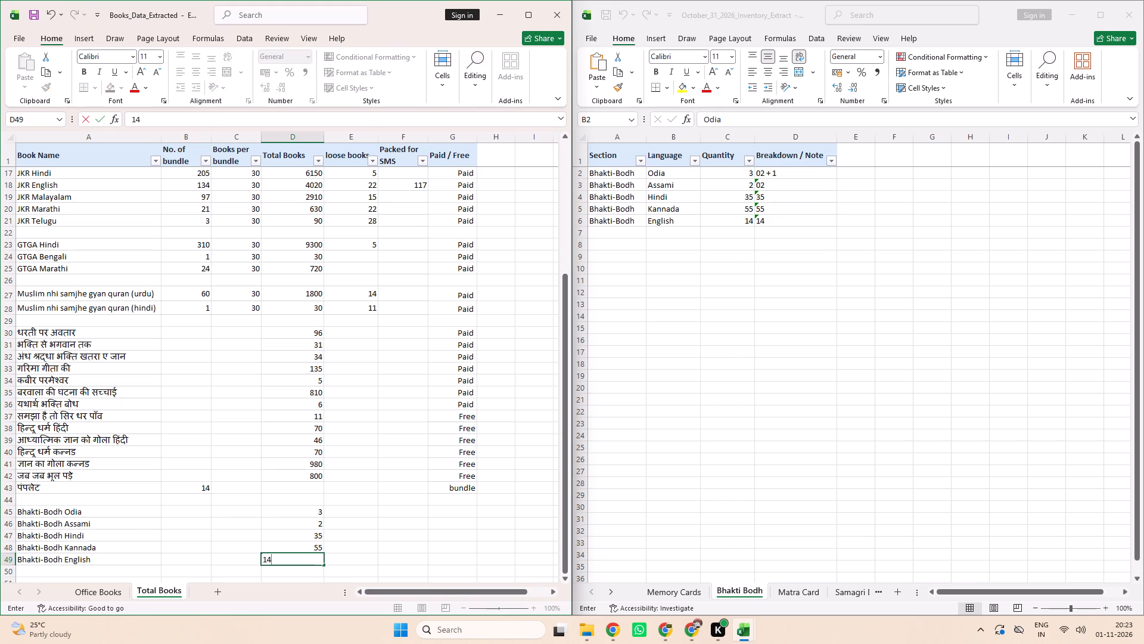
pyautogui.press('Return')
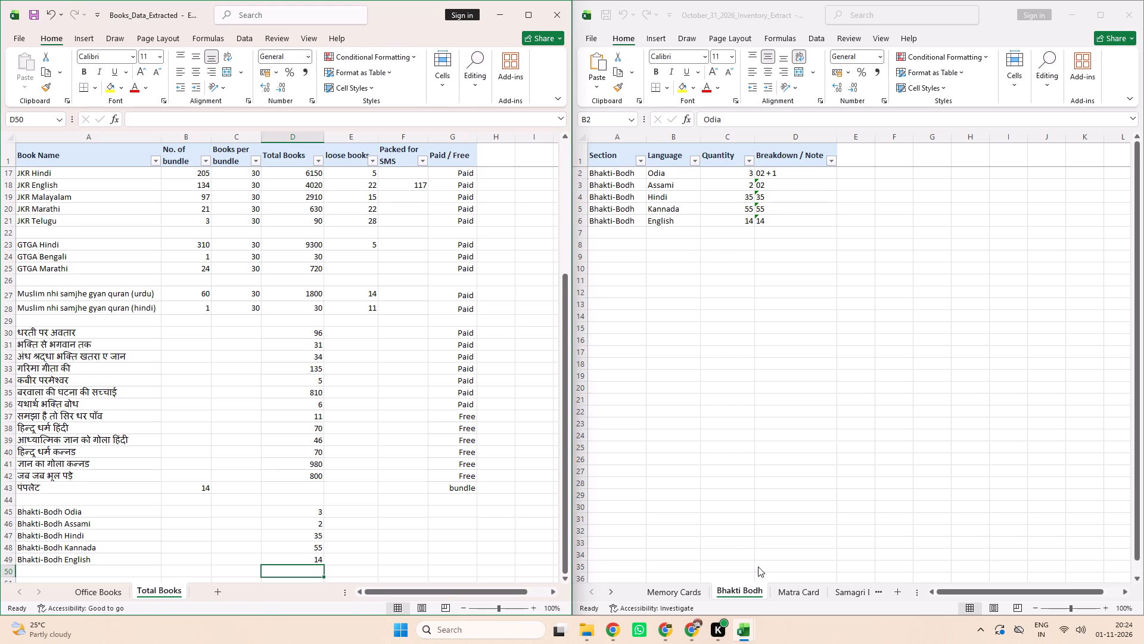
# On the Memory Cards sheet, enter "2 GB memory card" in cell B8 below the capacity list.
pyautogui.click(687, 587)
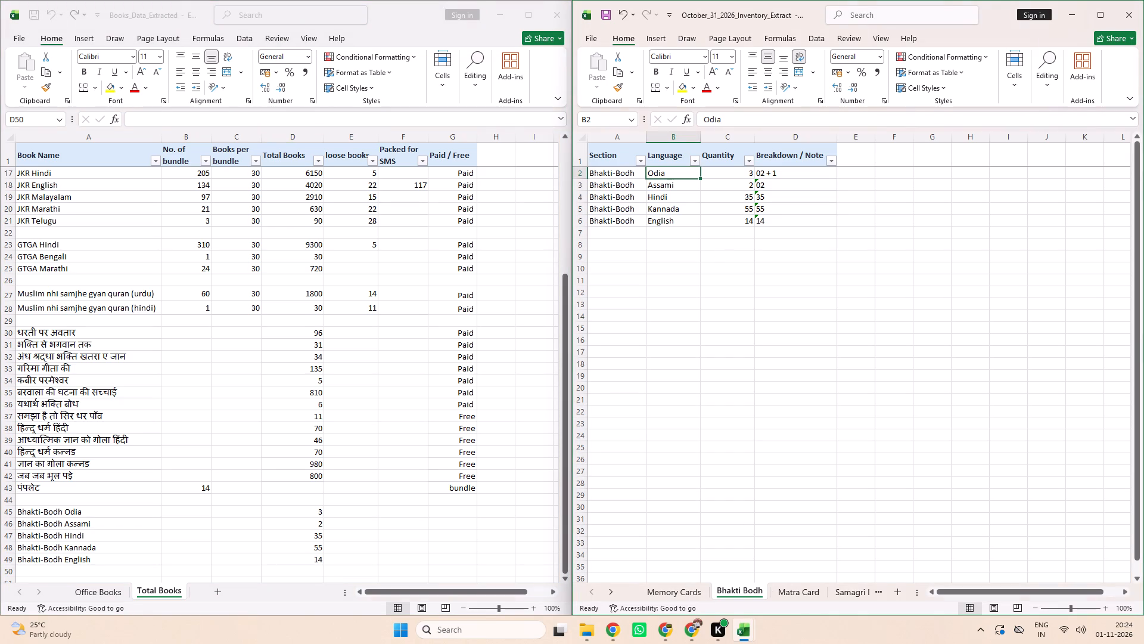
pyautogui.click(688, 590)
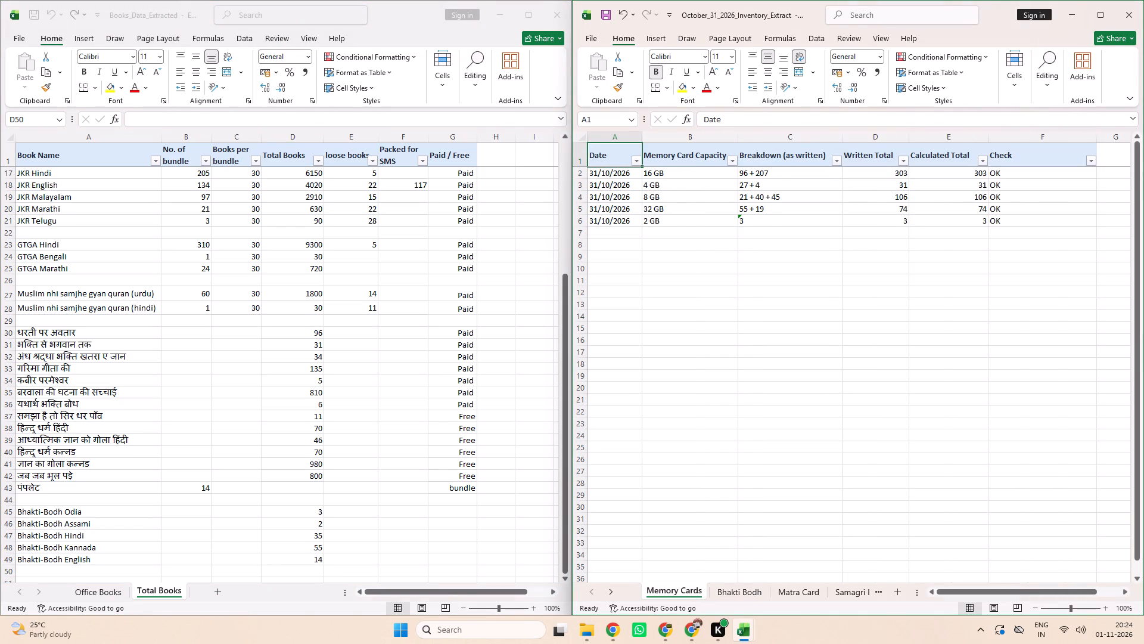
pyautogui.moveTo(655, 174); pyautogui.dragTo(658, 224)
pyautogui.click(658, 224)
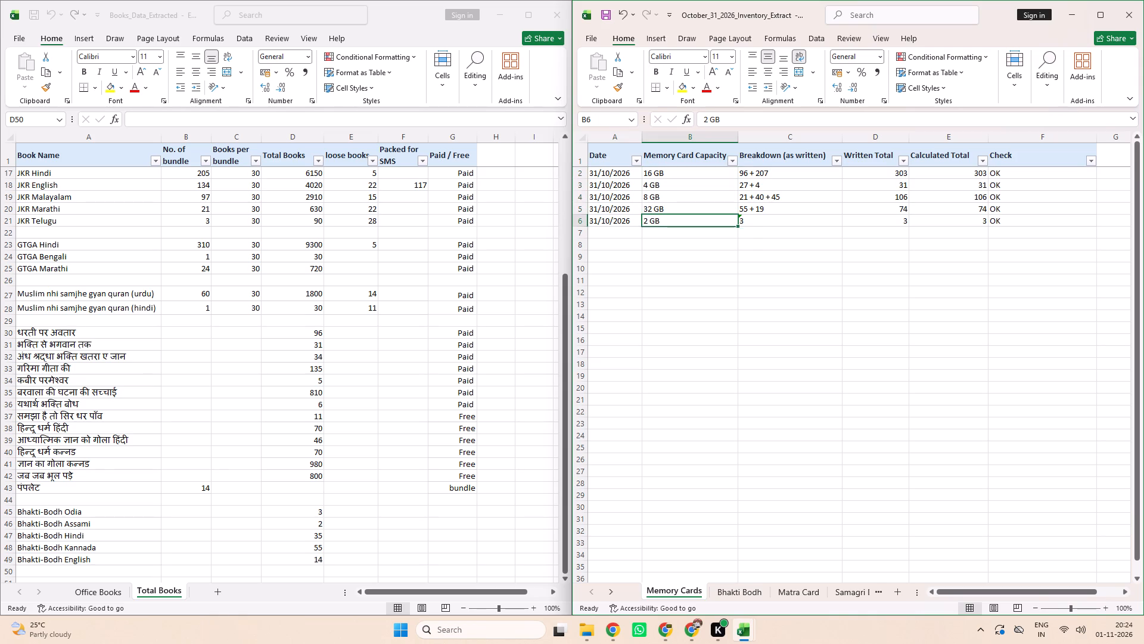
pyautogui.click(671, 239)
pyautogui.write('2 GB mem')
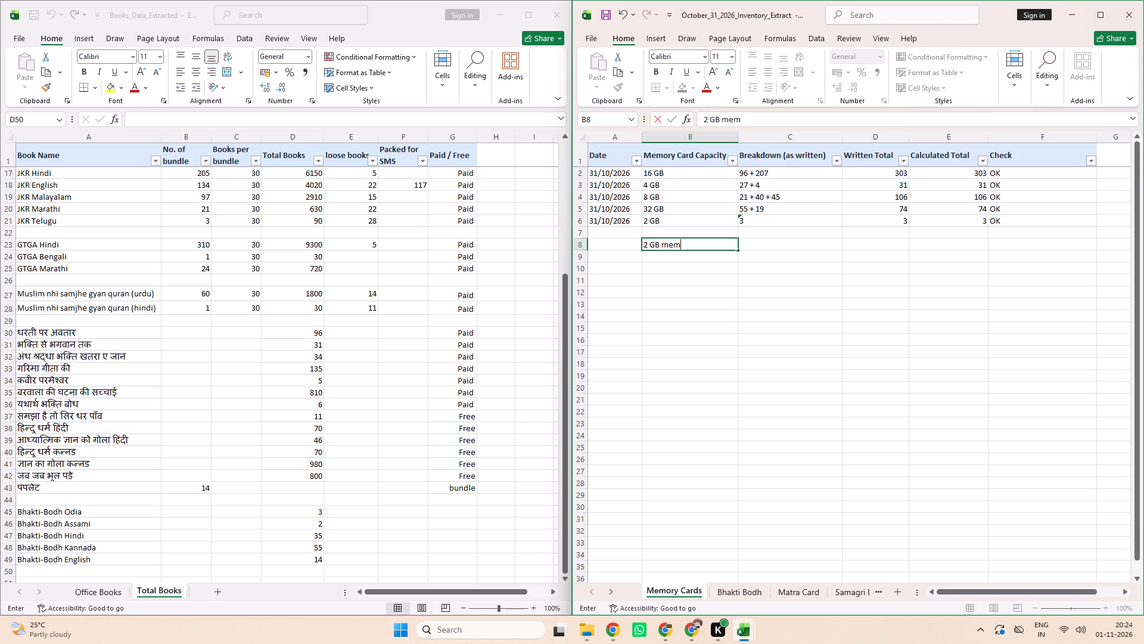
pyautogui.write('ory card')
pyautogui.press('Return')
# Duplicate the 2 GB label into B9 and change its capacity so it reads "4 GB memory card".
pyautogui.hotkey('ctrl', 'd')
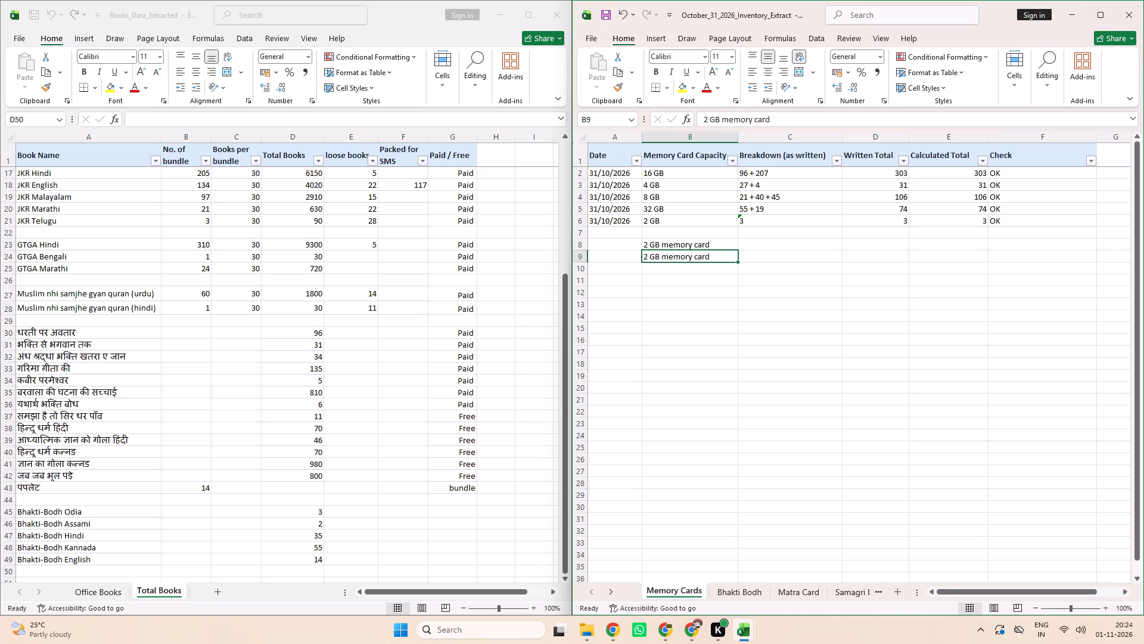
pyautogui.press('F2')
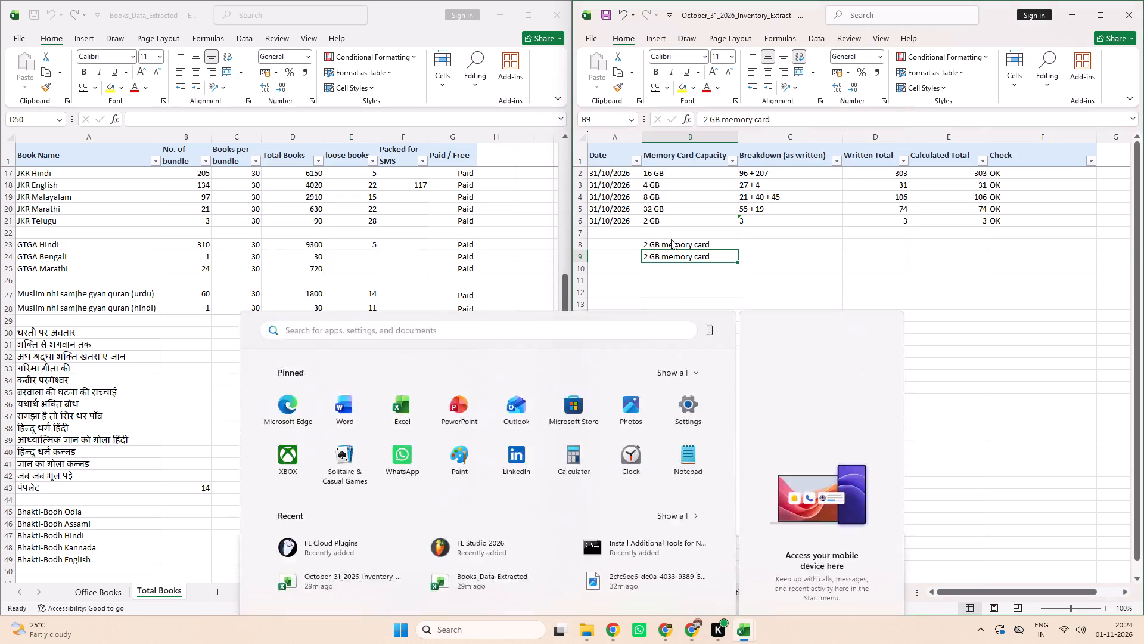
pyautogui.press('F2')
pyautogui.press('Left')
pyautogui.press('Left')
pyautogui.press('Left')
pyautogui.press('Left')
pyautogui.press('Left')
pyautogui.press('Left')
pyautogui.press('Left')
pyautogui.press('Left')
pyautogui.press('Left')
pyautogui.press('Left')
pyautogui.press('Left')
pyautogui.press('Left')
pyautogui.press('Left')
pyautogui.press('Left')
pyautogui.press('Left')
pyautogui.press('Left')
pyautogui.press('Left')
pyautogui.press('Left')
pyautogui.press('Left')
pyautogui.press('Left')
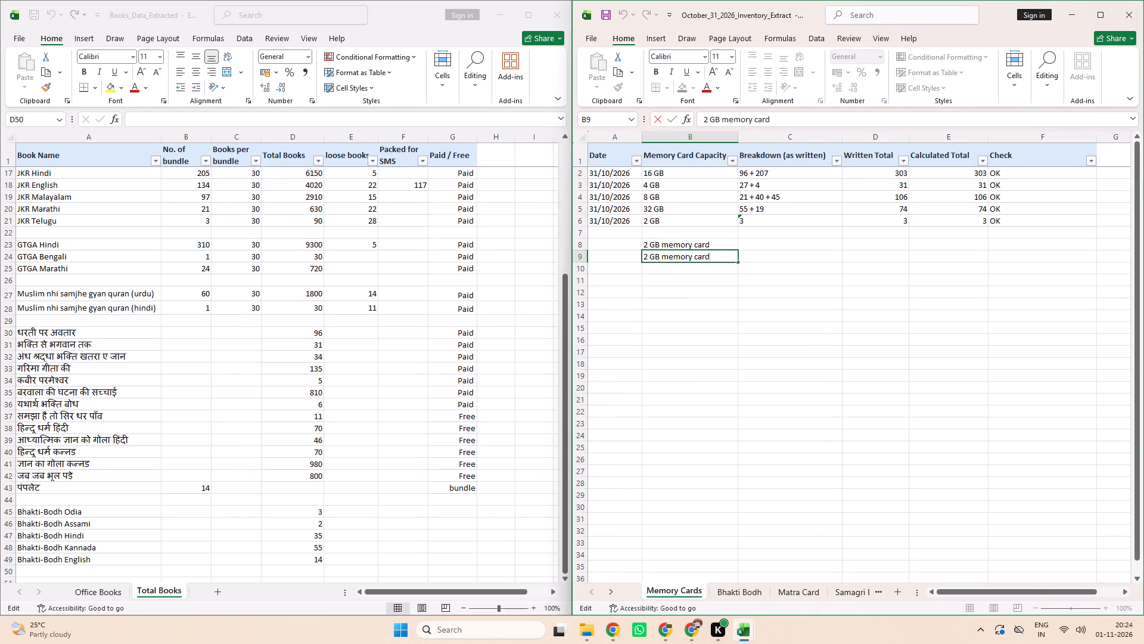
pyautogui.press('Delete')
pyautogui.press('4')
pyautogui.press('Return')
# Duplicate the 4 GB label into B10 and edit it to read "8 GB memory card".
pyautogui.hotkey('ctrl', 'd')
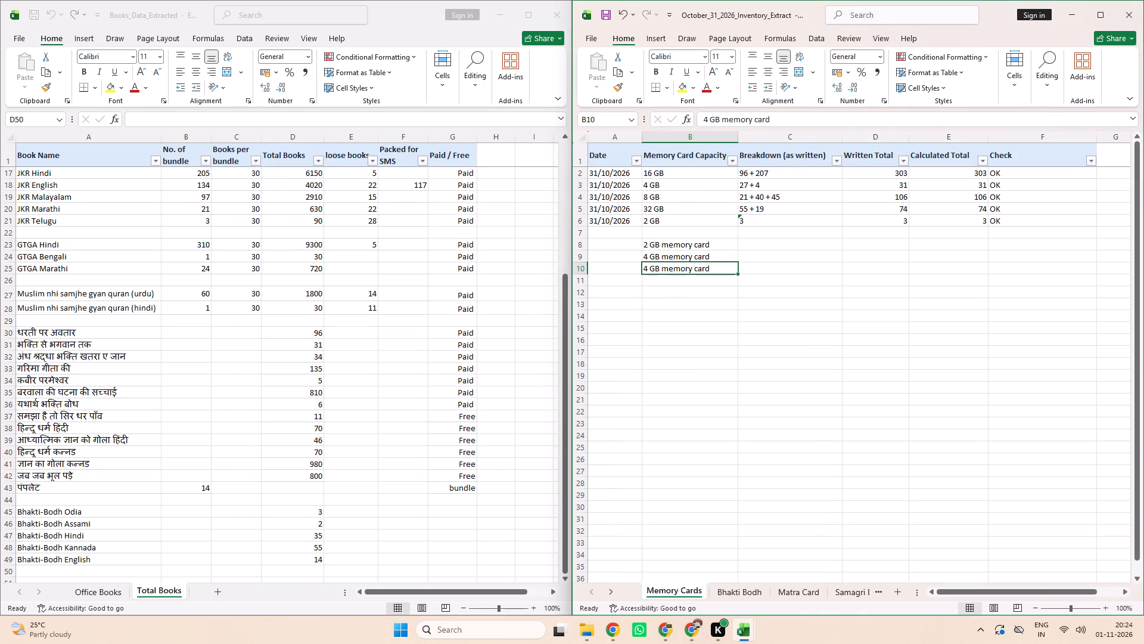
pyautogui.press('F2')
pyautogui.press('Up')
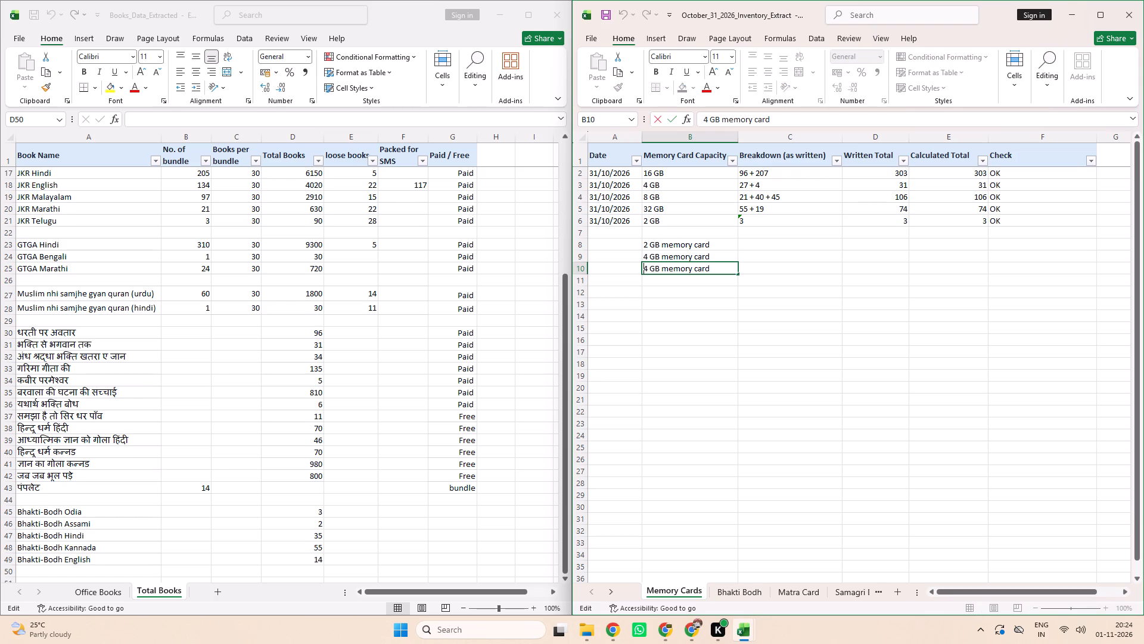
pyautogui.press('Delete')
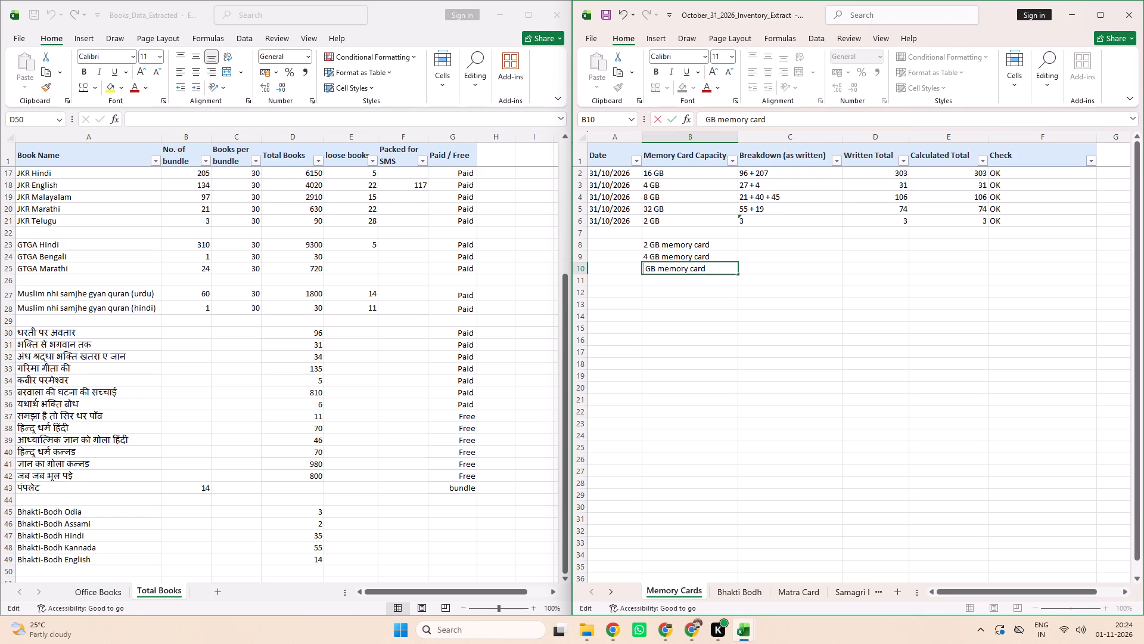
pyautogui.press('7')
pyautogui.press('BackSpace')
pyautogui.press('8')
pyautogui.press('Return')
# Duplicate the 8 GB label into B11 and edit it to read "16 GB memory card".
pyautogui.hotkey('ctrl', 'd')
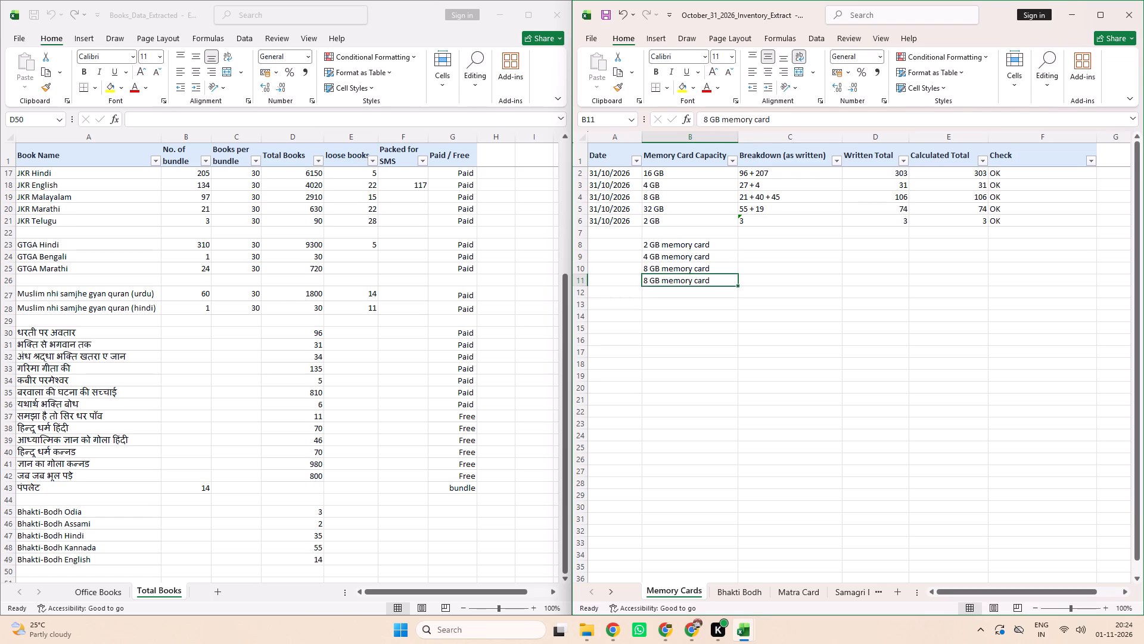
pyautogui.press('F2')
pyautogui.press('Up')
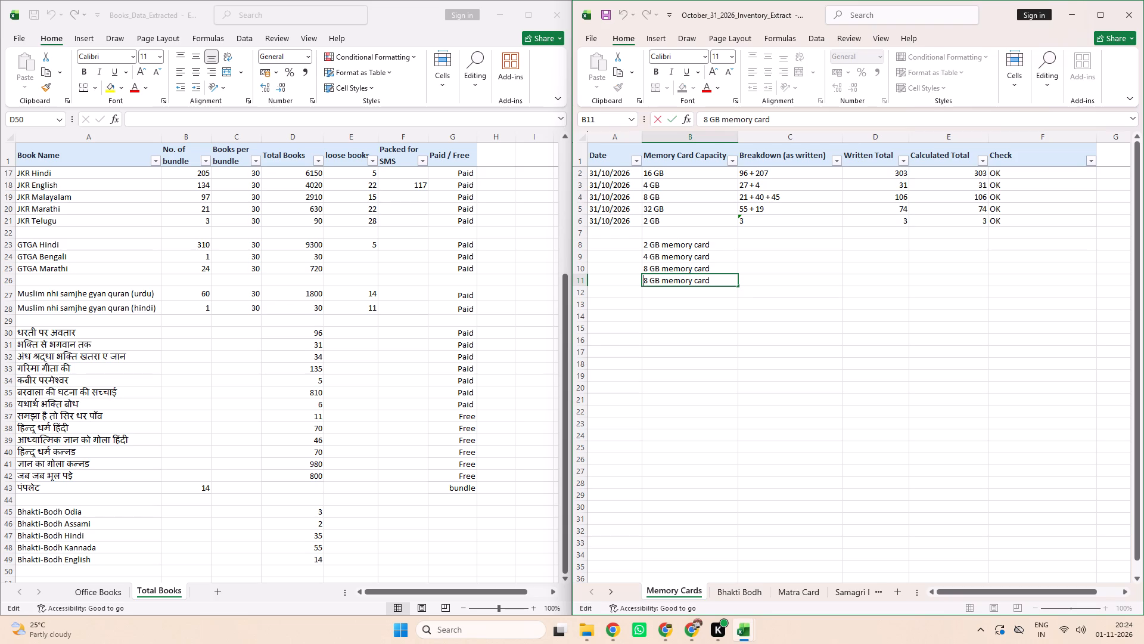
pyautogui.press('Delete')
pyautogui.write('16')
pyautogui.press('Return')
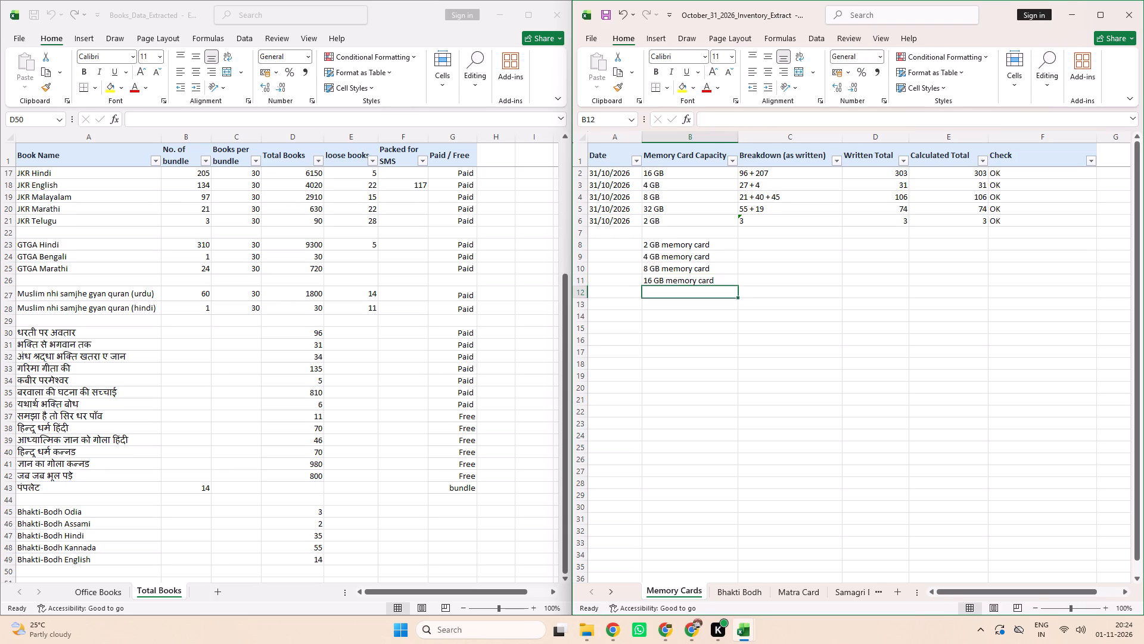
# Duplicate the 16 GB label into B12 and edit it to read "32 GB memory card".
pyautogui.hotkey('ctrl', 'd')
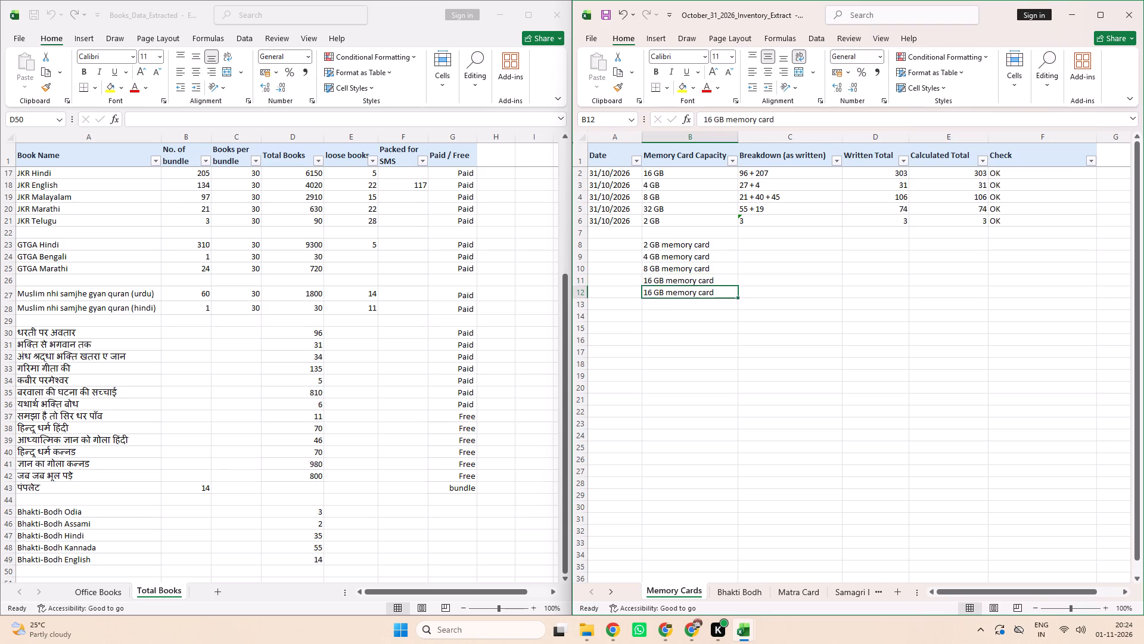
pyautogui.press('F2')
pyautogui.press('Up')
pyautogui.press('Up')
pyautogui.press('Delete')
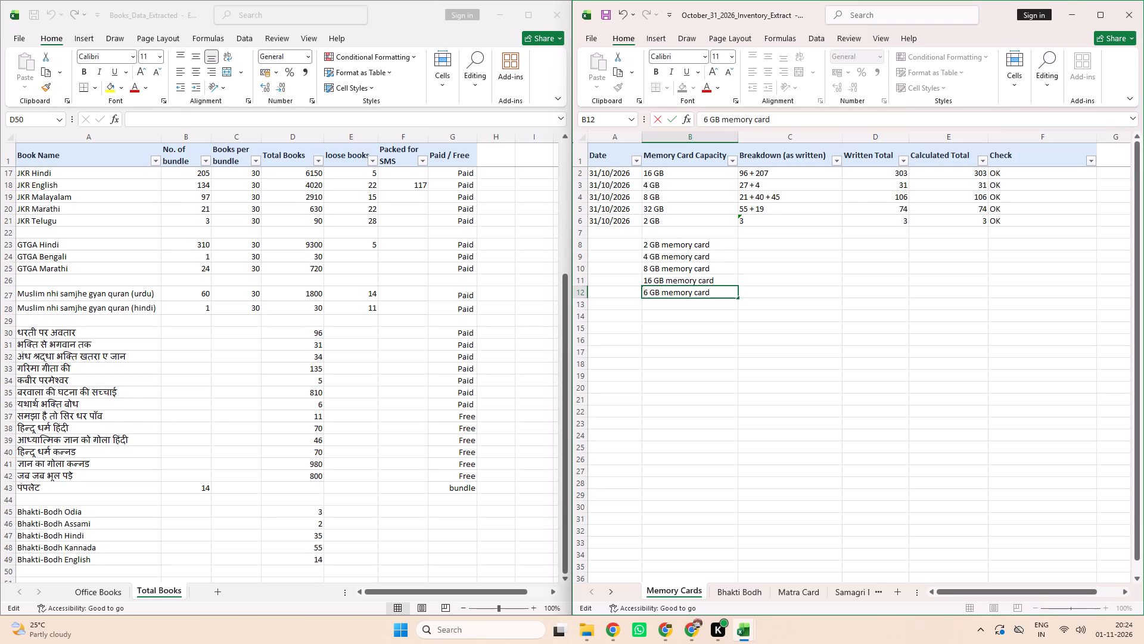
pyautogui.press('Delete')
pyautogui.write('32')
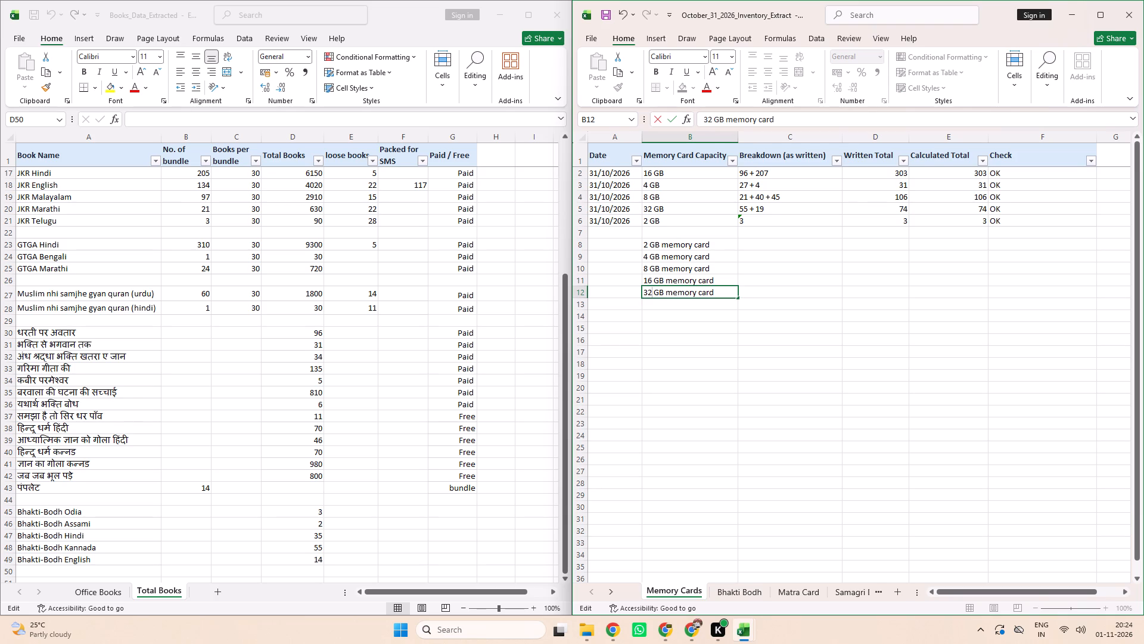
pyautogui.click(761, 311)
# Copy the five memory card labels in B8:B12 into the Total Books sheet starting at A51.
pyautogui.moveTo(689, 245); pyautogui.dragTo(700, 276)
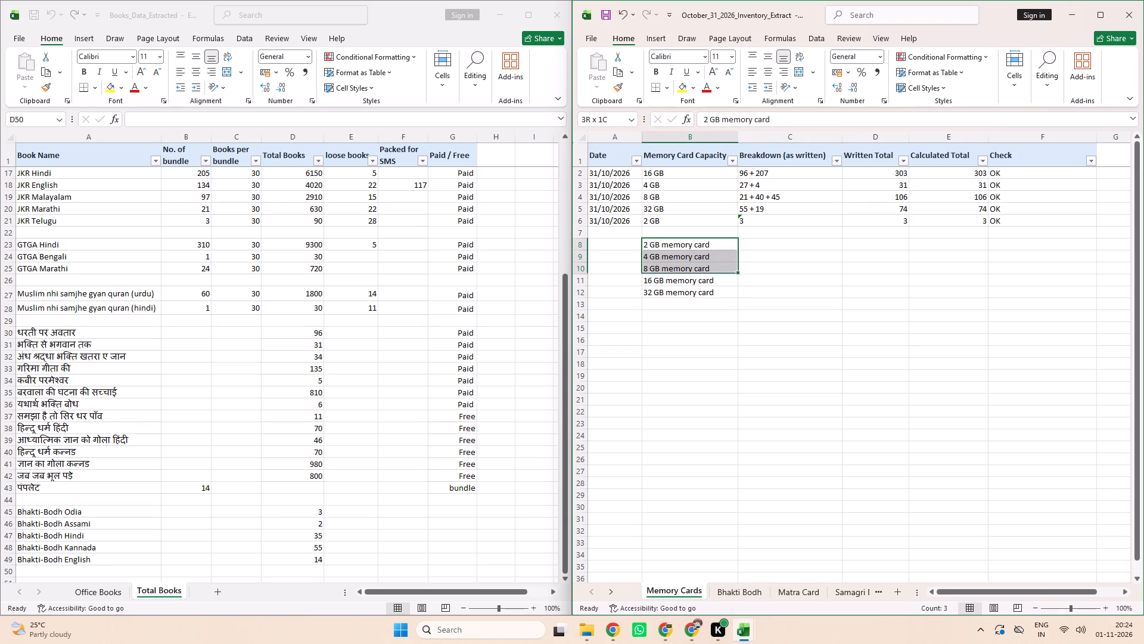
pyautogui.moveTo(700, 276); pyautogui.dragTo(702, 287)
pyautogui.hotkey('ctrl', 'c')
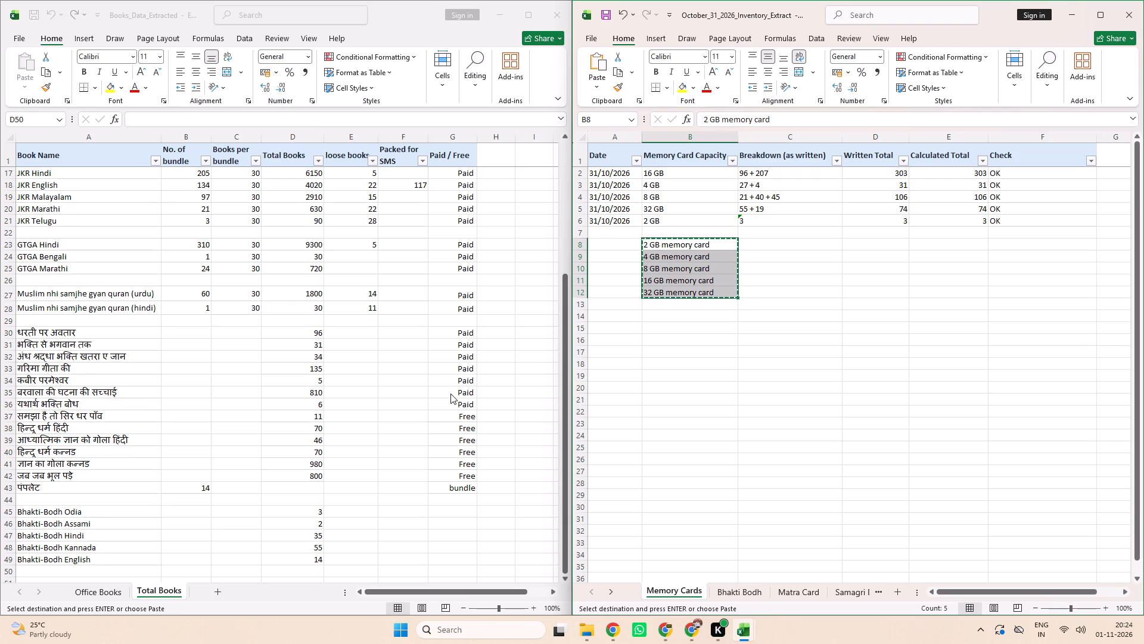
pyautogui.scroll(-1, 446, 358)
pyautogui.click(132, 487)
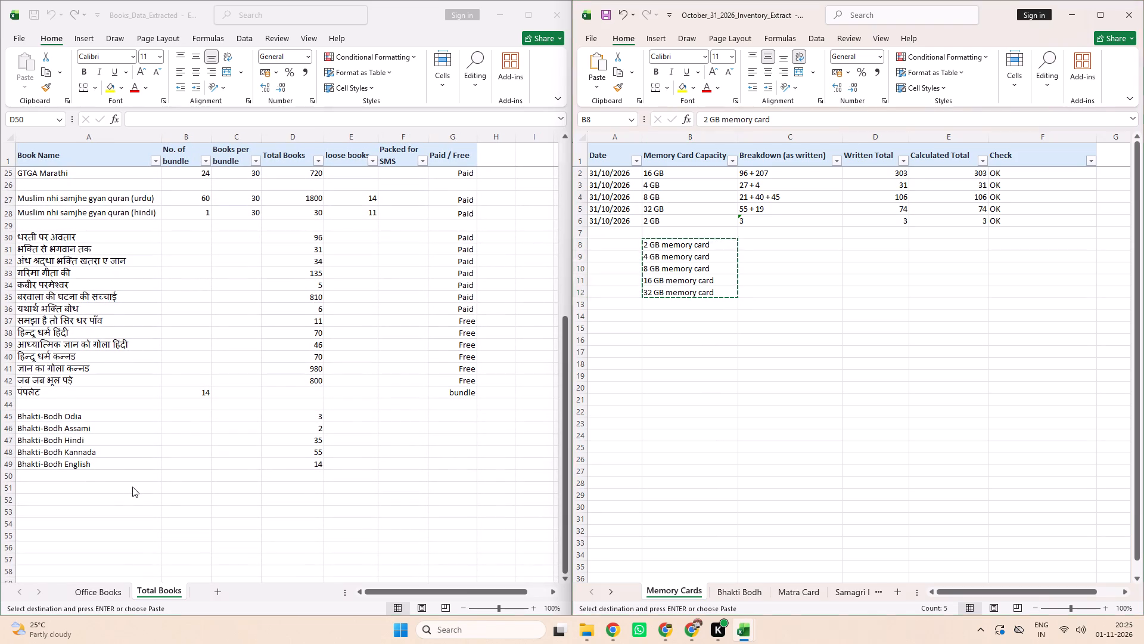
pyautogui.click(132, 487)
pyautogui.hotkey('ctrl', 'v')
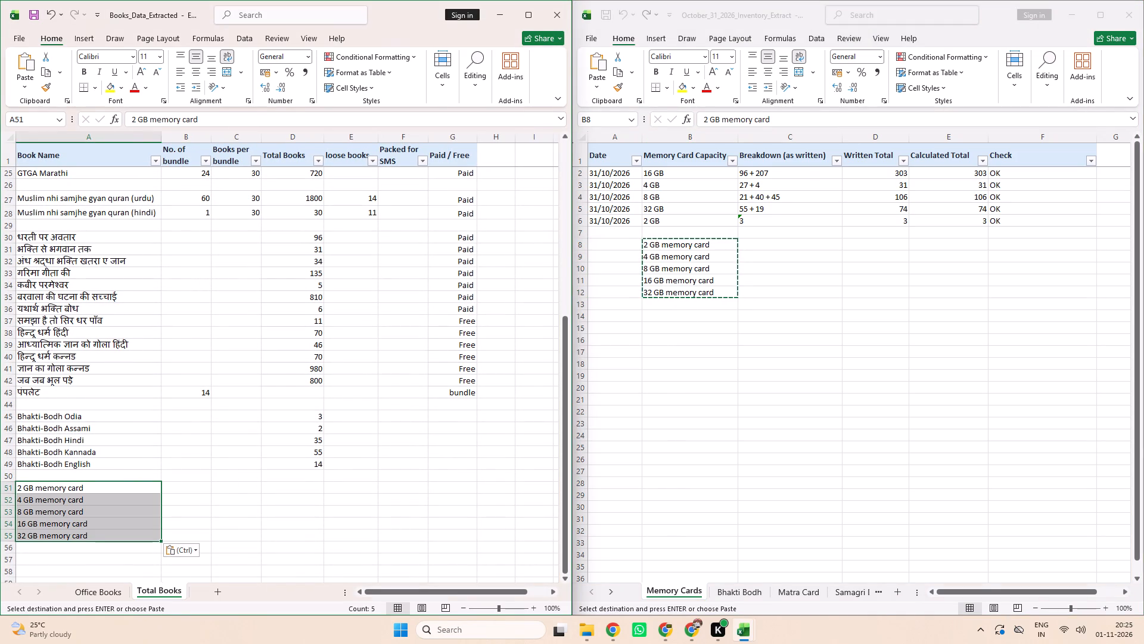
# Look over the Total Books list from the GG titles down to the memory card rows.
pyautogui.scroll(2, 289, 487)
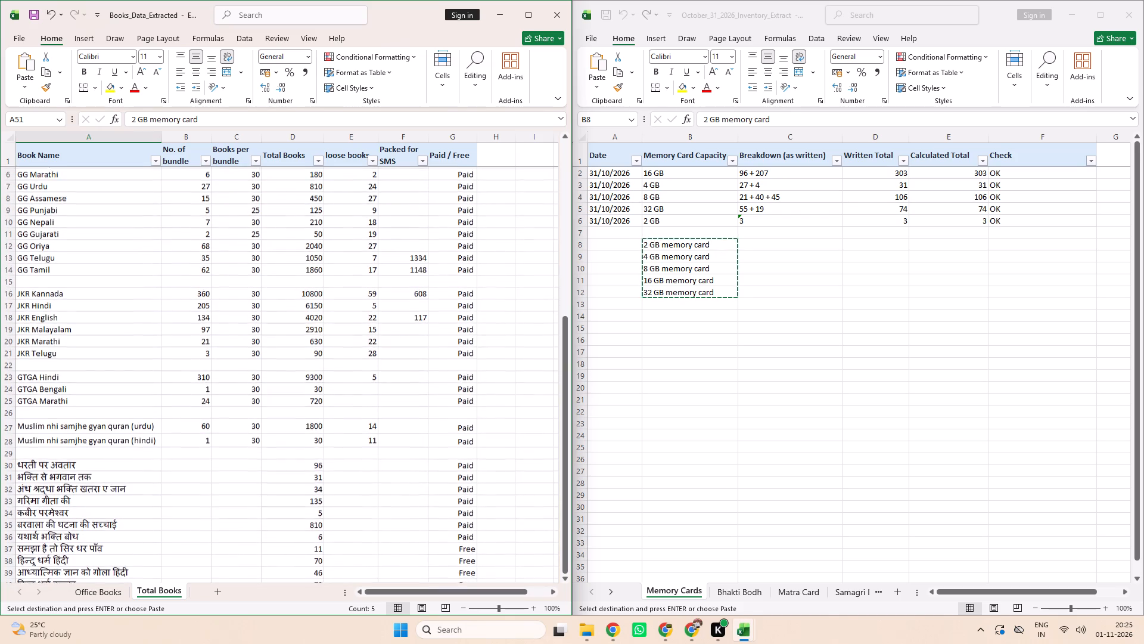
pyautogui.scroll(1, 289, 487)
pyautogui.scroll(-1, 289, 487)
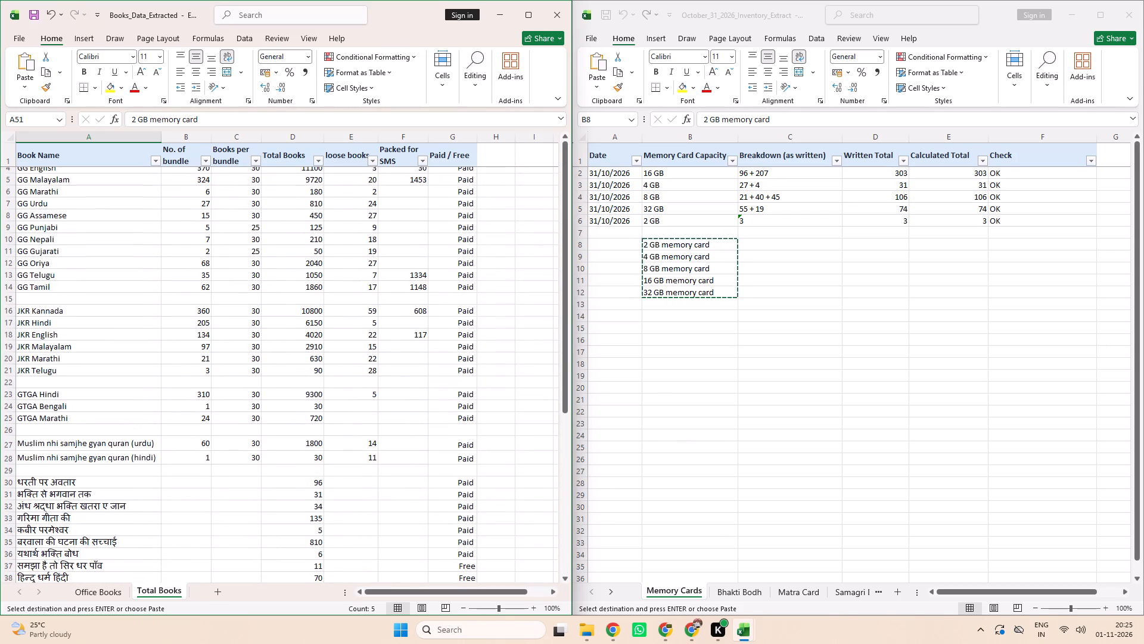
pyautogui.scroll(-3, 289, 487)
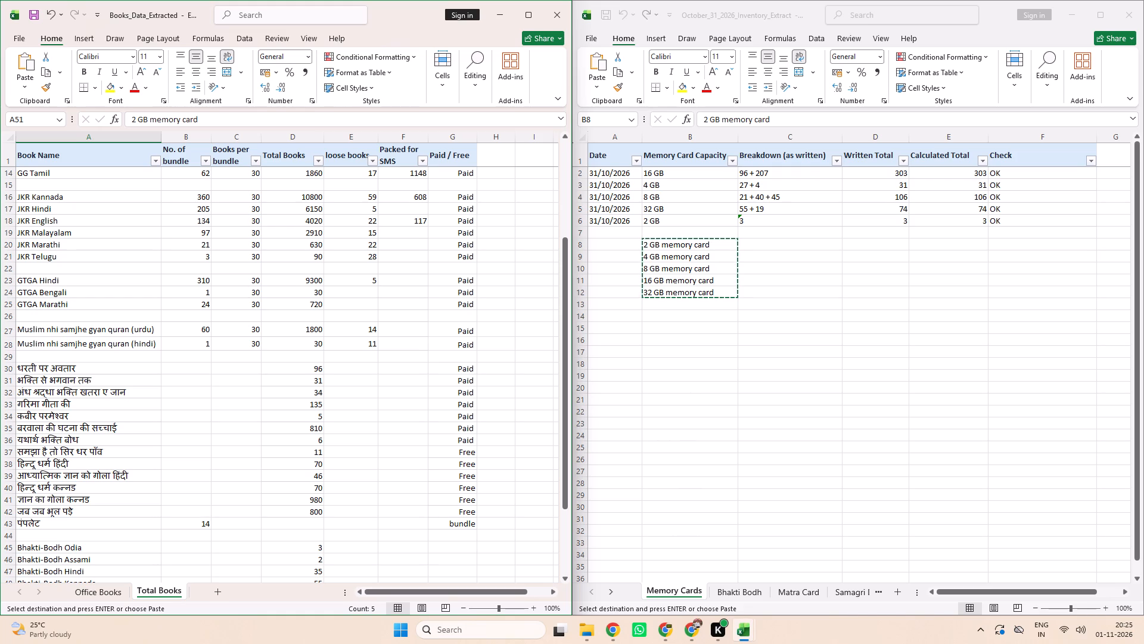
pyautogui.scroll(-1, 256, 472)
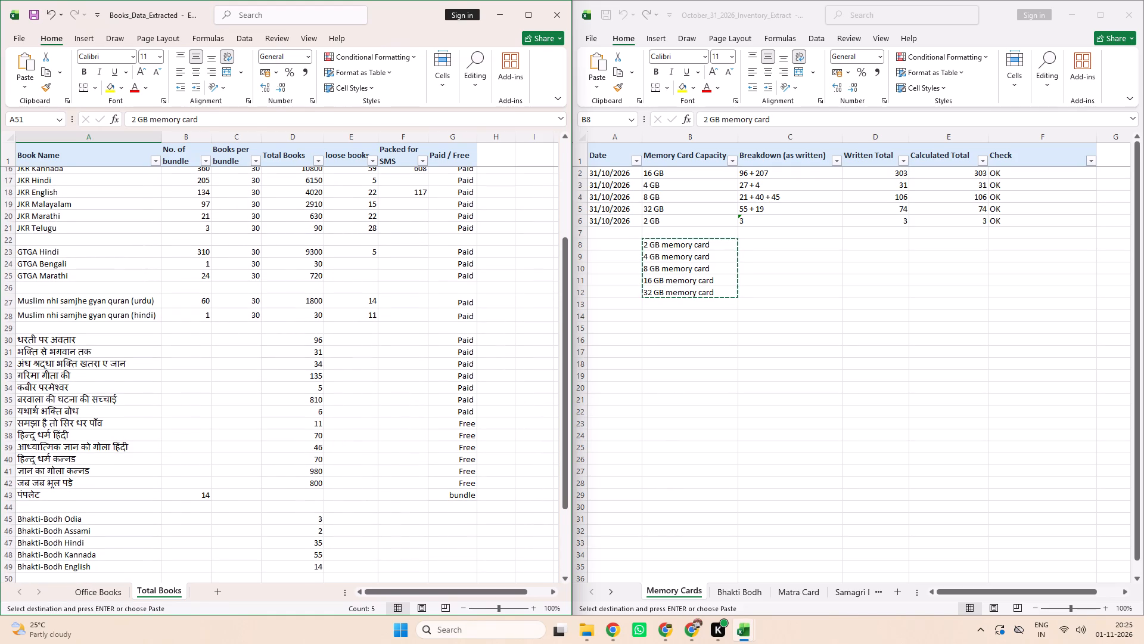
pyautogui.scroll(-1, 256, 472)
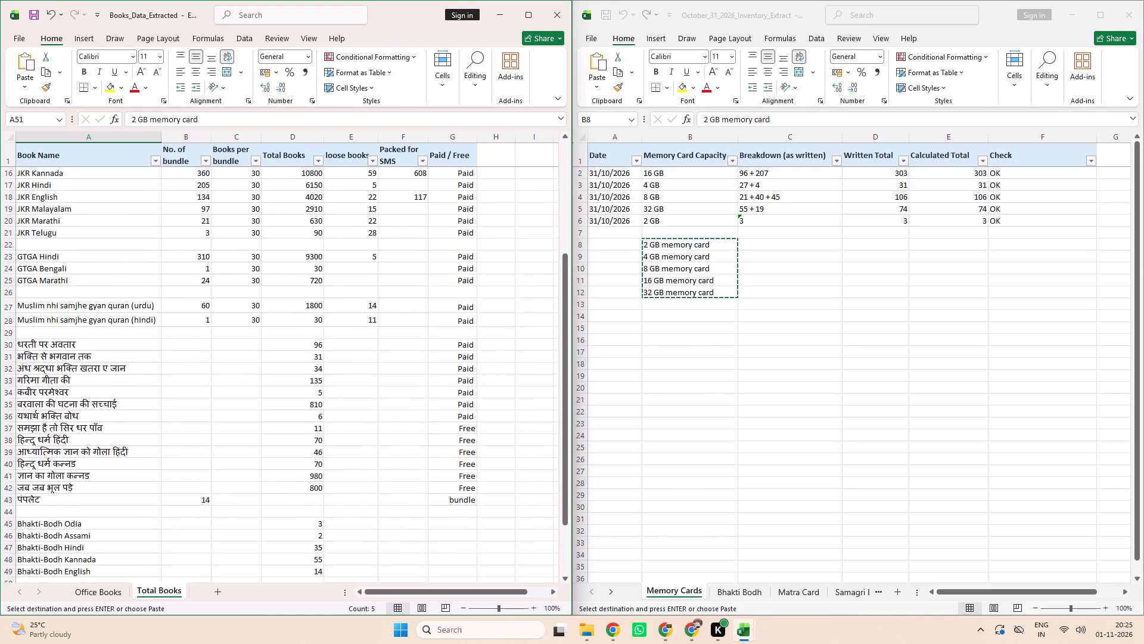
pyautogui.scroll(-1, 256, 472)
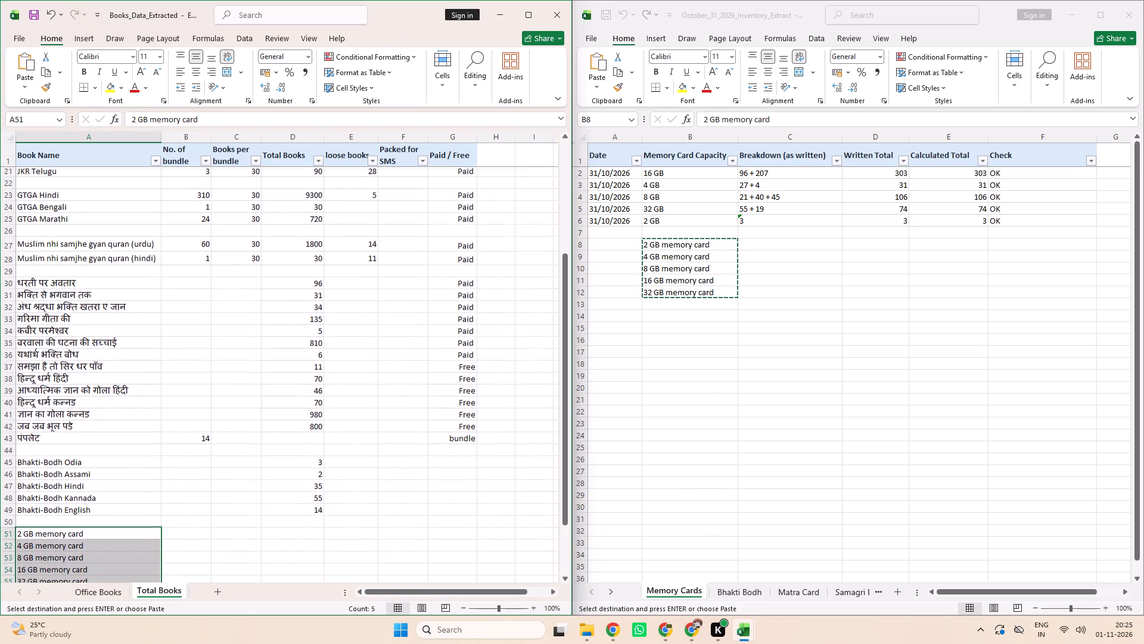
pyautogui.scroll(-2, 256, 472)
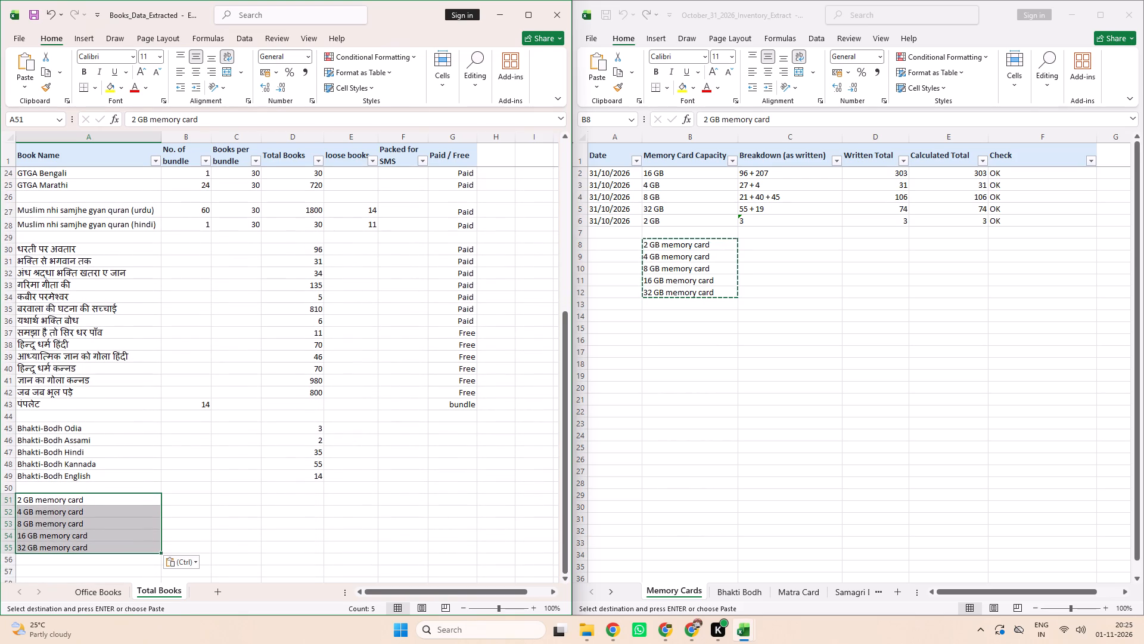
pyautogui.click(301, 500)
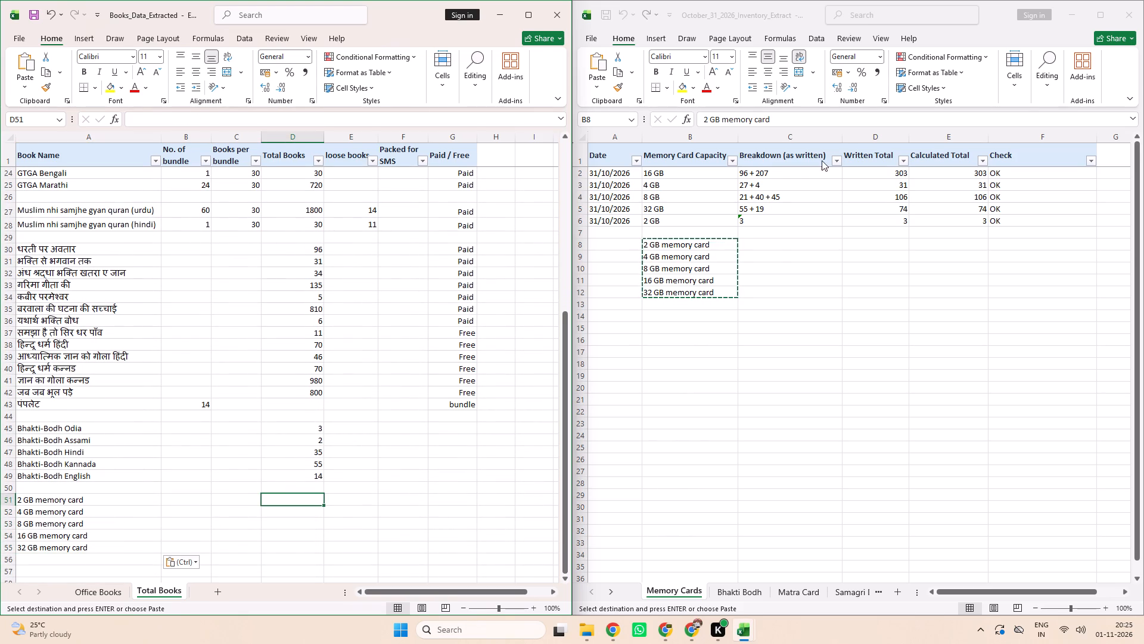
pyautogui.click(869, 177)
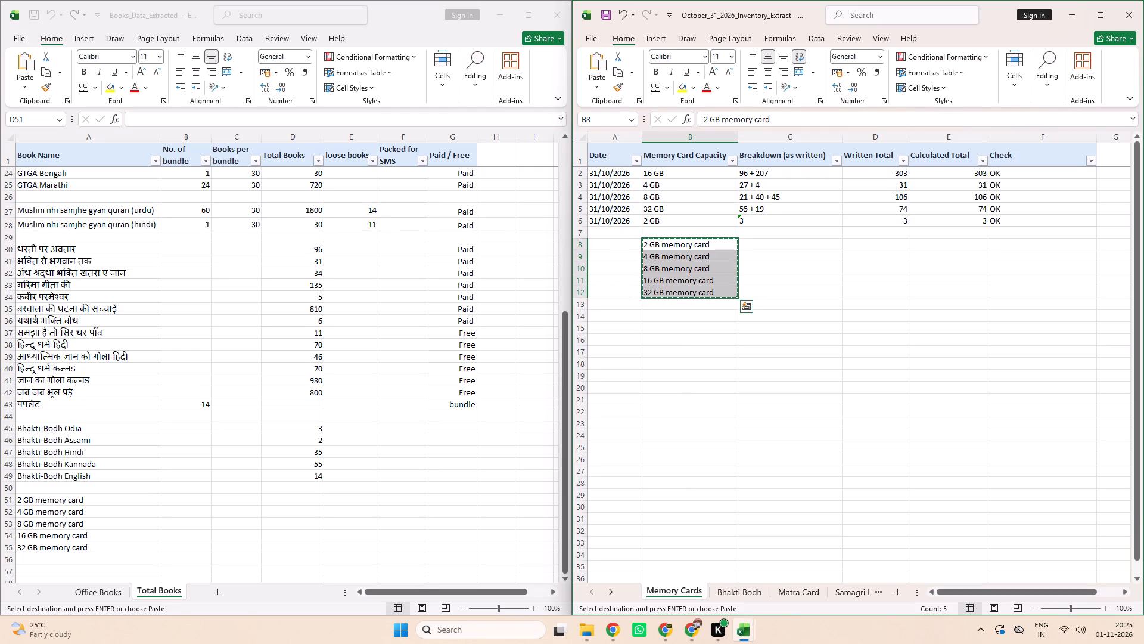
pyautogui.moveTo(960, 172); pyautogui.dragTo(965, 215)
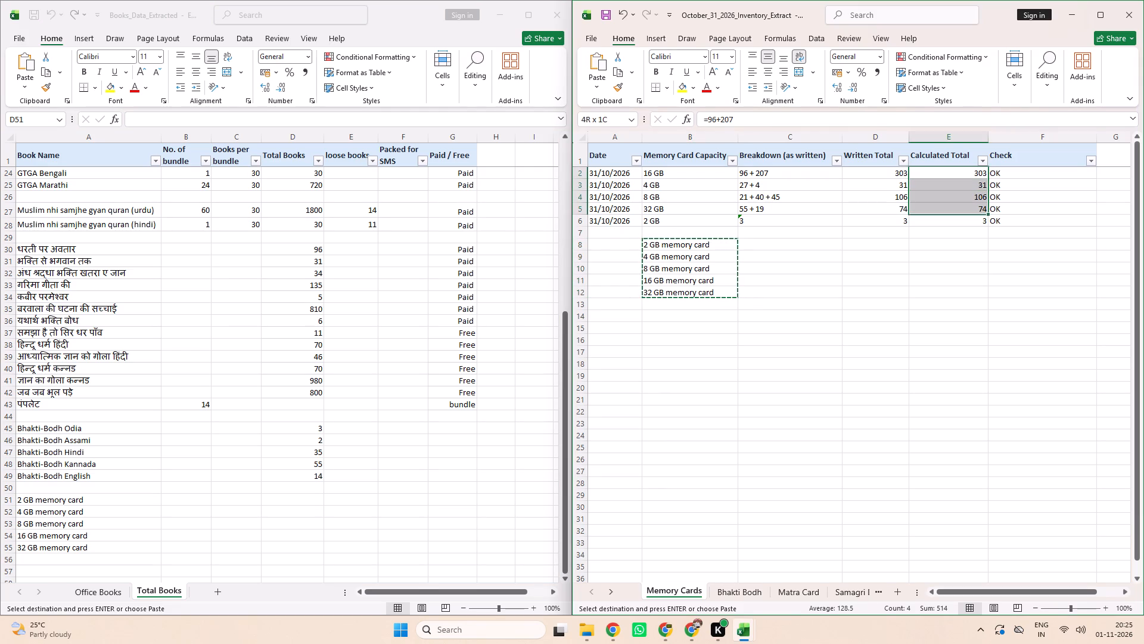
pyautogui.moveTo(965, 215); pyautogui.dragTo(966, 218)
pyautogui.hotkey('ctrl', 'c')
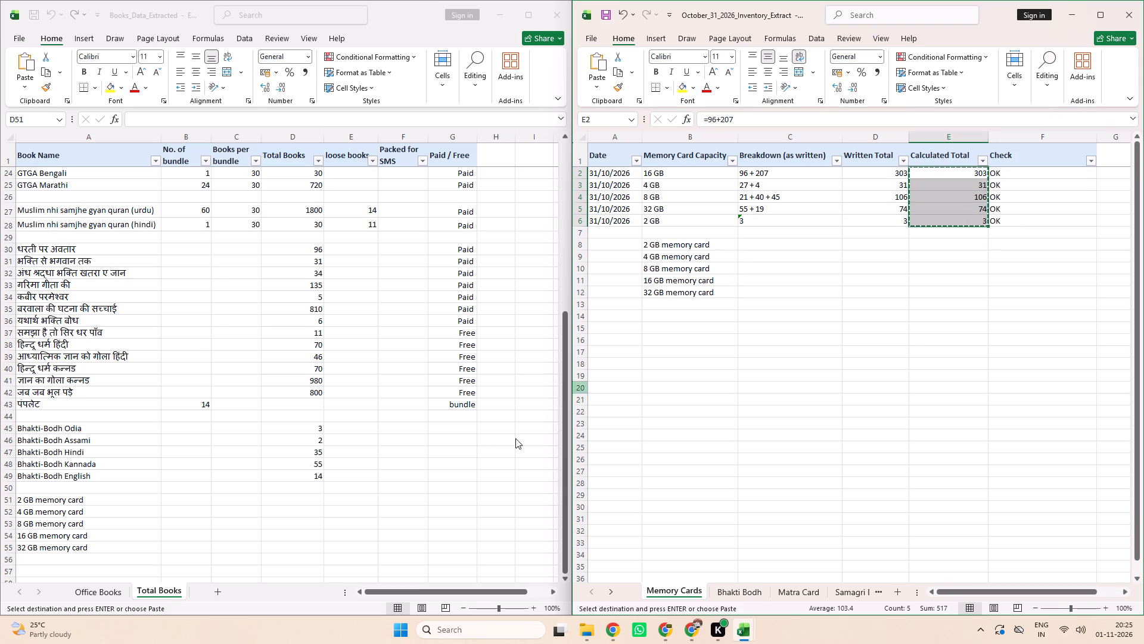
# Enter the memory card totals 3, 31, 106, 303 and 74 in D51:D55 of Total Books, for 2, 4, 8, 16 and 32 GB respectively.
pyautogui.click(288, 494)
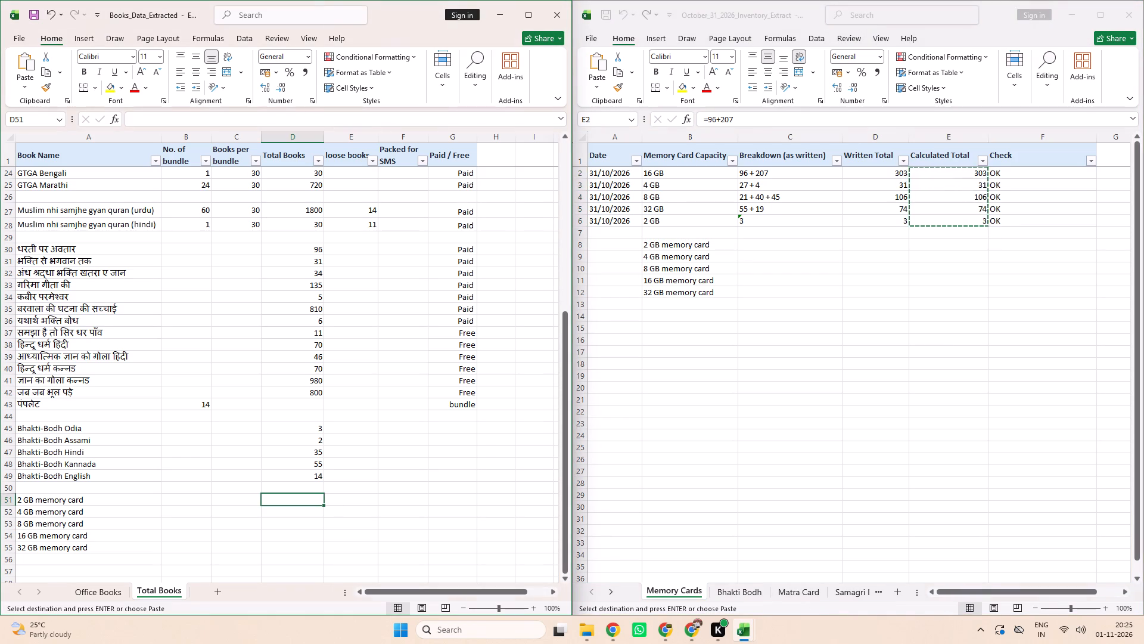
pyautogui.press('3')
pyautogui.press('Return')
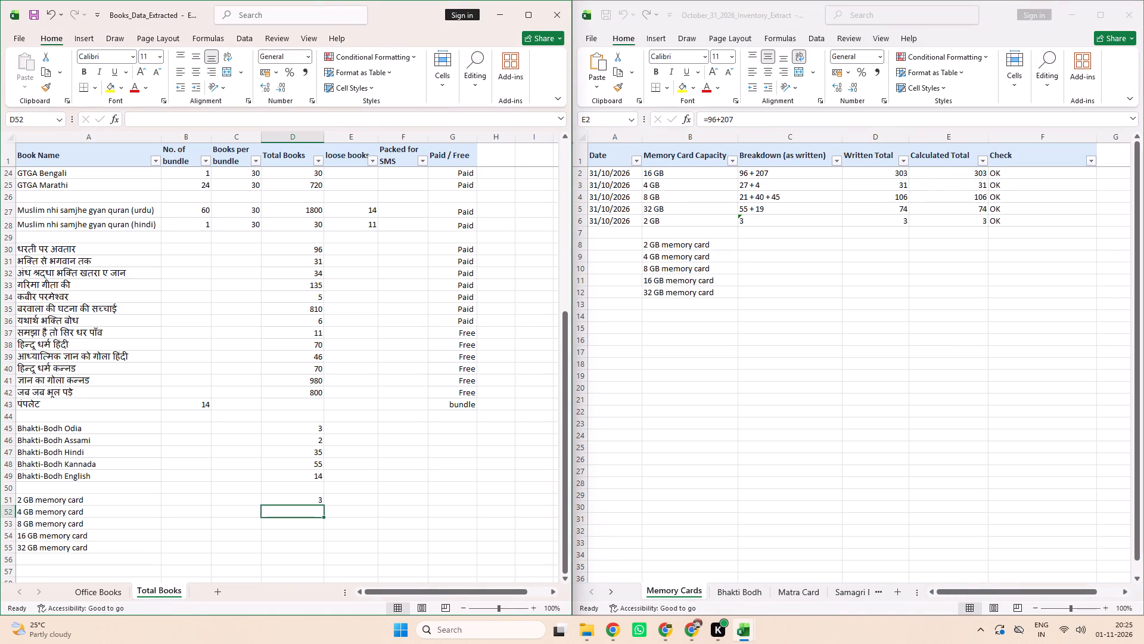
pyautogui.write('31')
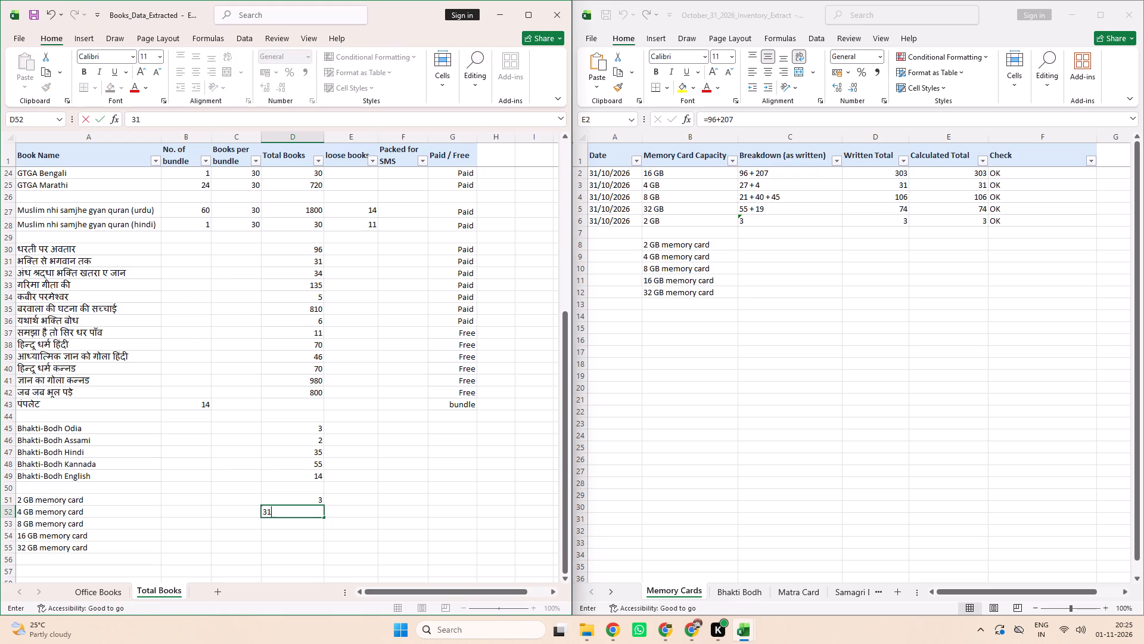
pyautogui.press('Return')
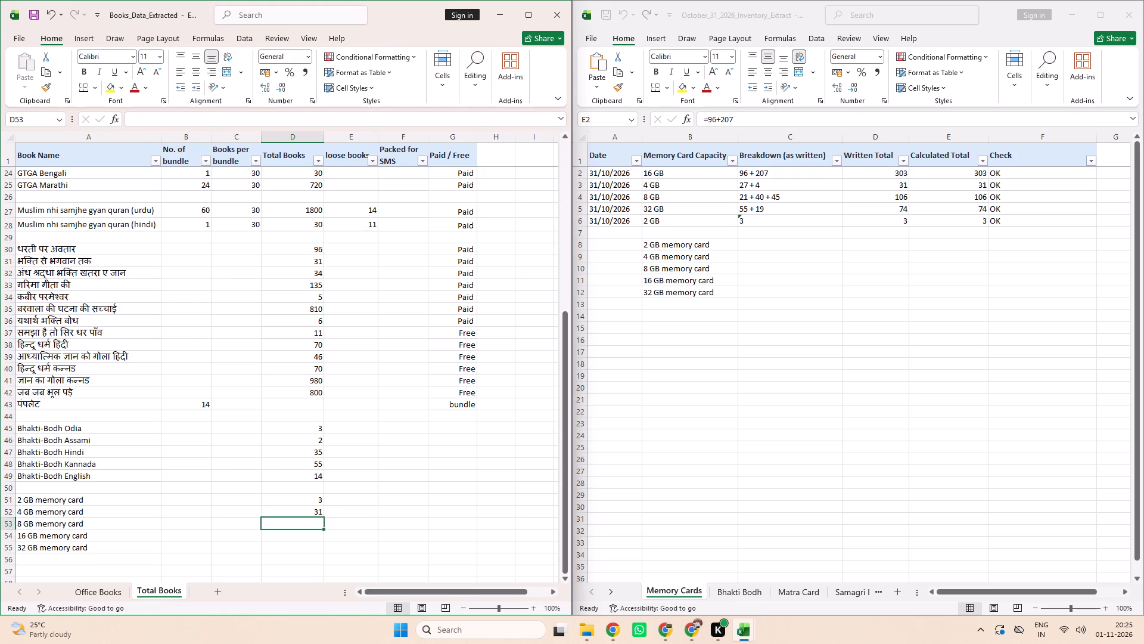
pyautogui.press('Return')
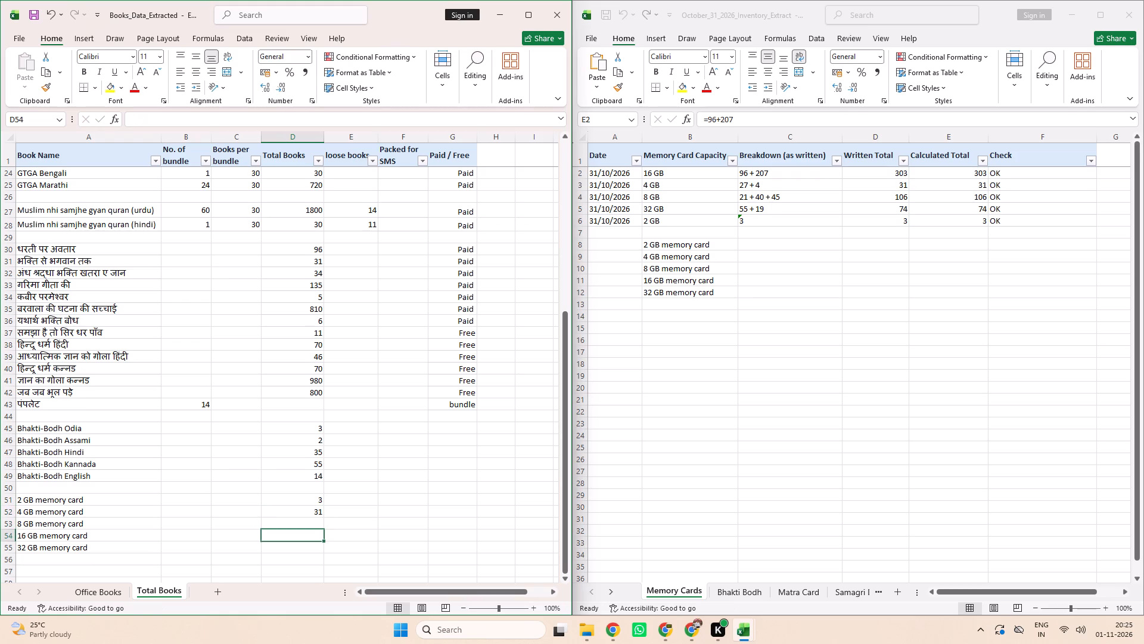
pyautogui.press('Up')
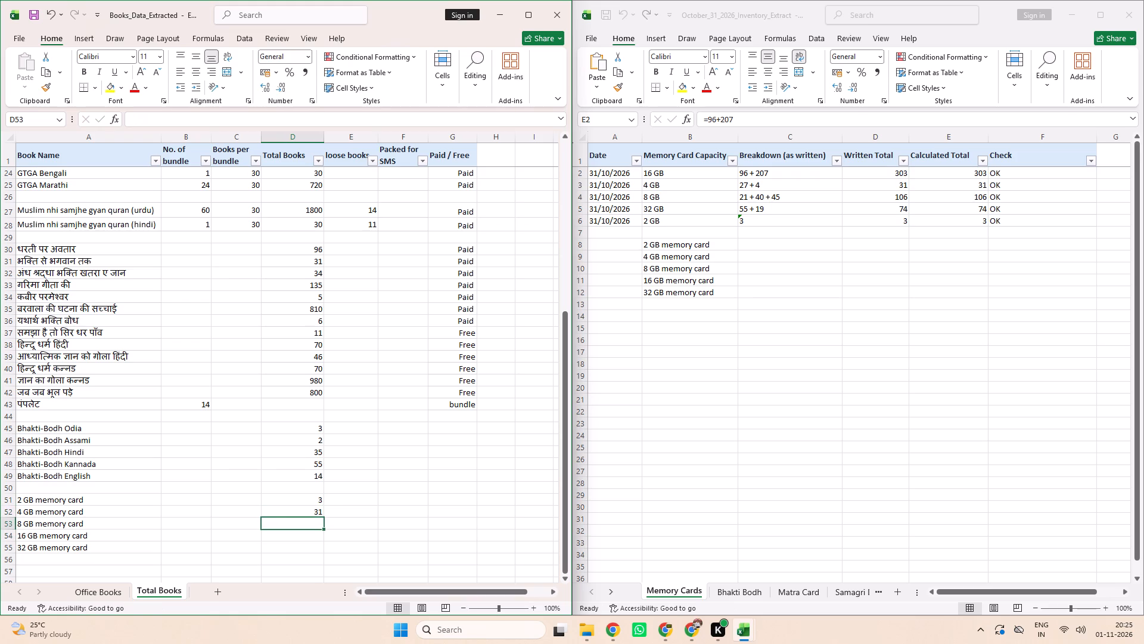
pyautogui.write('106')
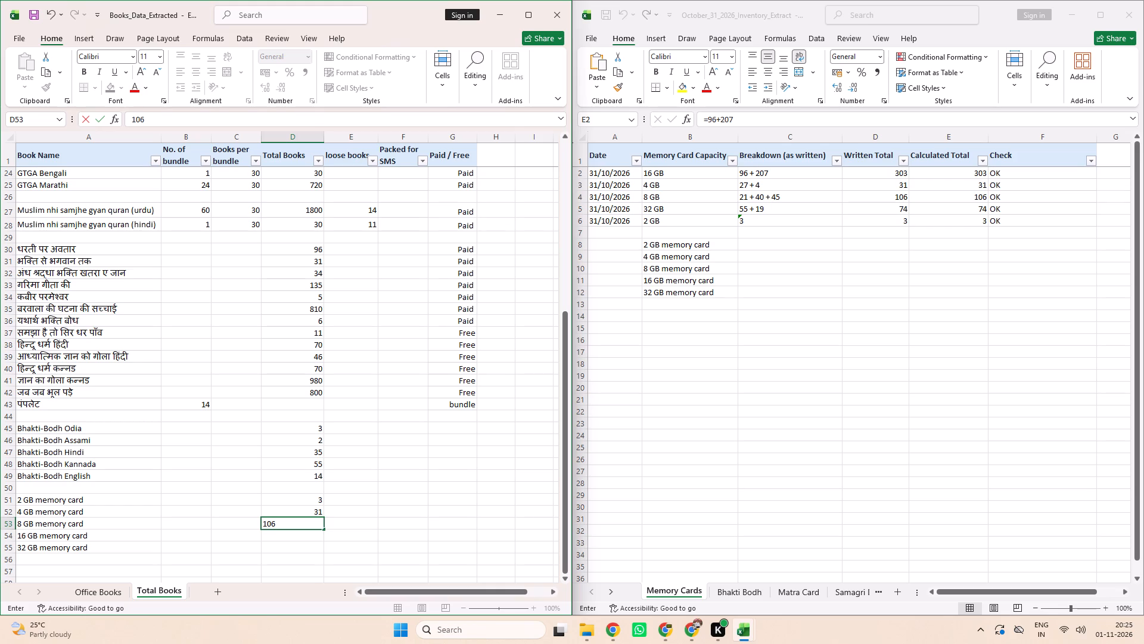
pyautogui.press('Return')
pyautogui.write('303')
pyautogui.press('Return')
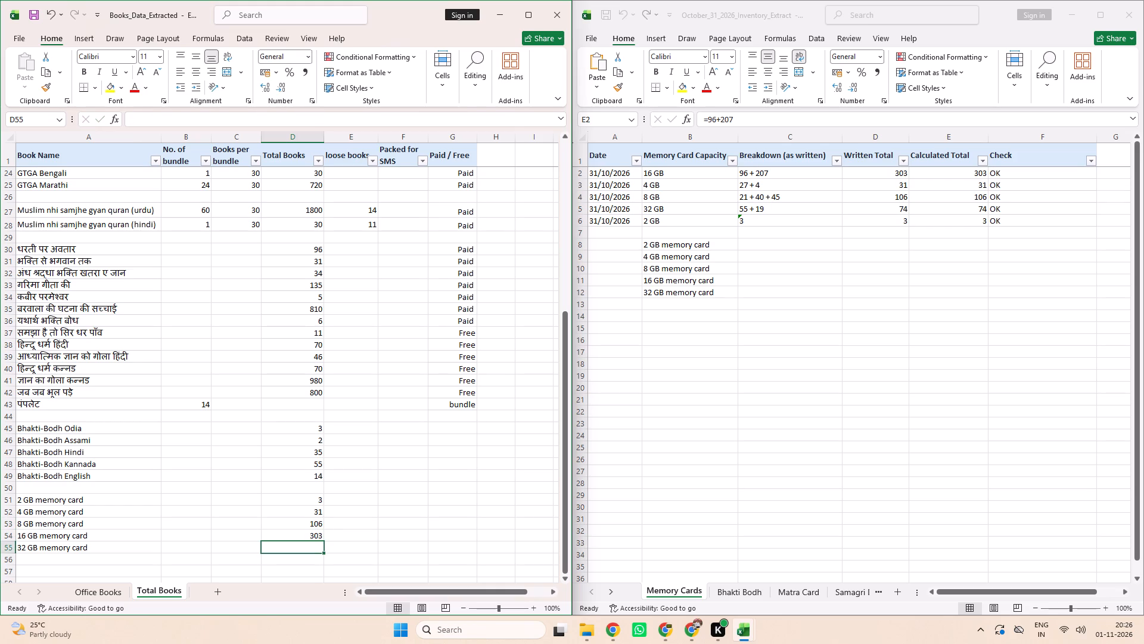
pyautogui.write('74')
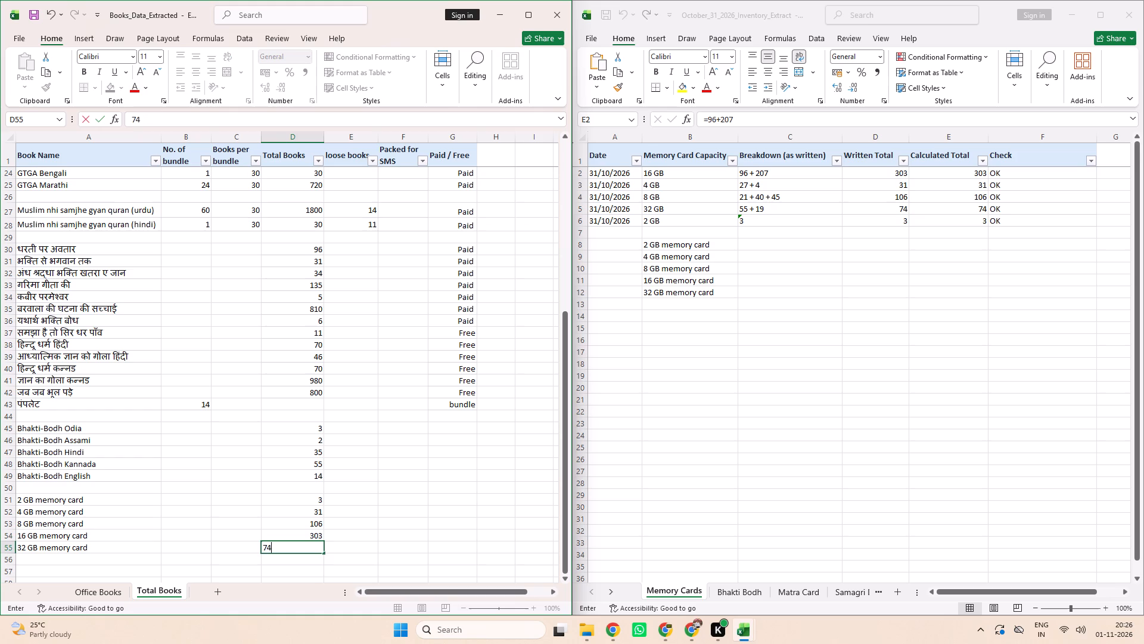
pyautogui.press('Return')
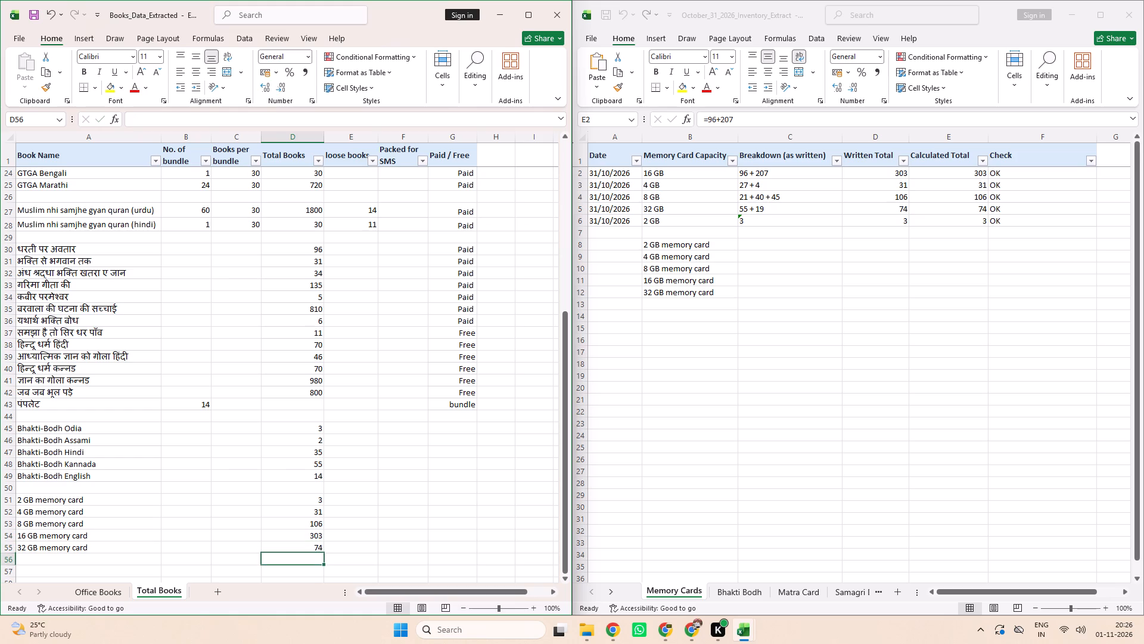
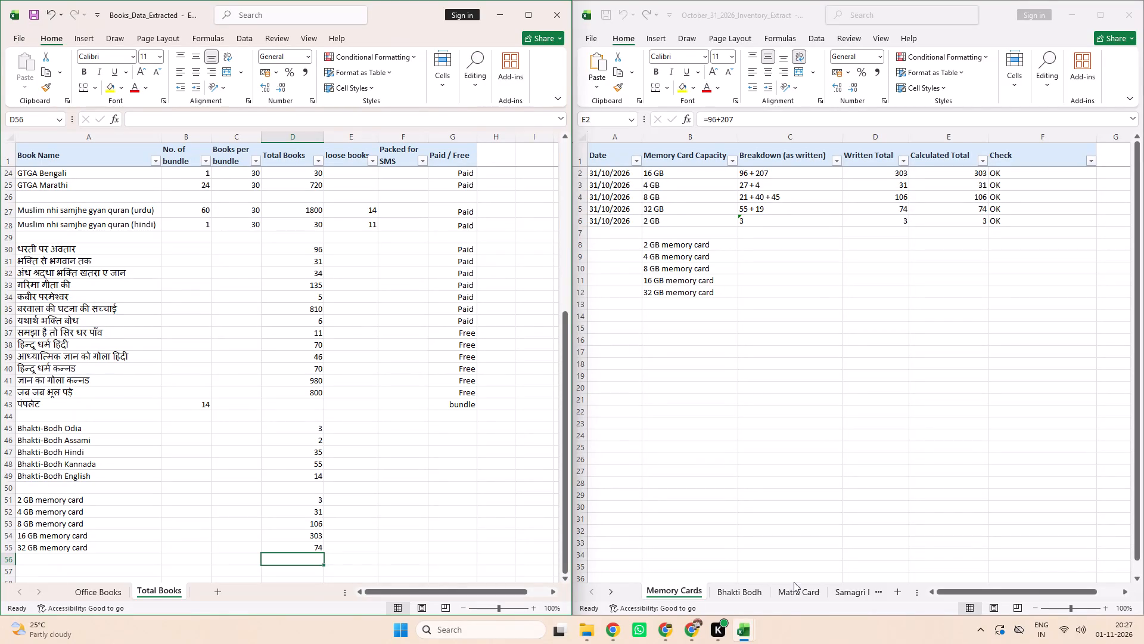
pyautogui.click(744, 596)
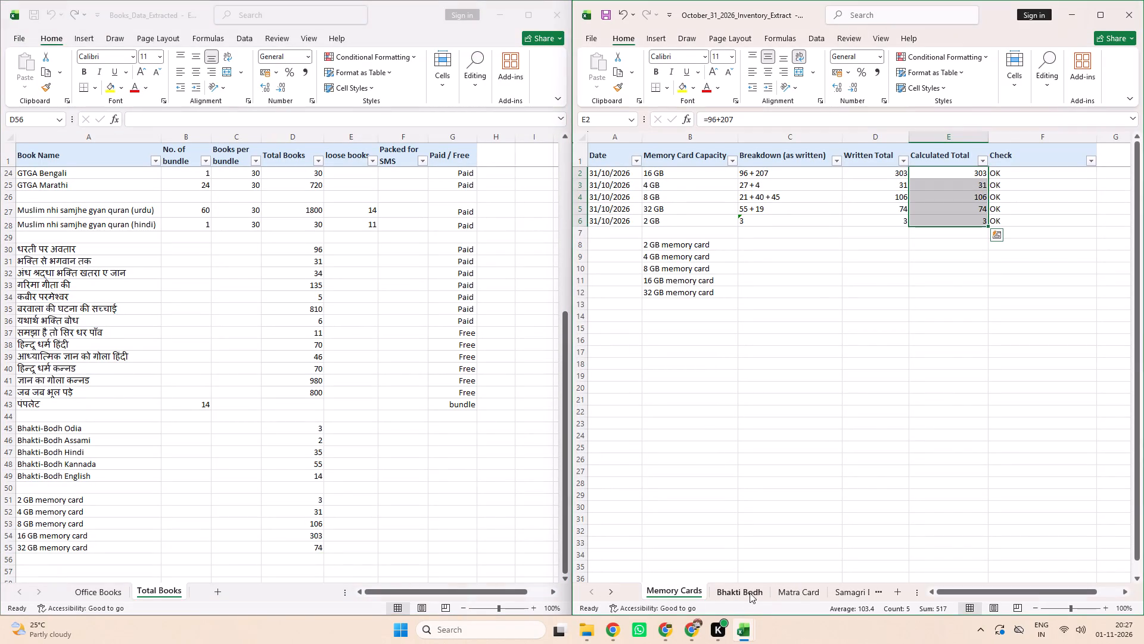
pyautogui.click(747, 593)
pyautogui.click(799, 592)
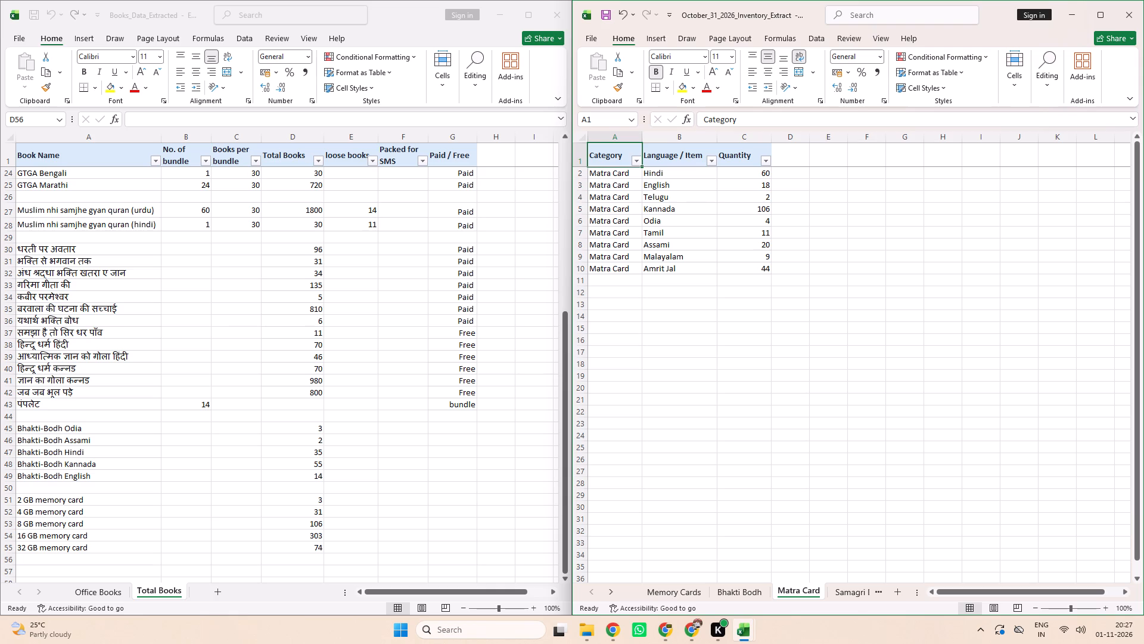
pyautogui.moveTo(629, 176); pyautogui.dragTo(661, 265)
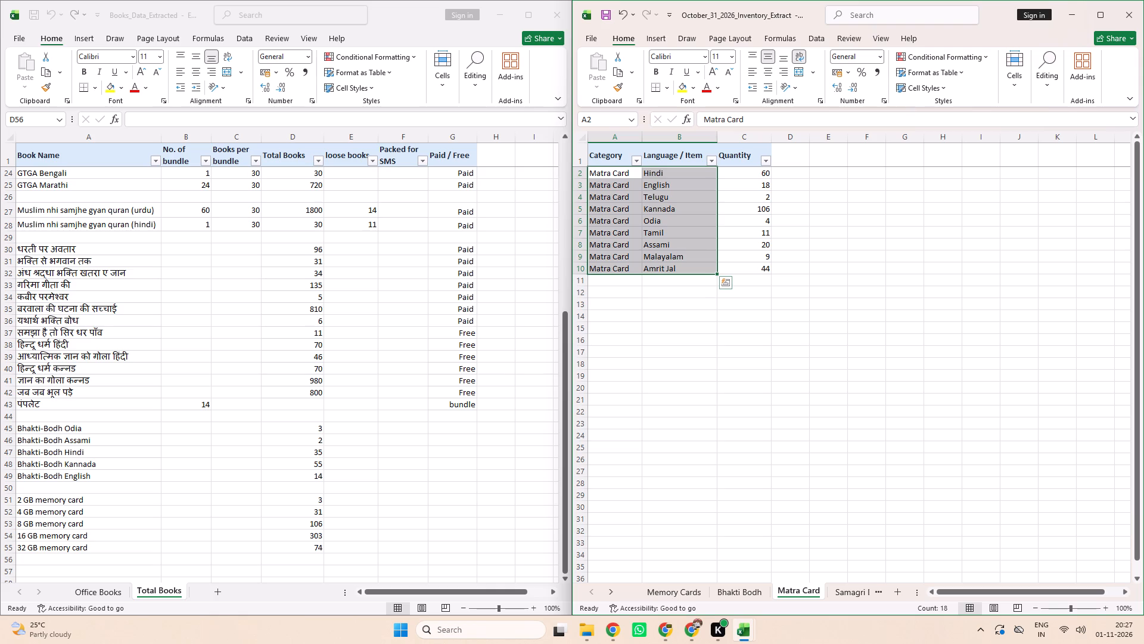
pyautogui.hotkey('ctrl', 'c')
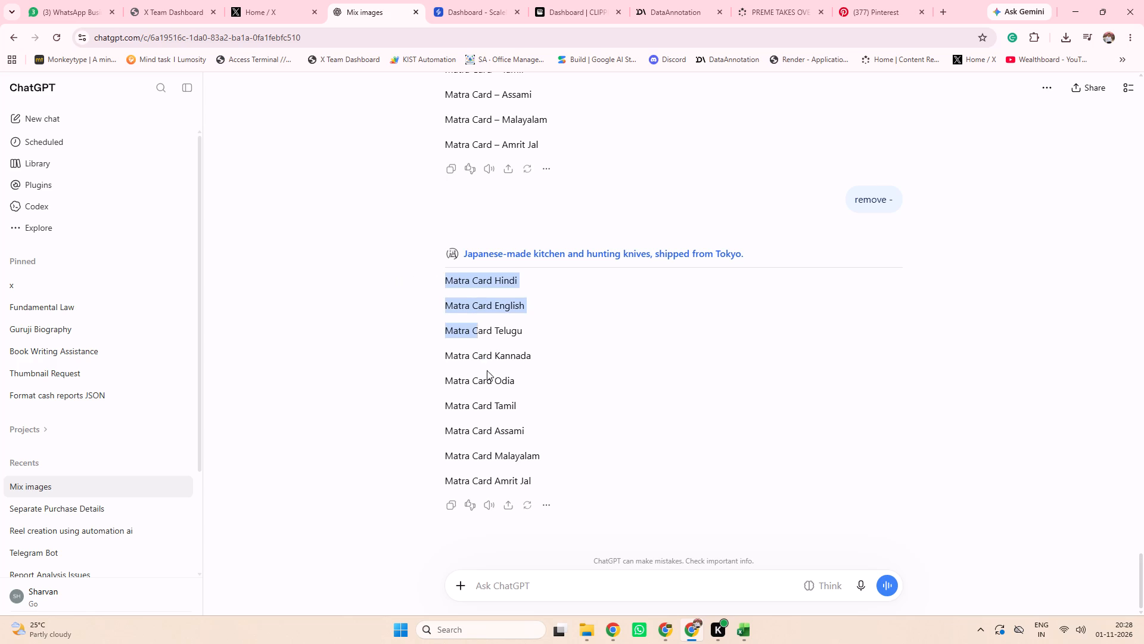
pyautogui.moveTo(487, 370); pyautogui.dragTo(548, 463)
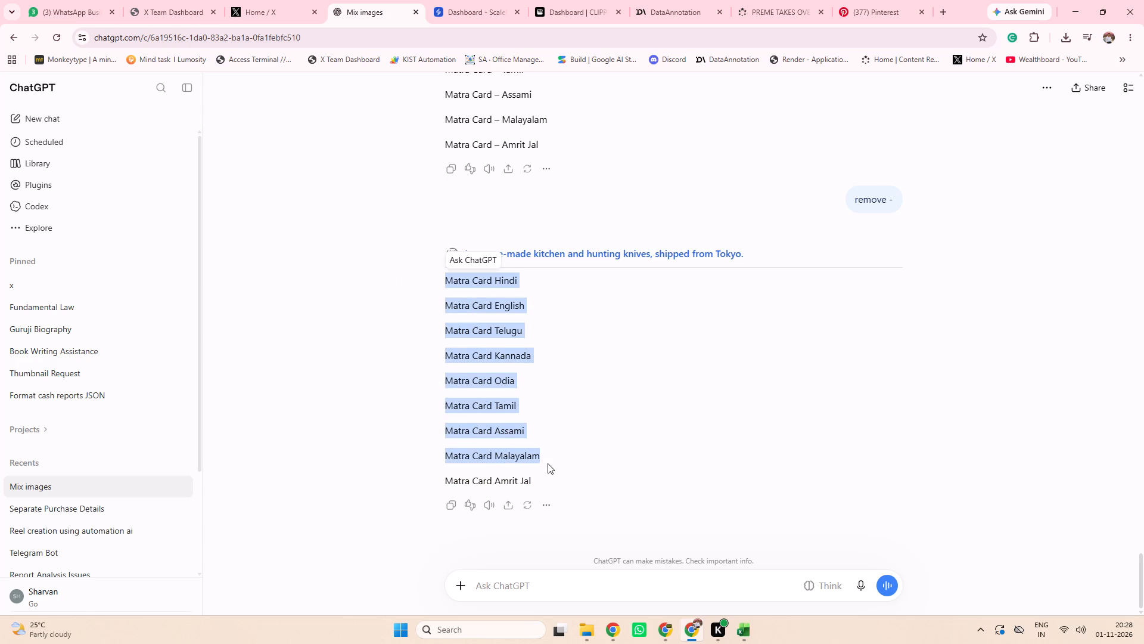
pyautogui.hotkey('ctrl', 'c')
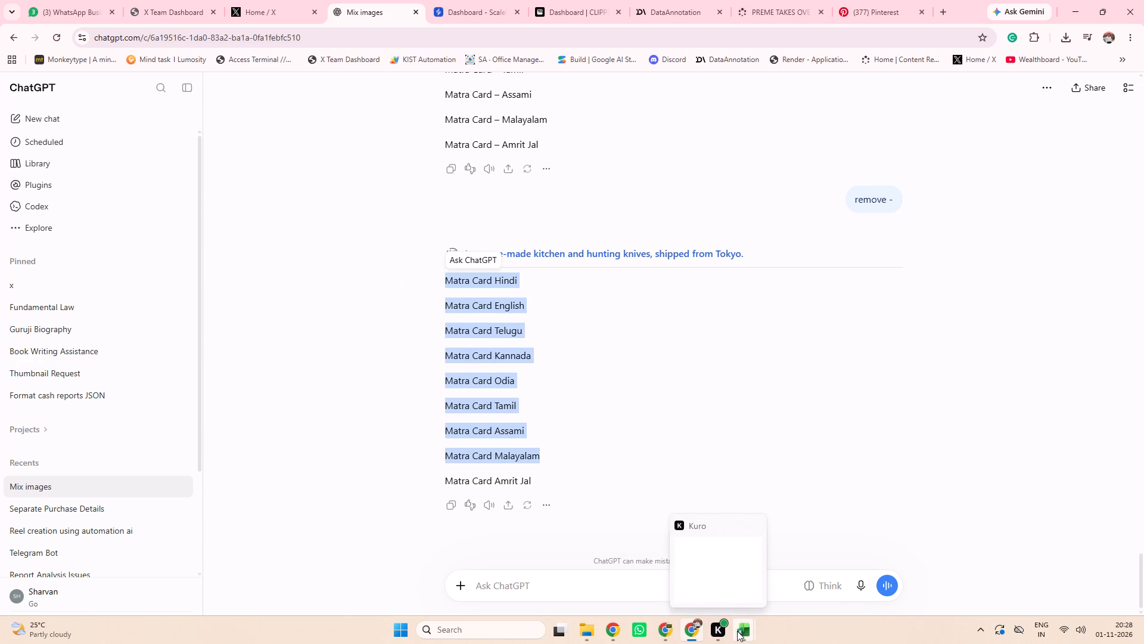
pyautogui.click(706, 588)
pyautogui.scroll(-1, 430, 474)
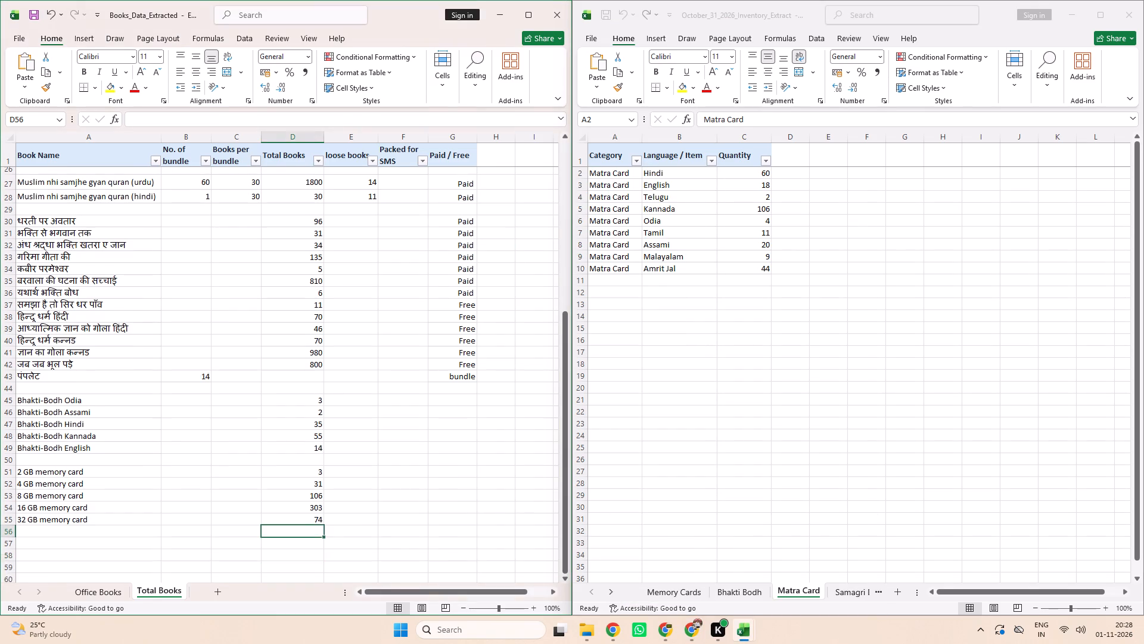
pyautogui.scroll(-1, 430, 474)
pyautogui.click(127, 503)
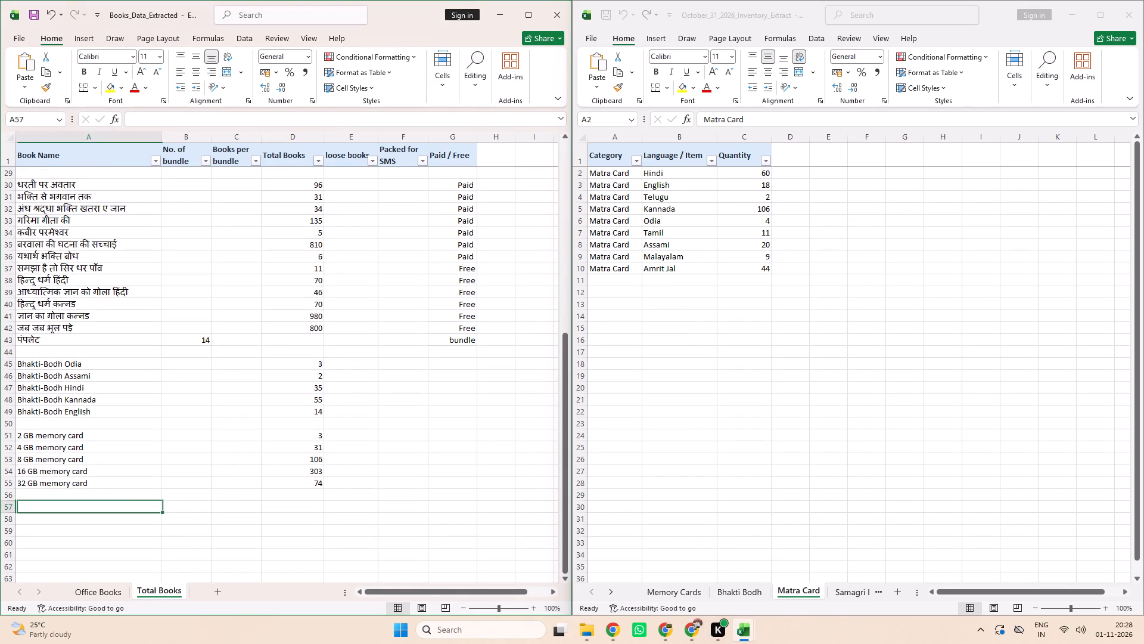
pyautogui.hotkey('ctrl', 'v')
pyautogui.scroll(-3, 127, 503)
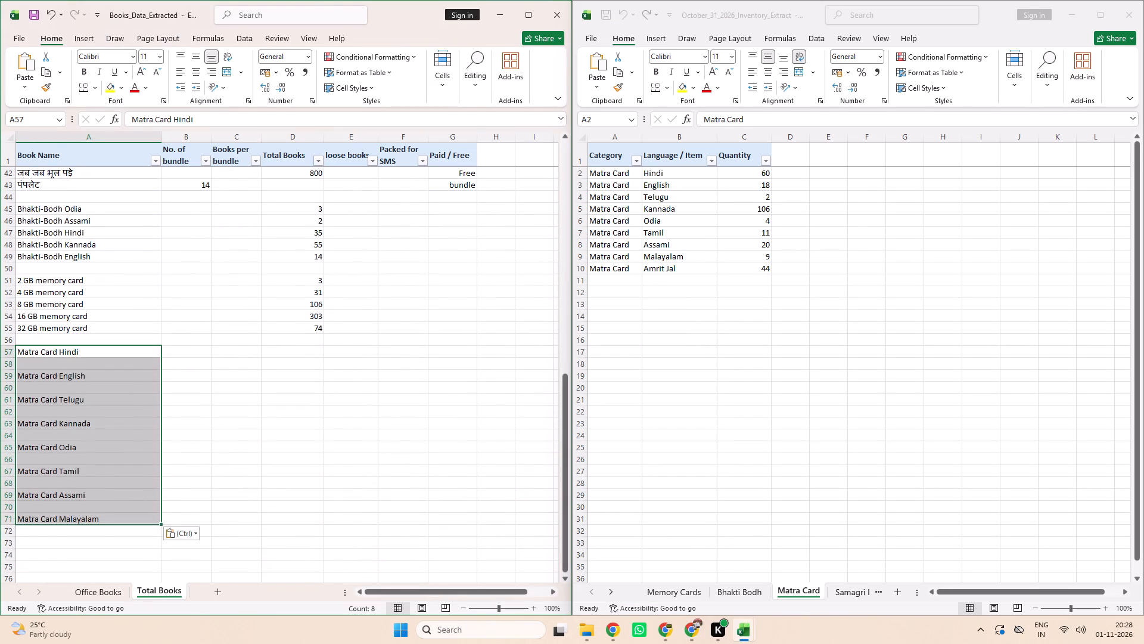
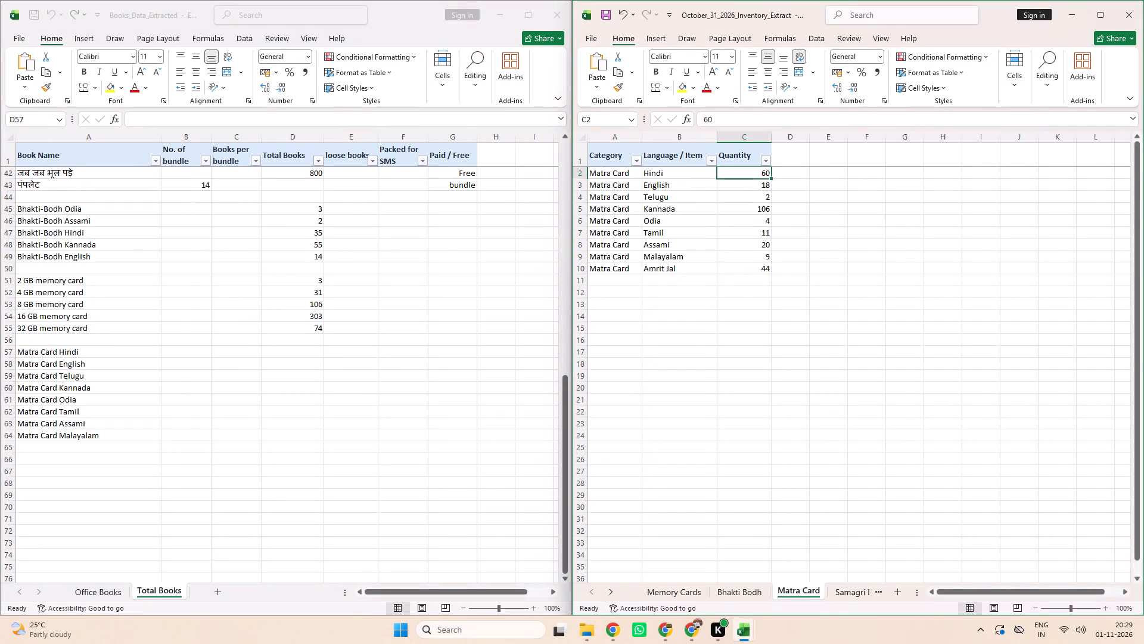
# Copy the Matra Card quantities from Hindi through Malayalam into the Total Books column, starting at D57.
pyautogui.moveTo(741, 172); pyautogui.dragTo(745, 250)
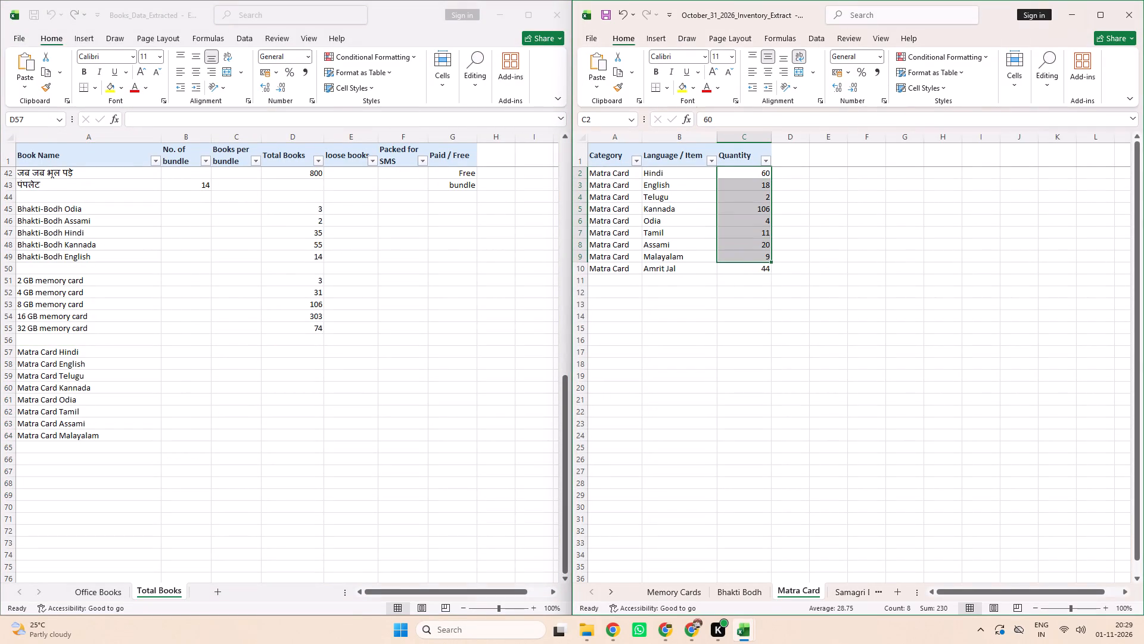
pyautogui.hotkey('ctrl', 'c')
pyautogui.click(301, 349)
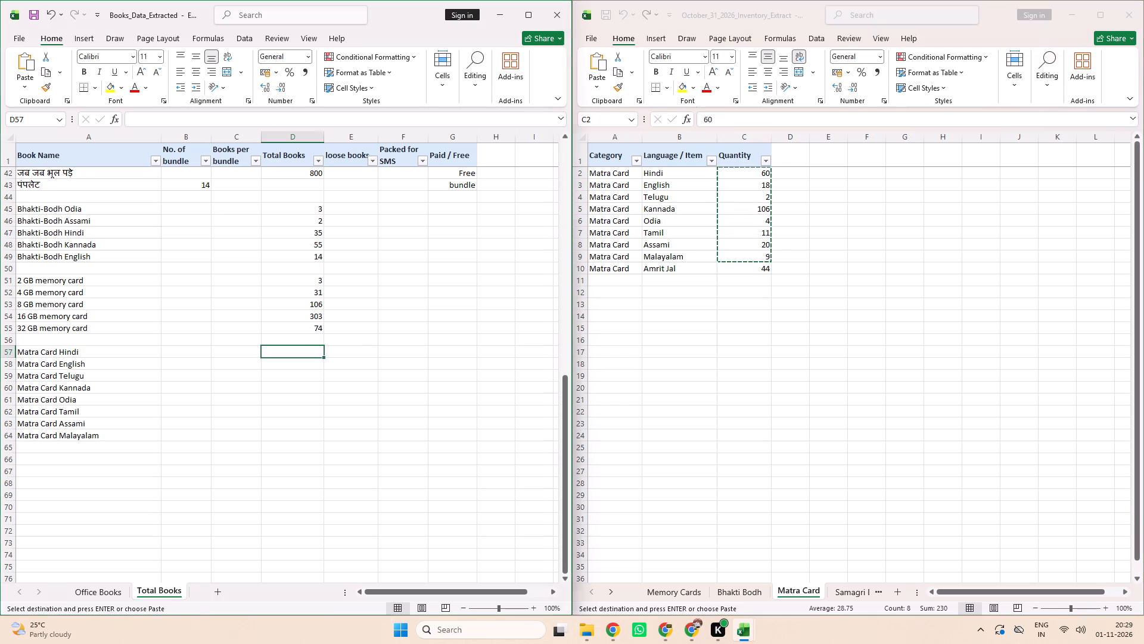
pyautogui.hotkey('ctrl', 'v')
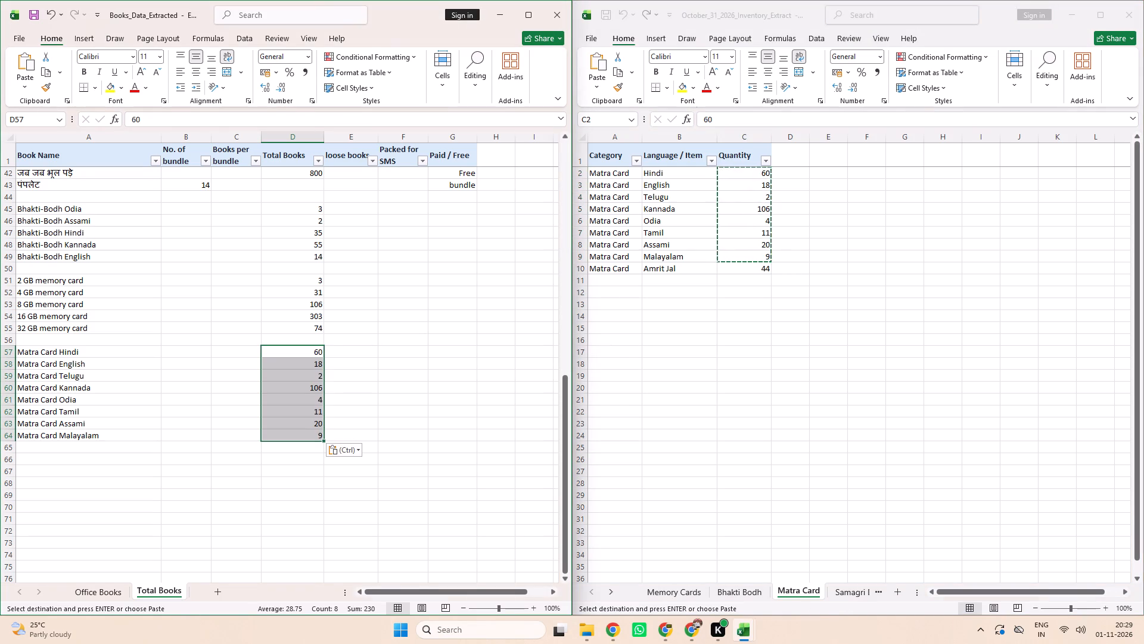
# Add an "Amrit Jal Bottle" row in A66 of the Total Books sheet, with 44 in its Total Books column.
pyautogui.click(133, 457)
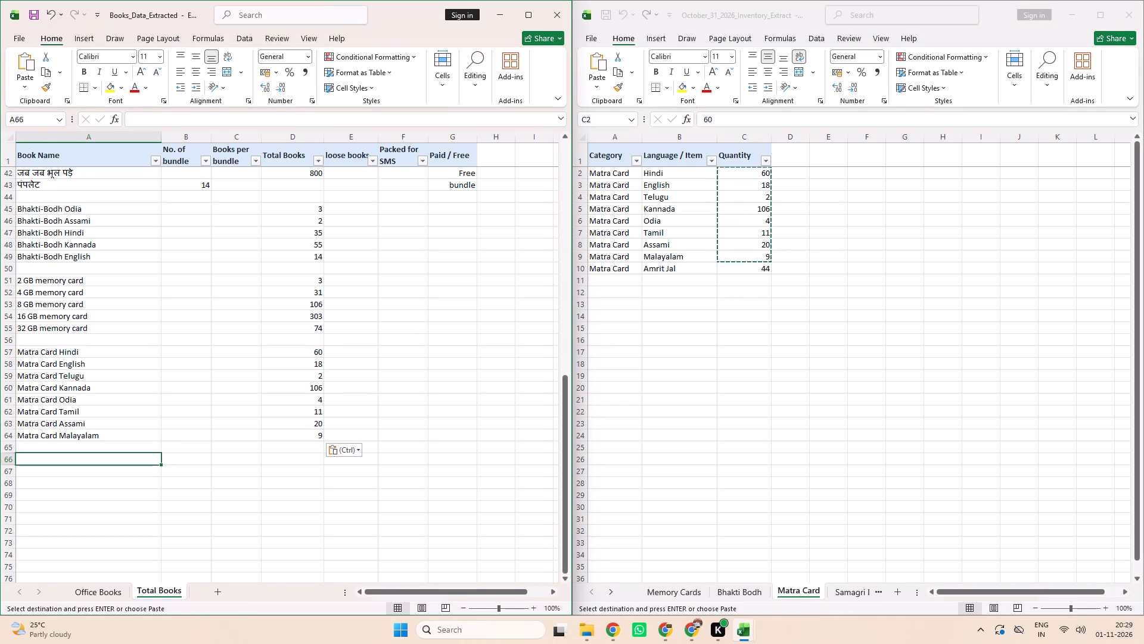
pyautogui.scroll(1, 123, 453)
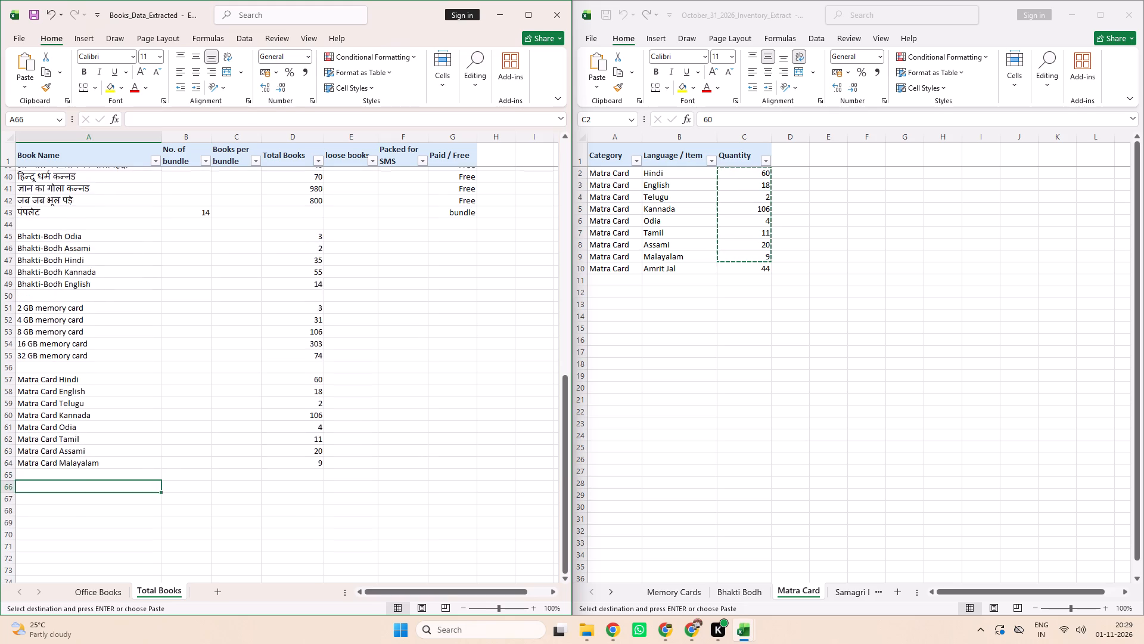
pyautogui.scroll(2, 123, 453)
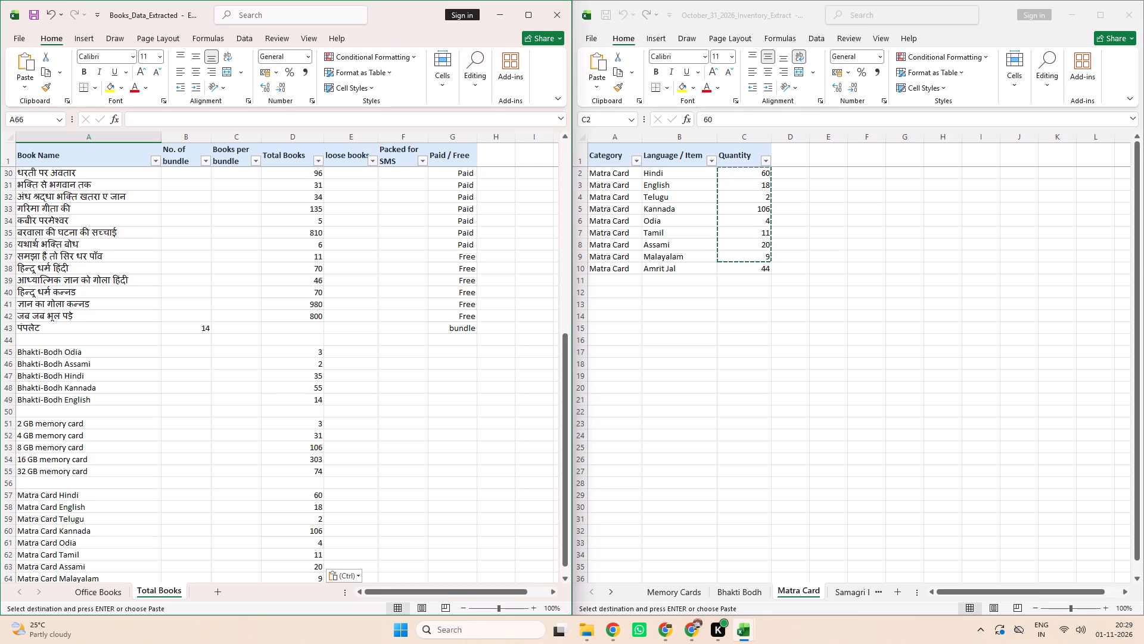
pyautogui.scroll(-2, 123, 453)
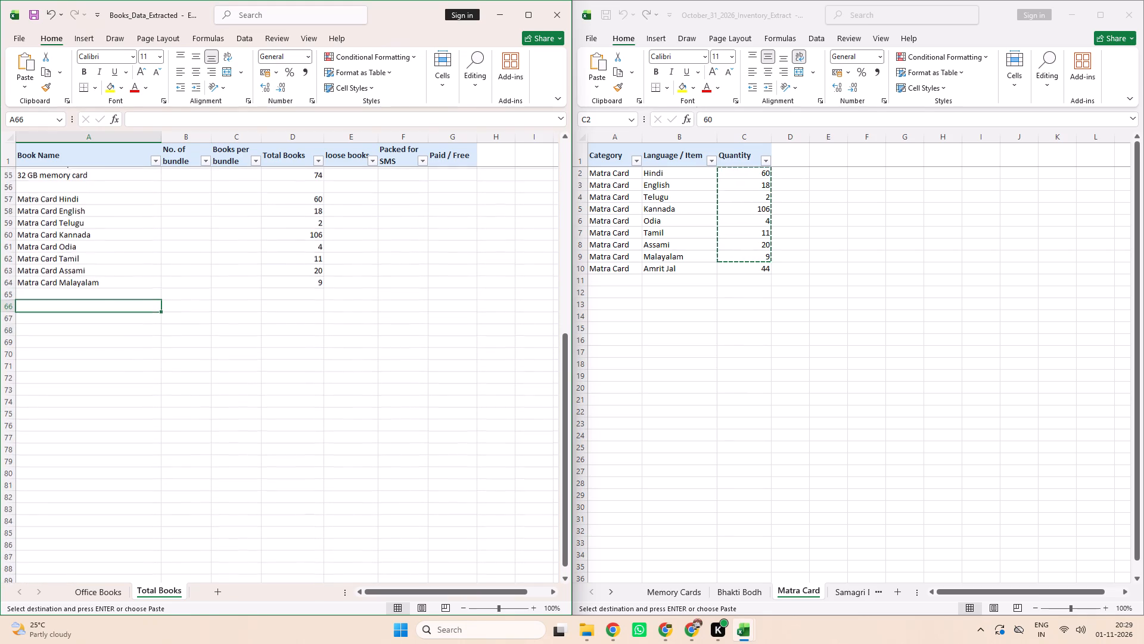
pyautogui.write('Amrit Jal')
pyautogui.press('space')
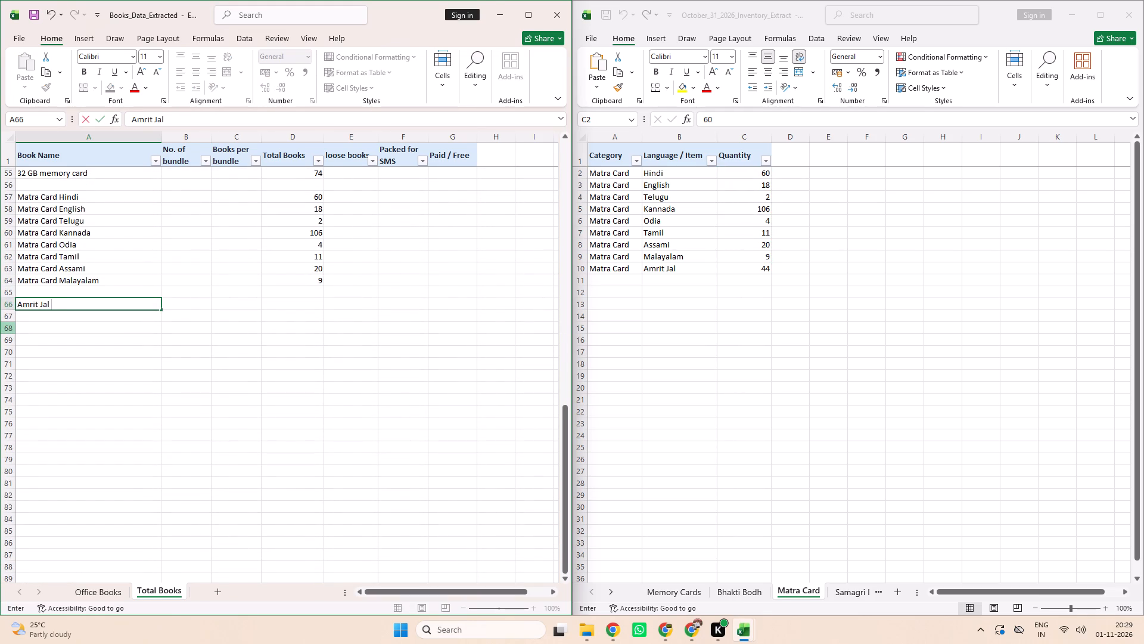
pyautogui.write('Bottel')
pyautogui.press('BackSpace')
pyautogui.press('BackSpace')
pyautogui.press(';')
pyautogui.press('BackSpace')
pyautogui.write('le')
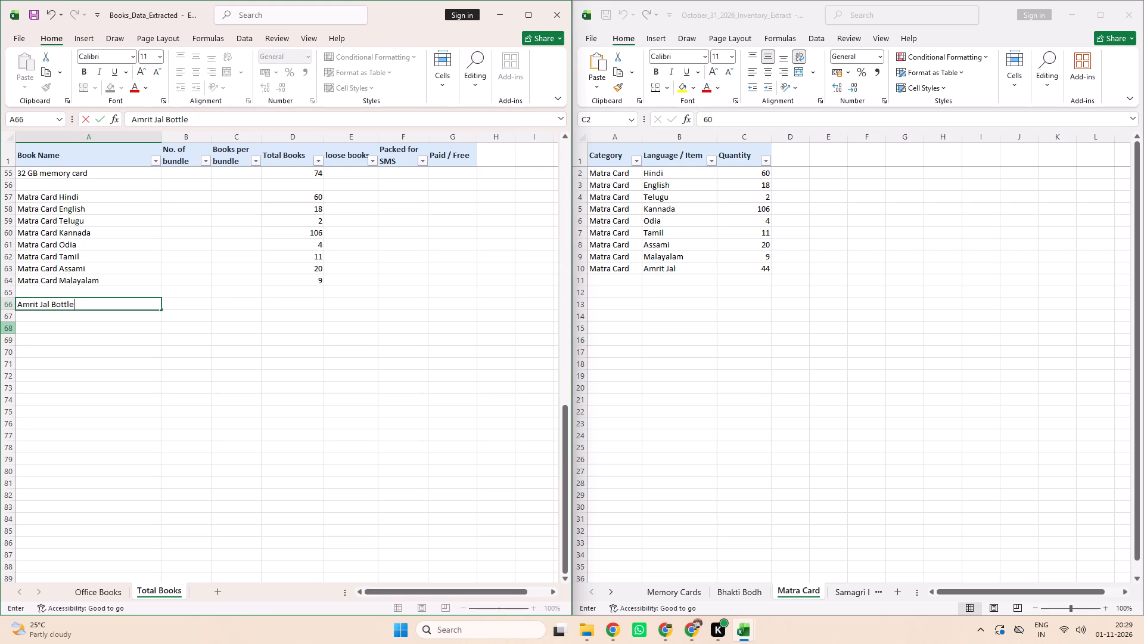
pyautogui.click(283, 305)
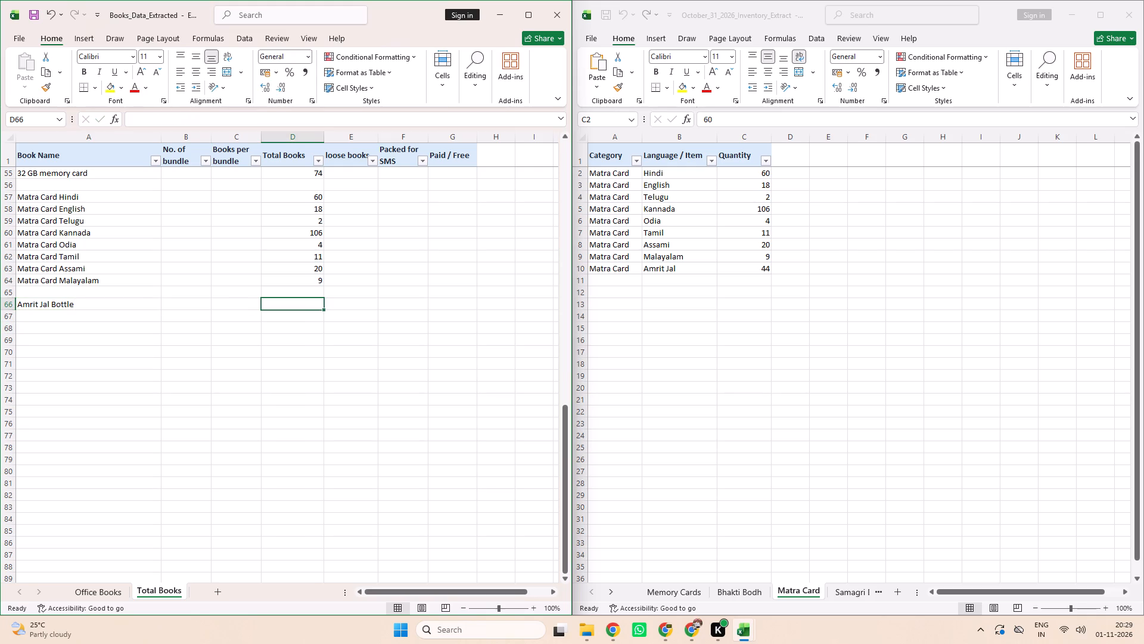
pyautogui.write('44')
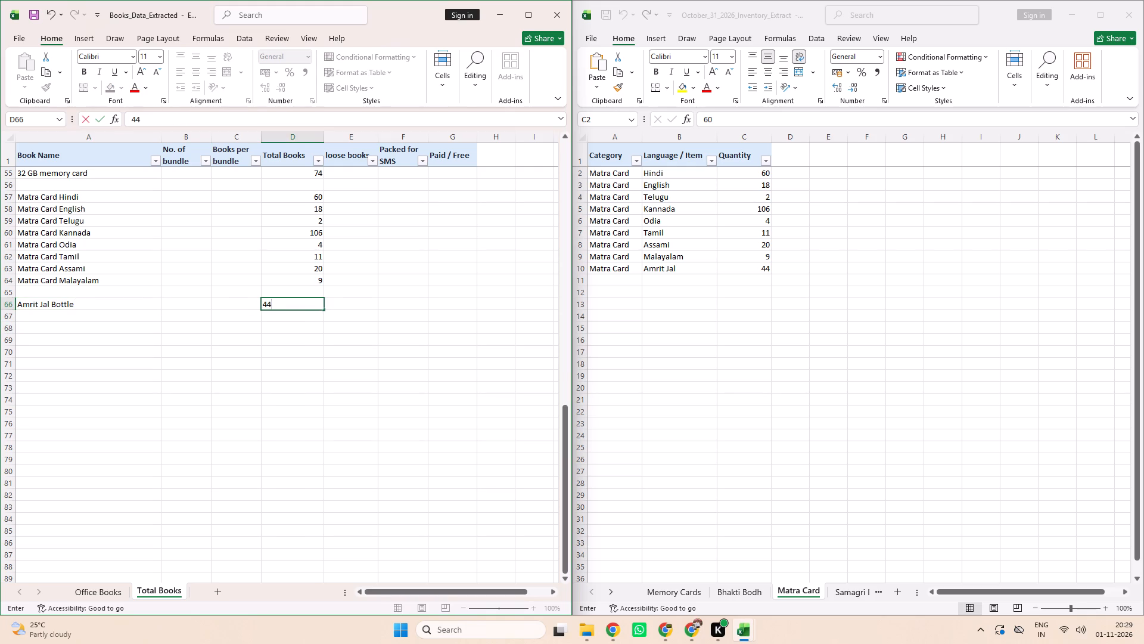
pyautogui.click(307, 317)
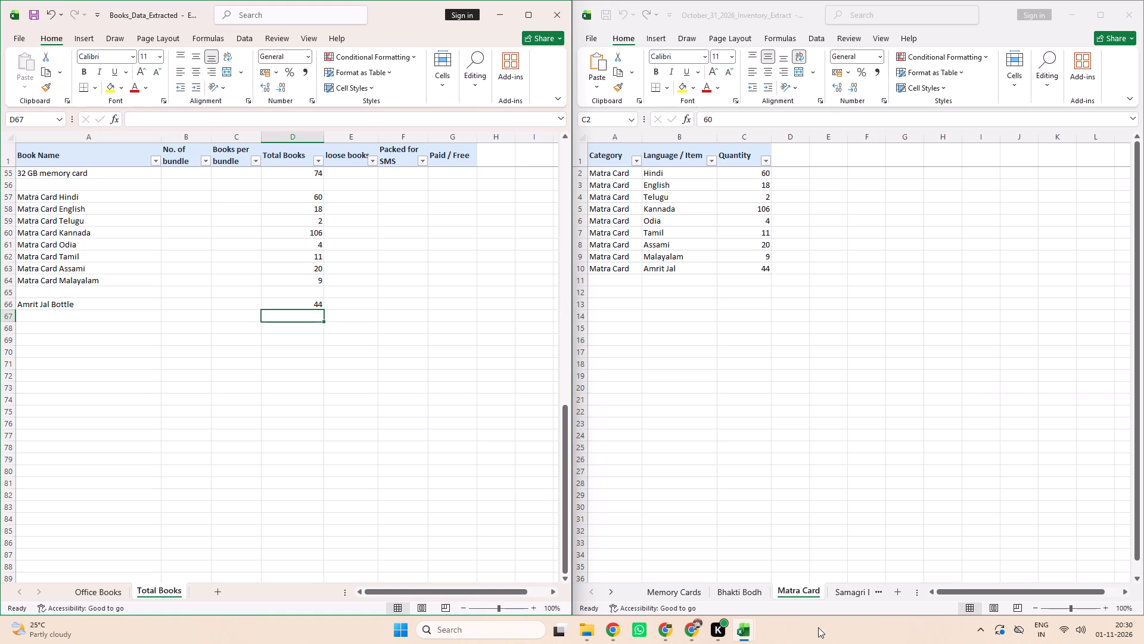
# Copy the item names from Locket through Stand photo (30) on the Samagri Details sheet into Total Books, starting at A68.
pyautogui.click(845, 597)
pyautogui.click(847, 589)
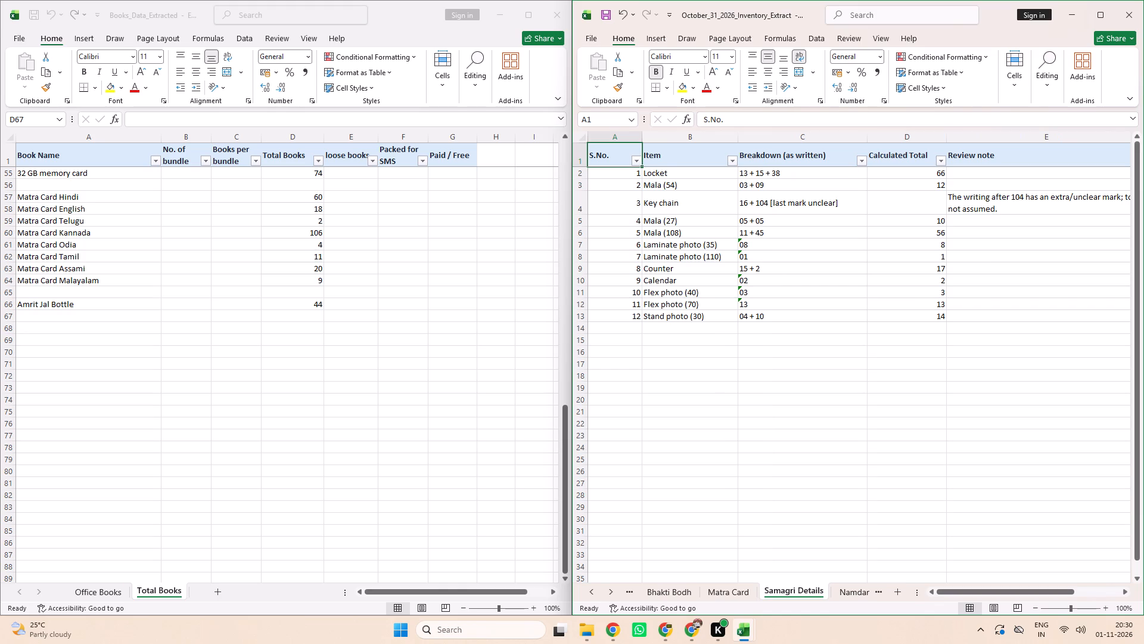
pyautogui.moveTo(687, 177); pyautogui.dragTo(692, 277)
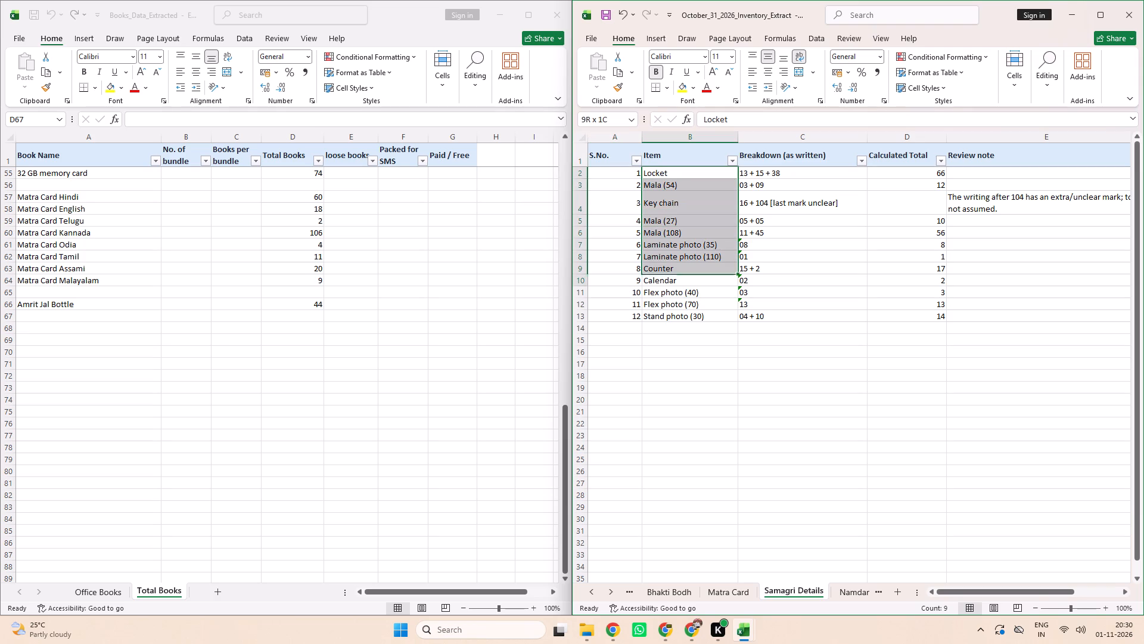
pyautogui.moveTo(692, 277); pyautogui.dragTo(697, 317)
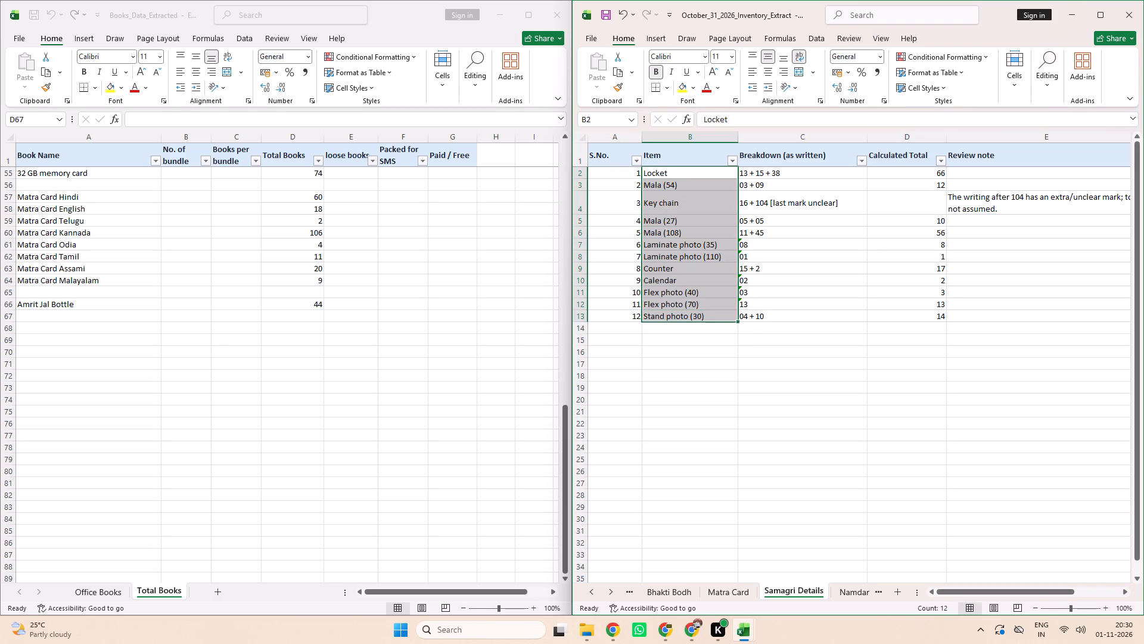
pyautogui.hotkey('ctrl', 'c')
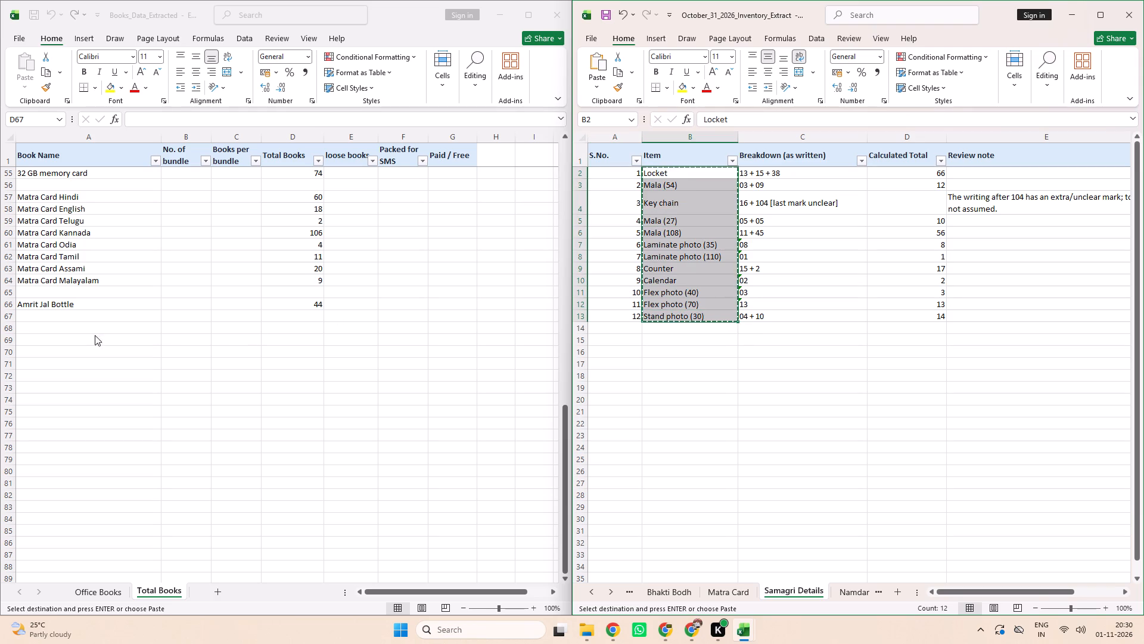
pyautogui.click(64, 326)
pyautogui.click(64, 326)
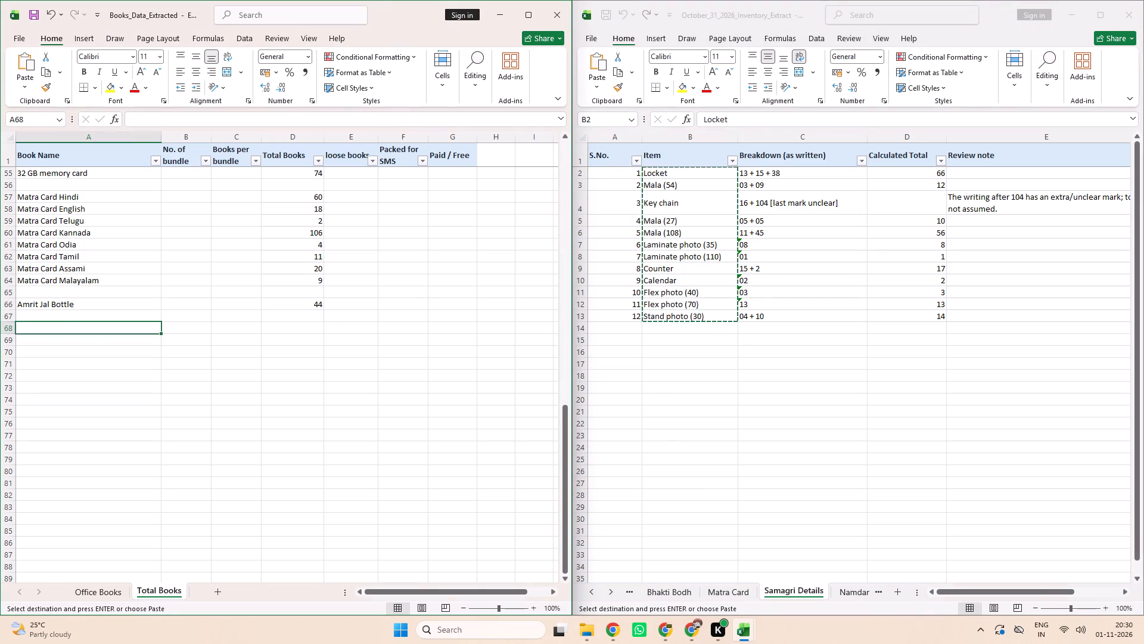
pyautogui.hotkey('ctrl', 'v')
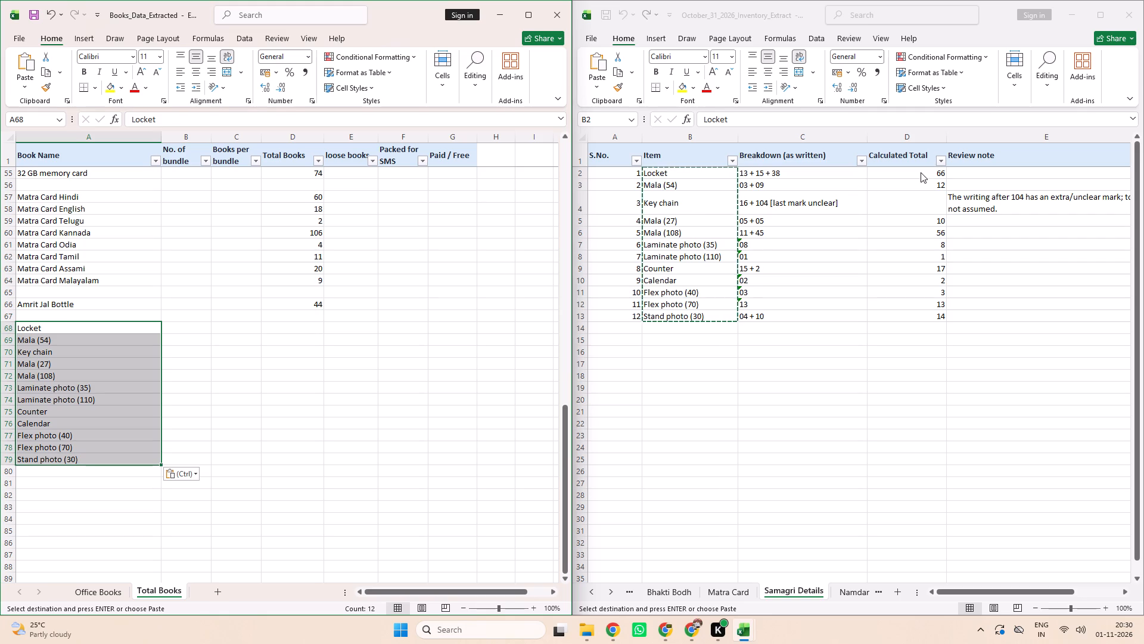
# Copy the Calculated Total values D2:D13 from Samagri Details into the Total Books column, starting at D68.
pyautogui.click(903, 172)
pyautogui.click(903, 172)
pyautogui.moveTo(903, 172); pyautogui.dragTo(909, 285)
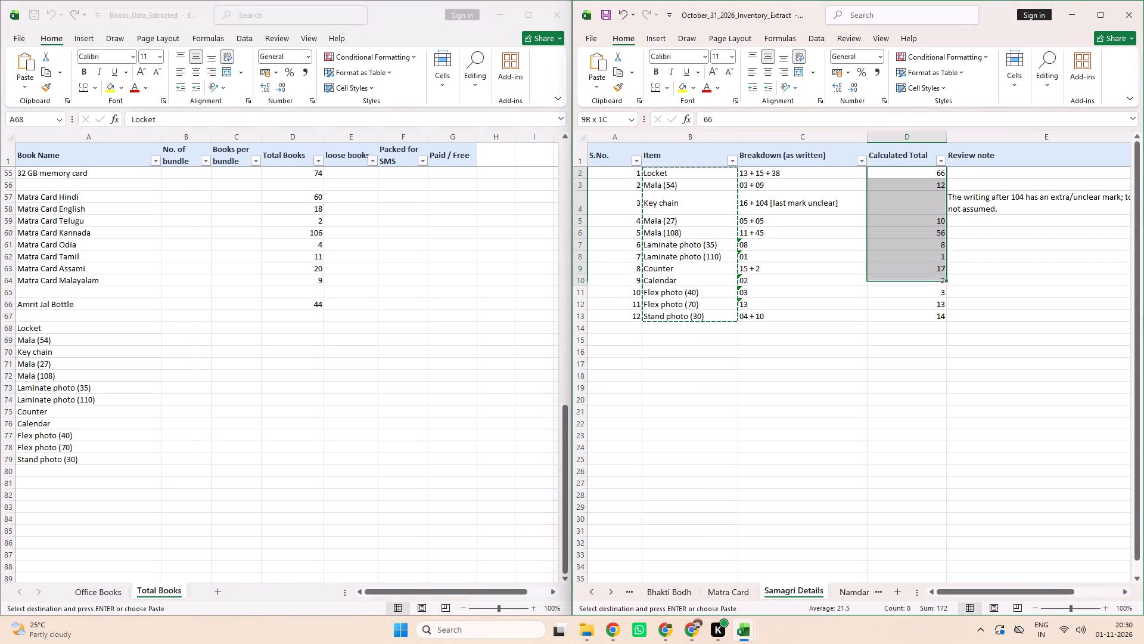
pyautogui.moveTo(909, 285); pyautogui.dragTo(912, 312)
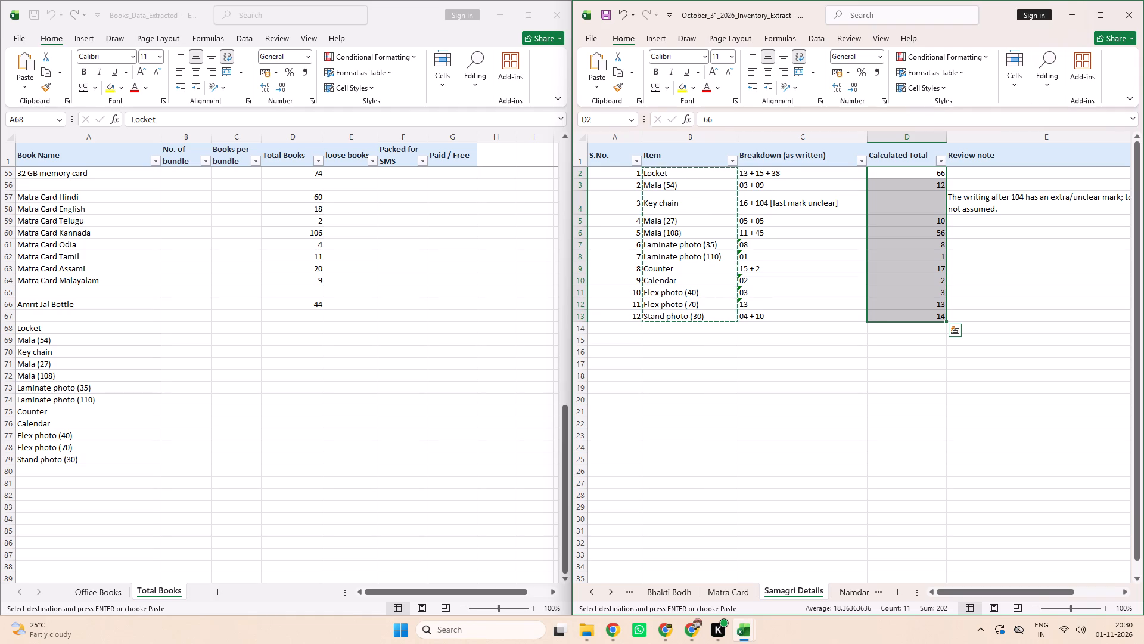
pyautogui.hotkey('ctrl', 'c')
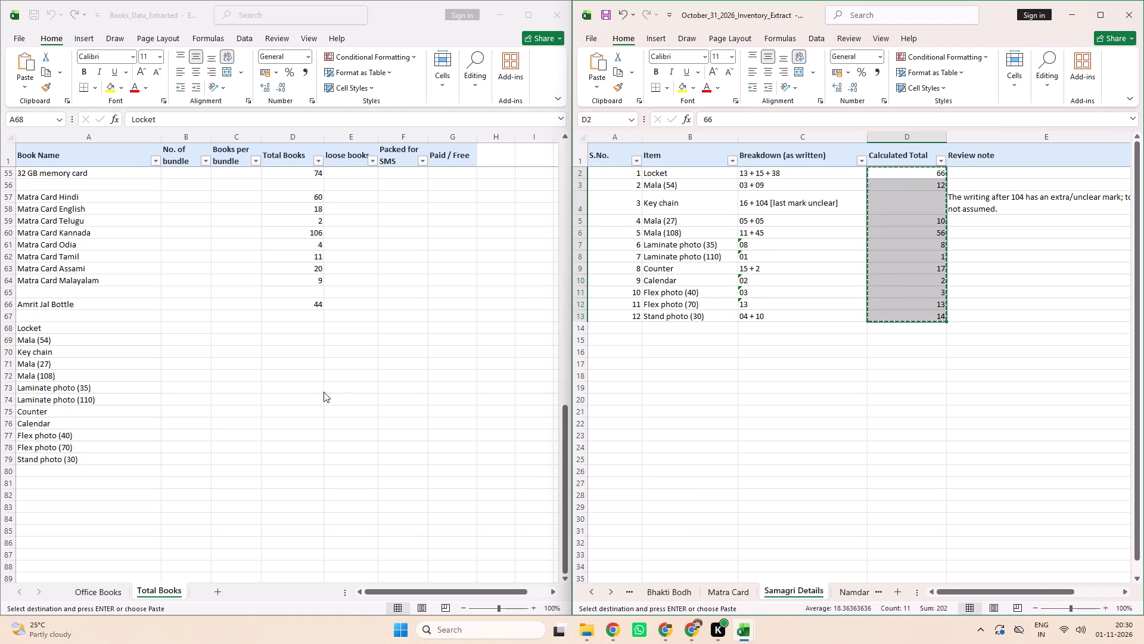
pyautogui.click(287, 331)
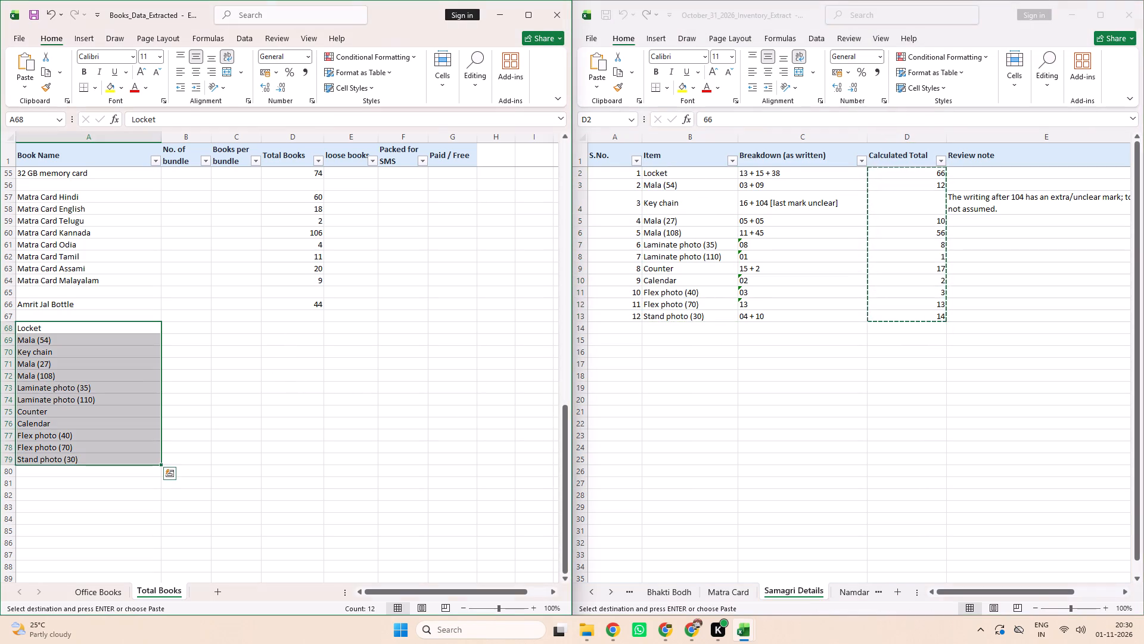
pyautogui.click(288, 329)
pyautogui.hotkey('ctrl', 'v')
# Set the Key chain quantity in D70 to 27.
pyautogui.click(294, 348)
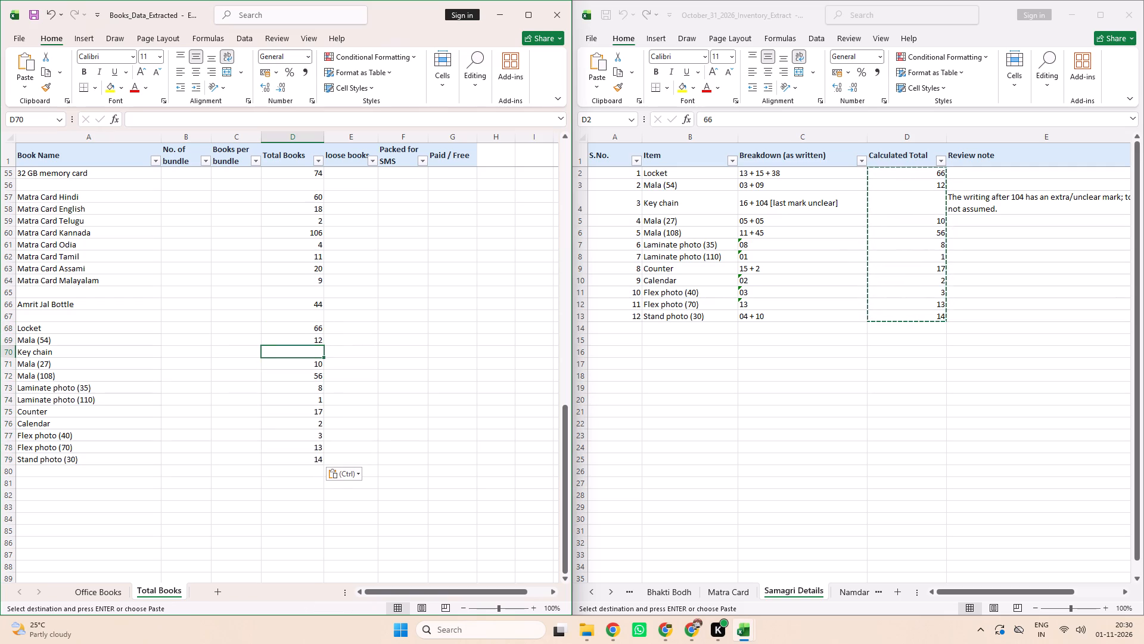
pyautogui.write('27')
pyautogui.press('Return')
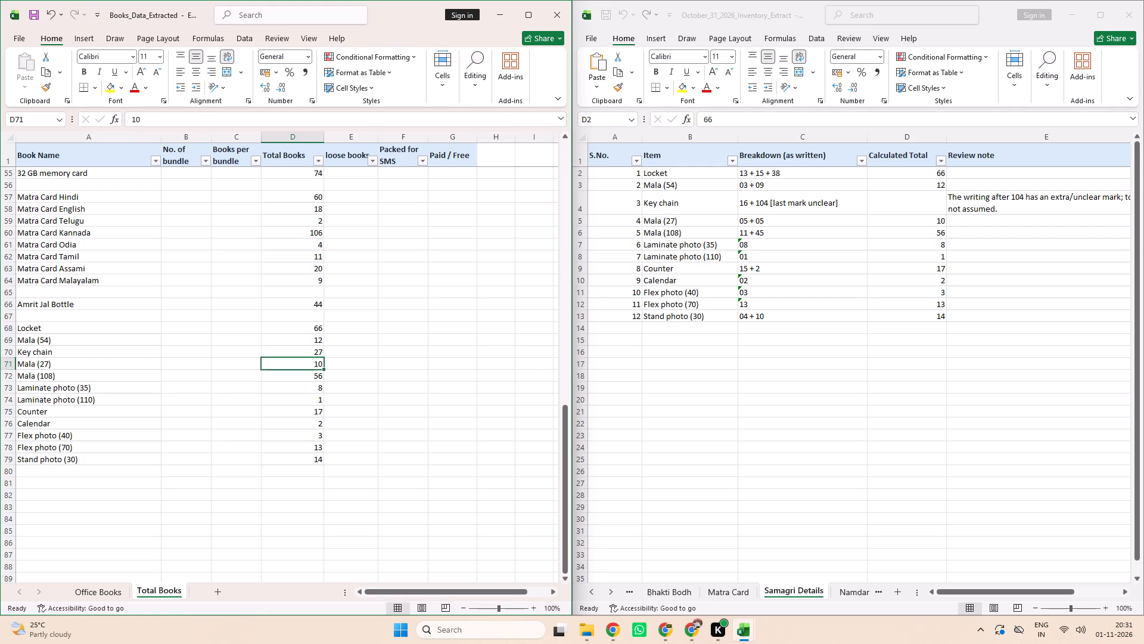
# Check the copied Samagri quantities row by row from Mala (27) down to Stand photo (30).
pyautogui.press('Down')
pyautogui.press('Down')
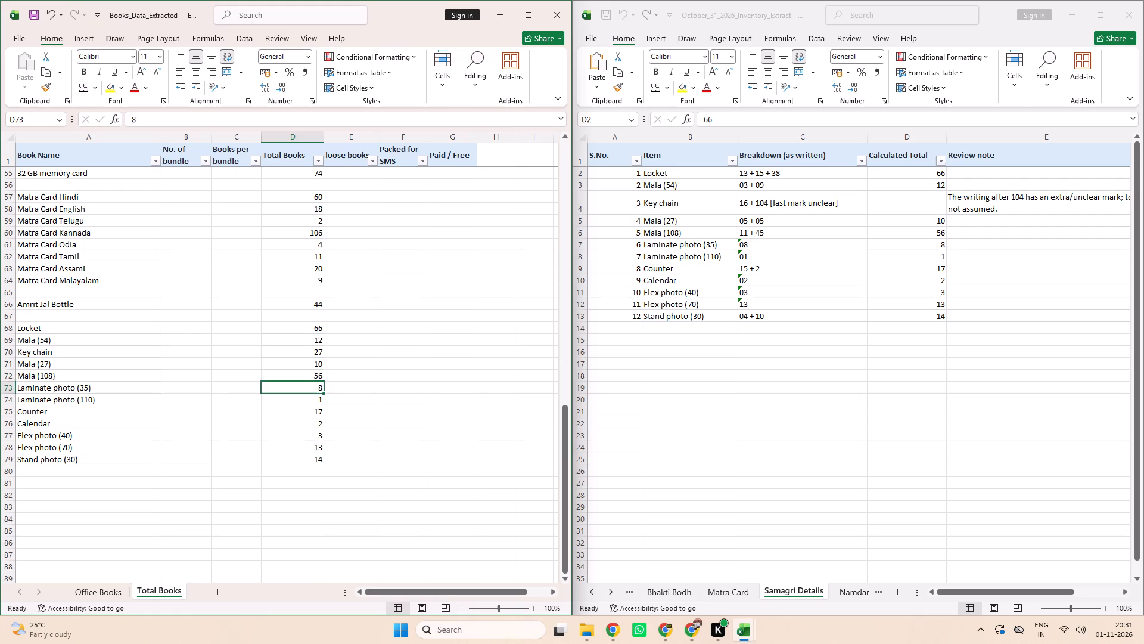
pyautogui.press('Down')
pyautogui.press('Down')
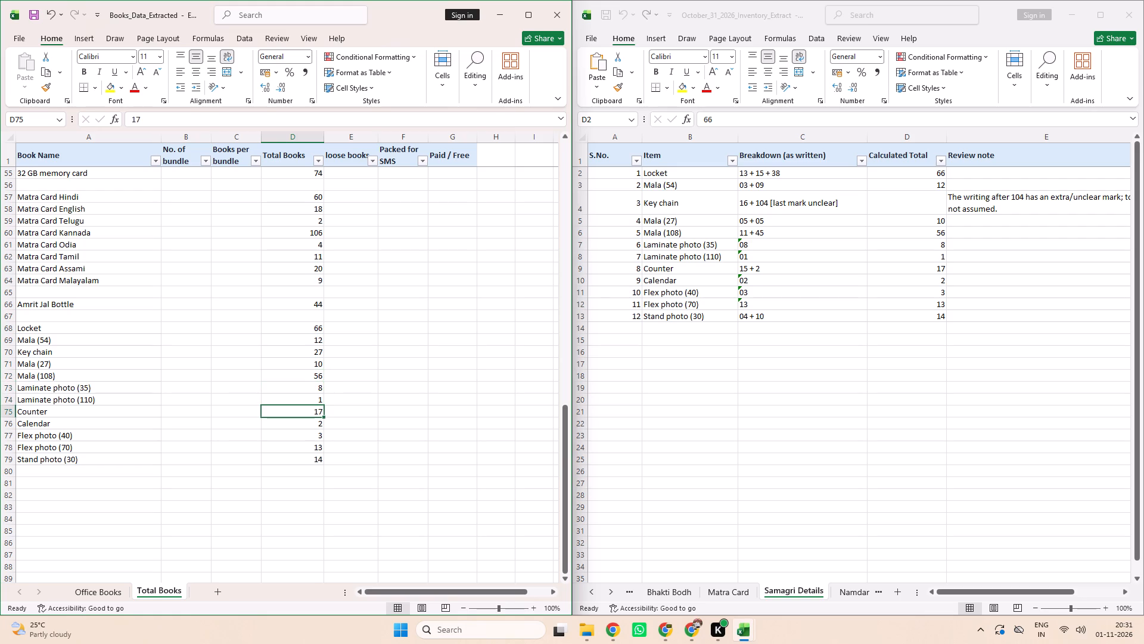
pyautogui.press('Down')
pyautogui.press('Down')
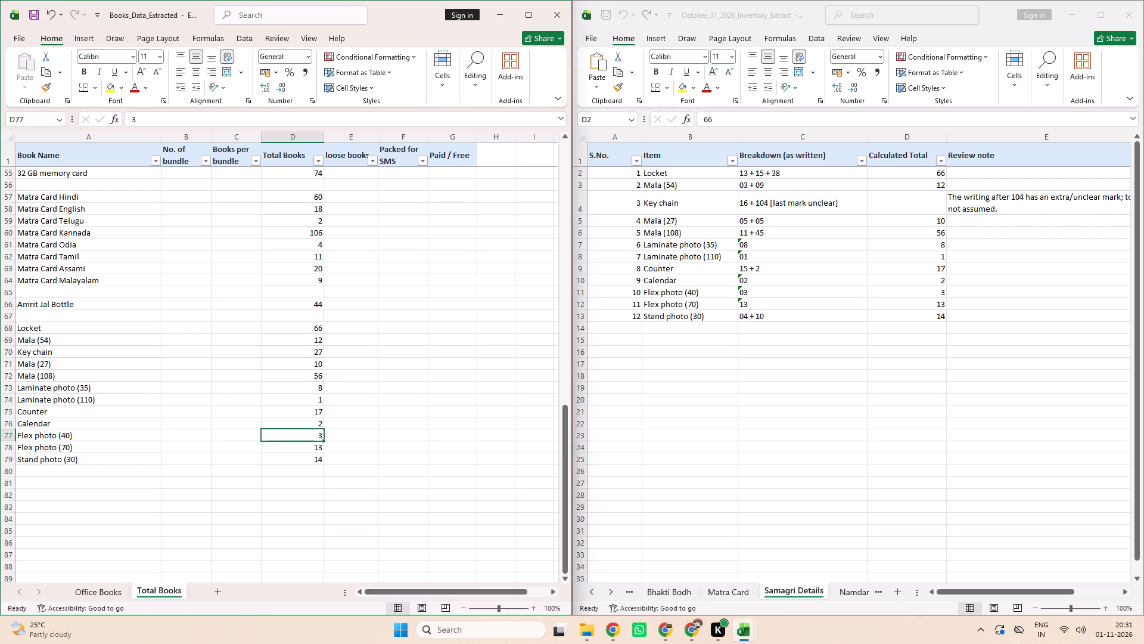
pyautogui.press('Down')
pyautogui.press('Down')
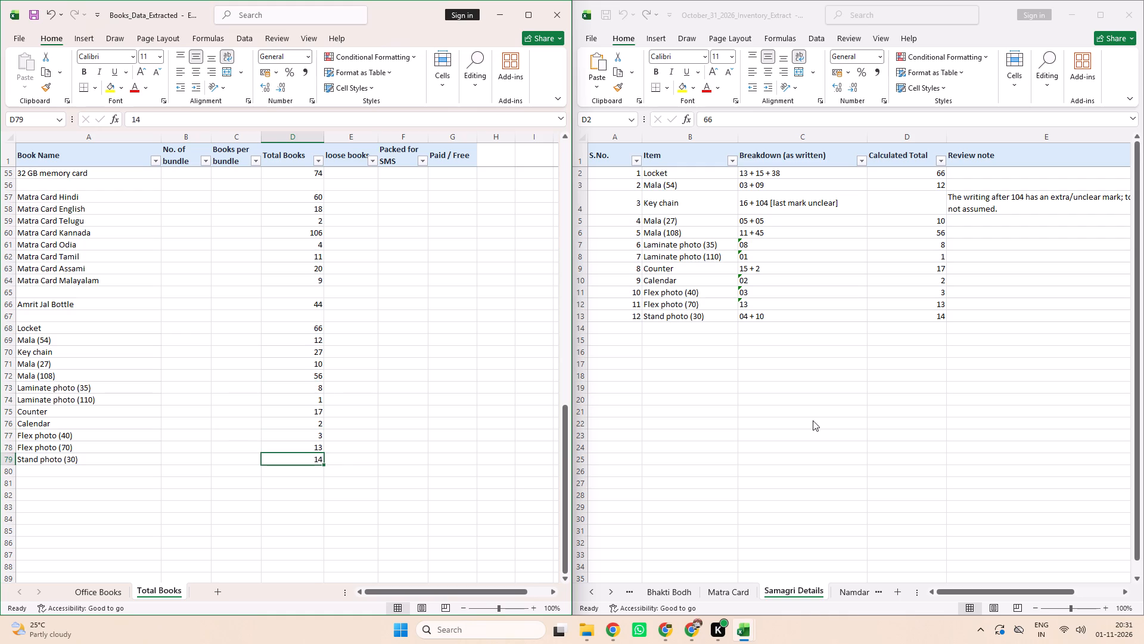
# Open the Namdan Books List sheet and look through the Total Books rows for entries matching its titles, including Mukthi Bodh and Kabir Sagar.
pyautogui.click(846, 586)
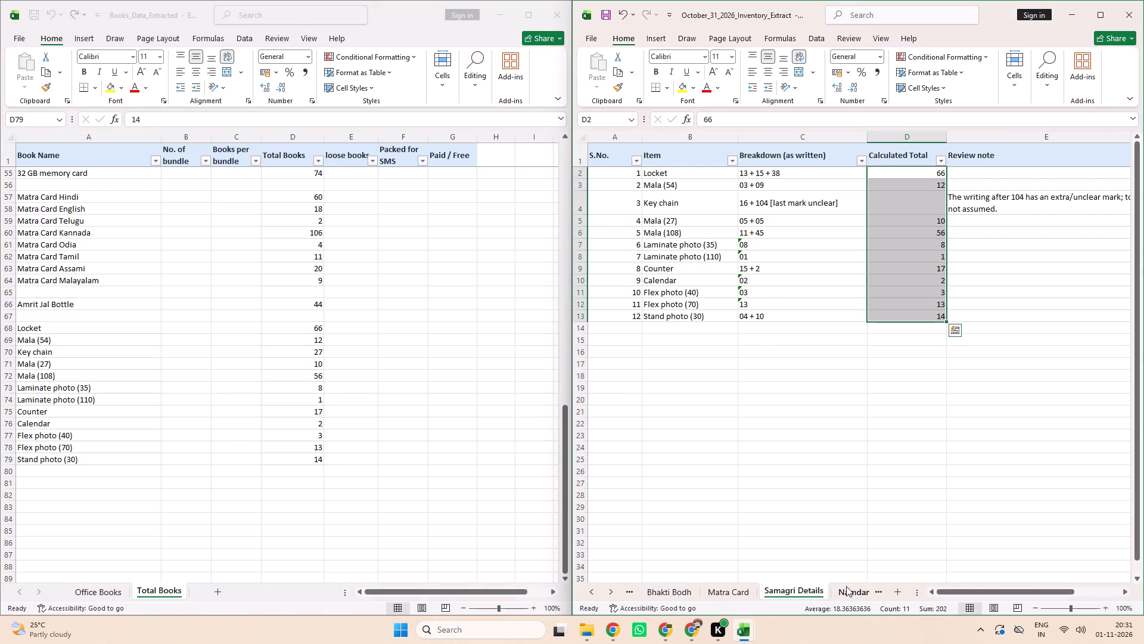
pyautogui.moveTo(846, 586); pyautogui.dragTo(724, 509)
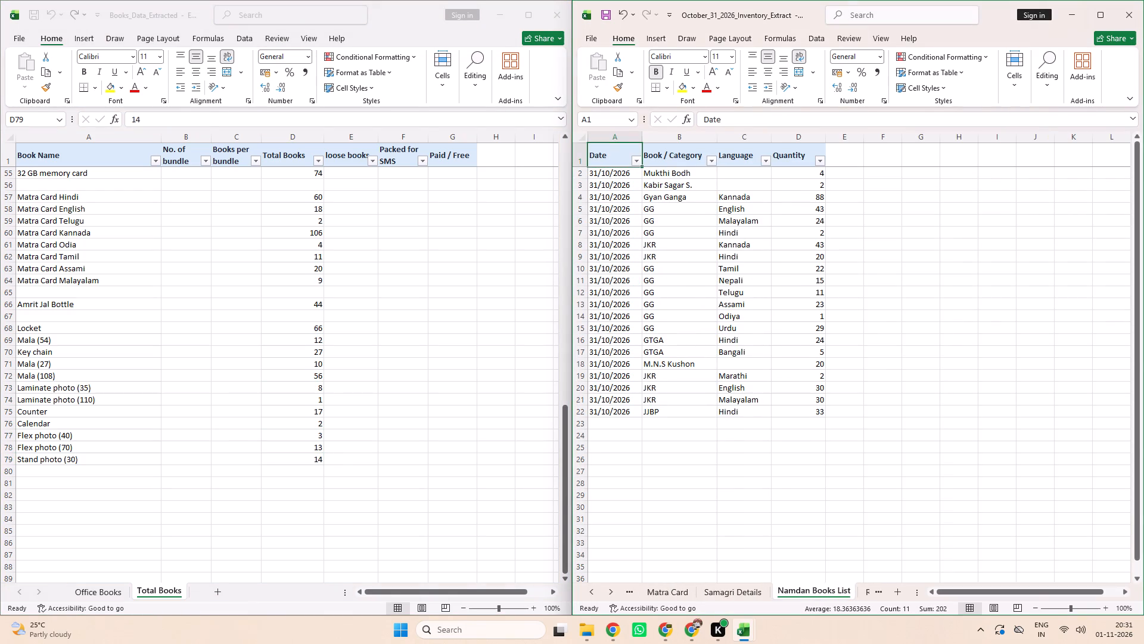
pyautogui.scroll(3, 109, 324)
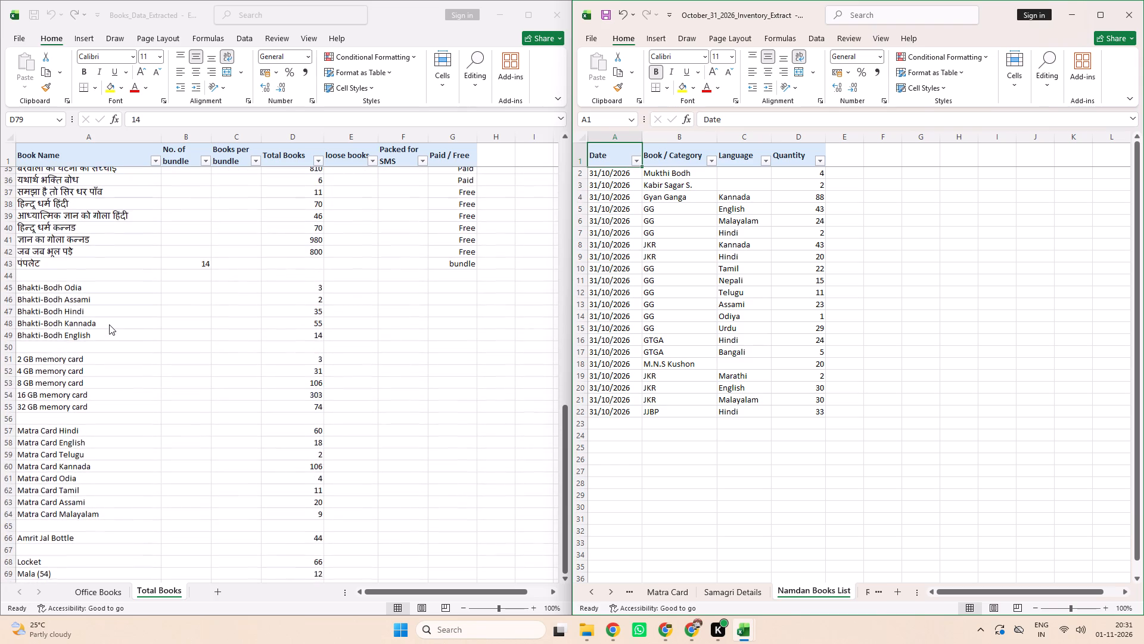
pyautogui.scroll(1, 109, 324)
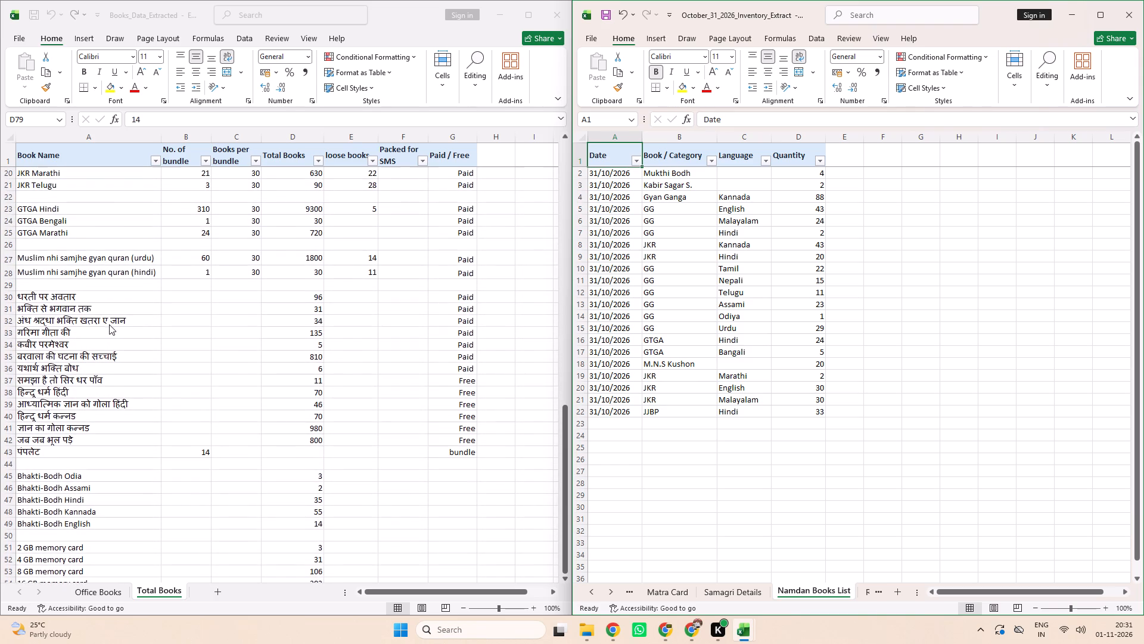
pyautogui.click(79, 345)
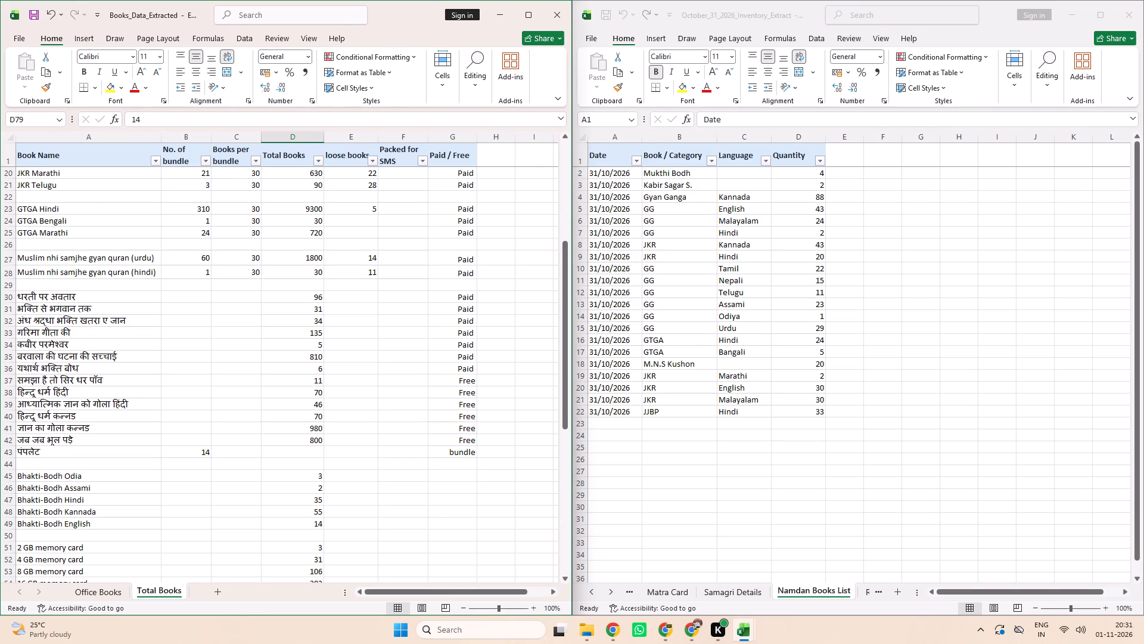
pyautogui.click(684, 202)
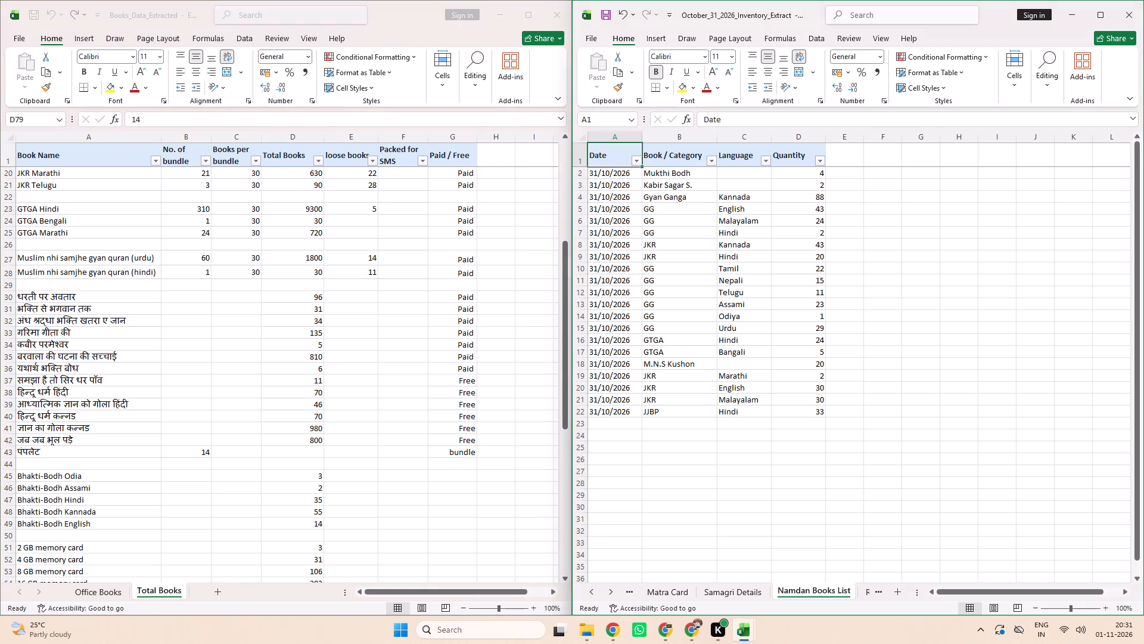
pyautogui.scroll(1, 686, 210)
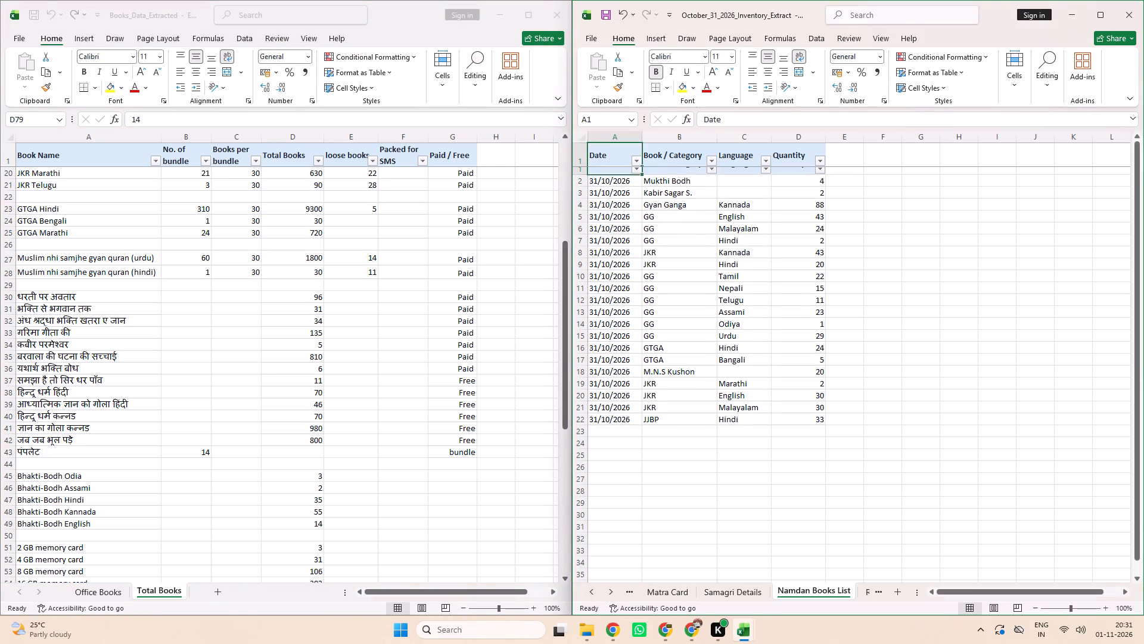
pyautogui.scroll(1, 686, 210)
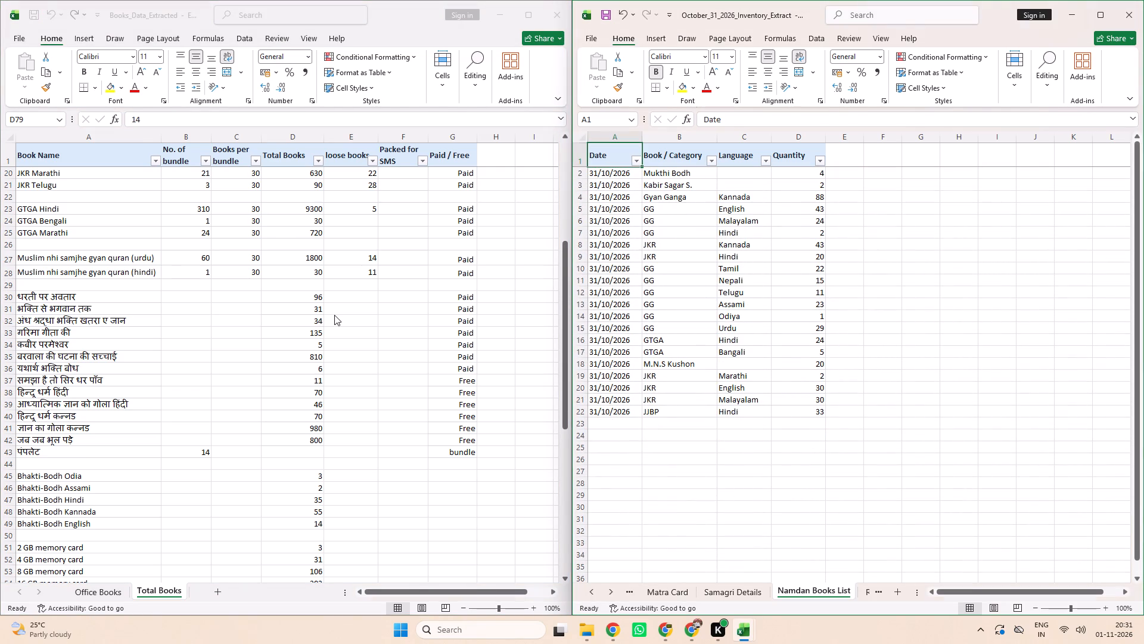
pyautogui.scroll(2, 334, 315)
pyautogui.hscroll(2, 334, 315)
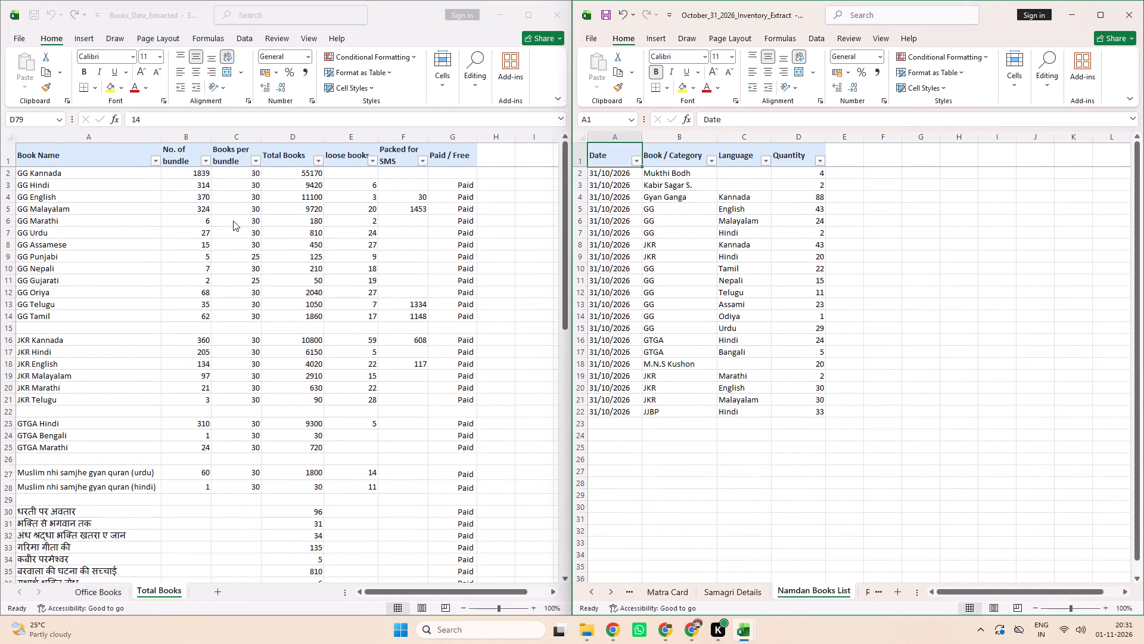
pyautogui.scroll(1, 245, 209)
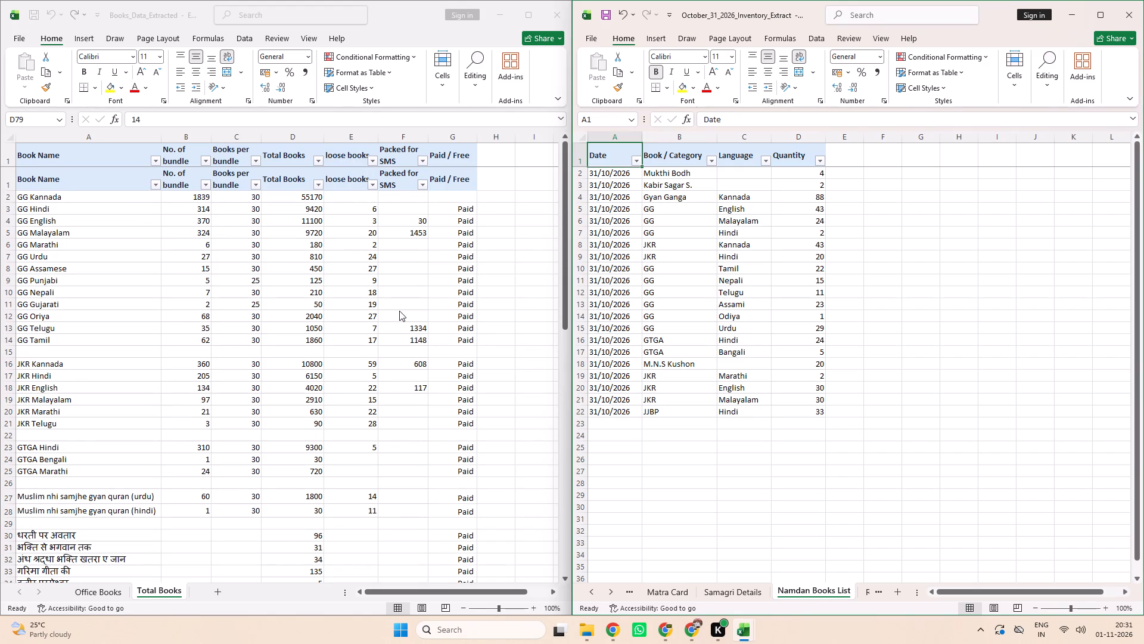
pyautogui.scroll(-3, 170, 384)
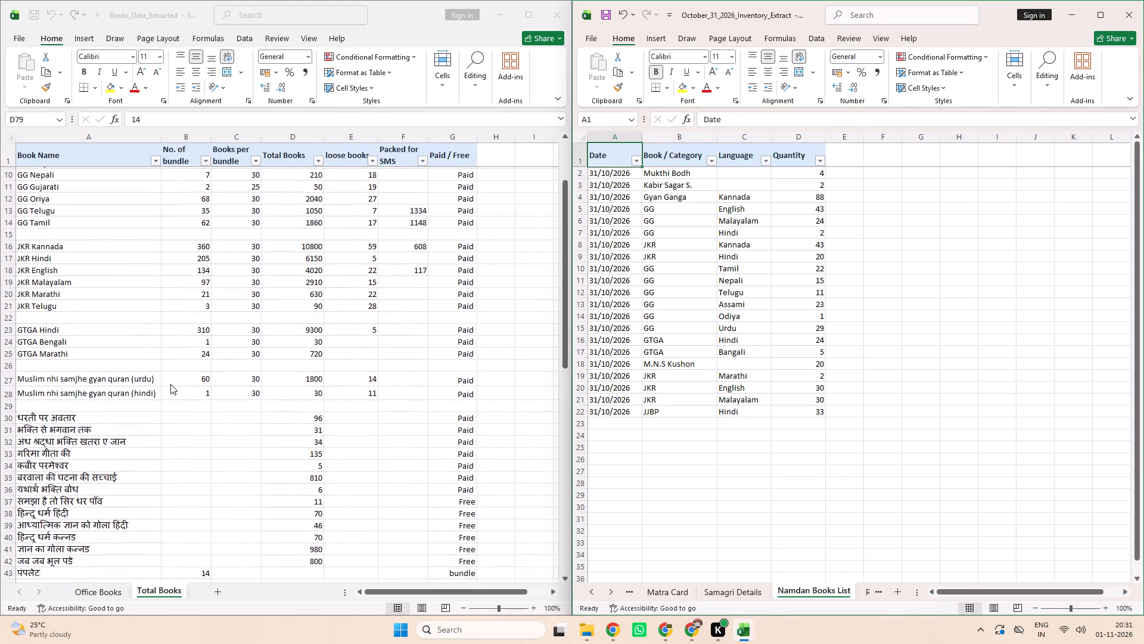
pyautogui.scroll(-1, 170, 384)
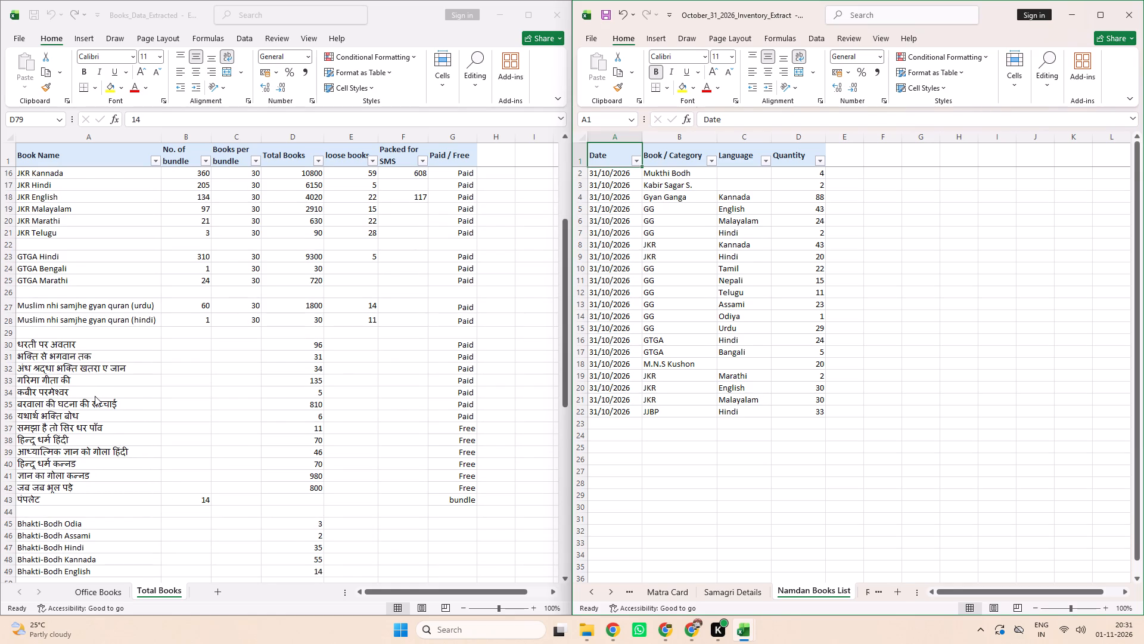
pyautogui.scroll(-1, 113, 427)
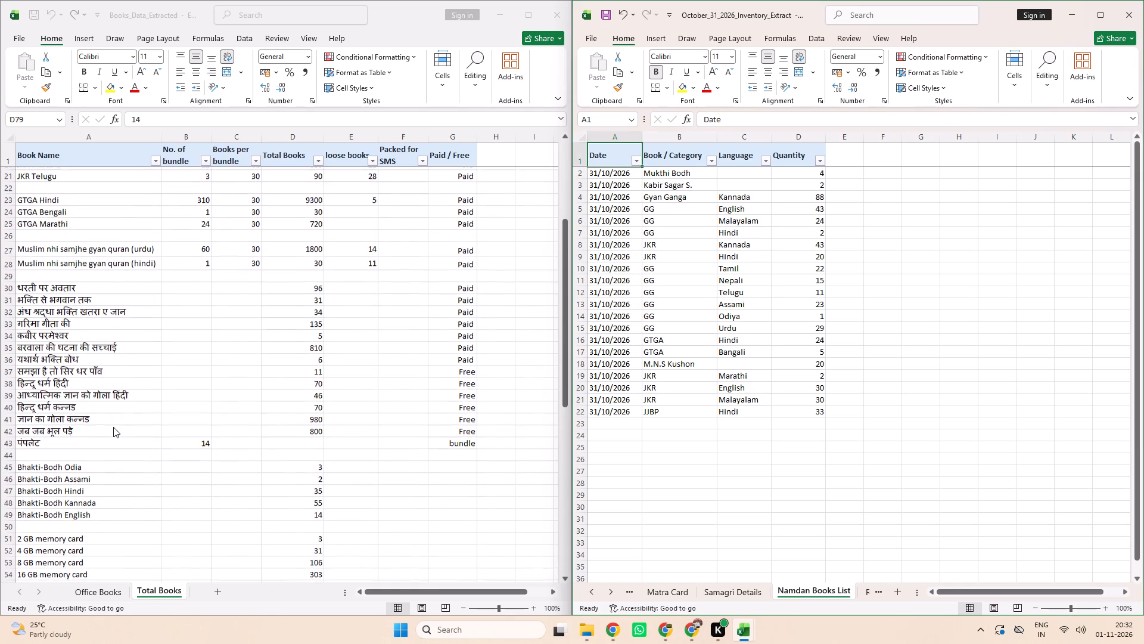
pyautogui.hscroll(1, 113, 427)
pyautogui.scroll(6, 113, 427)
pyautogui.scroll(-1, 113, 427)
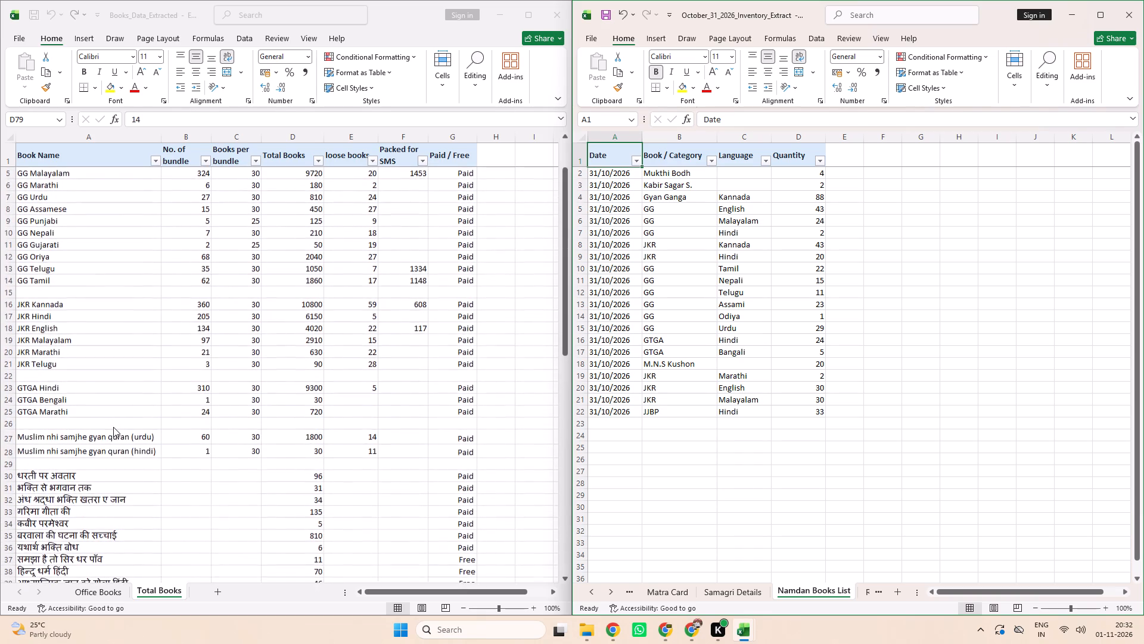
pyautogui.scroll(-4, 113, 427)
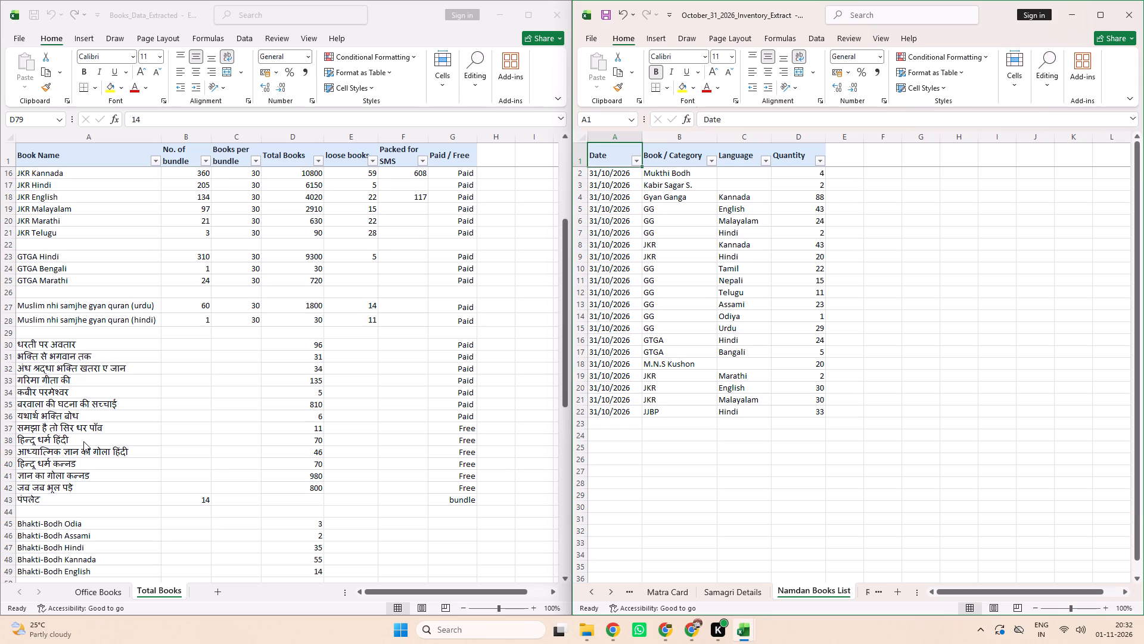
# Insert a row at 44 in Total Books, below पंपलेट, and enter Mukti Bodh with a Total Books quantity of 4.
pyautogui.click(13, 508)
pyautogui.click(6, 510)
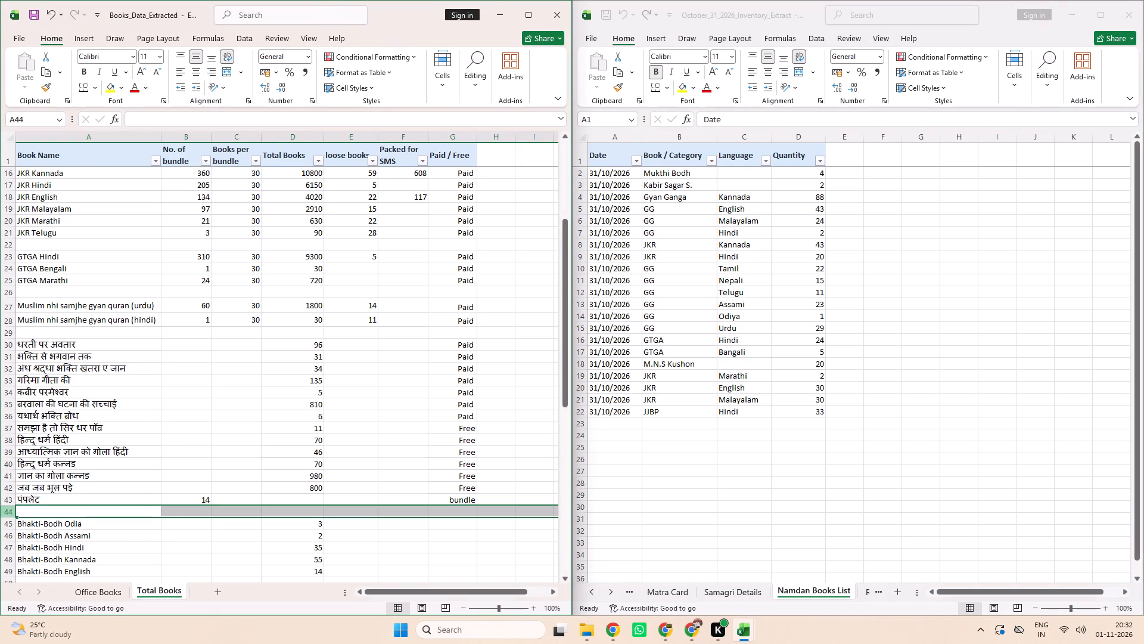
pyautogui.rightClick(6, 510)
pyautogui.click(29, 404)
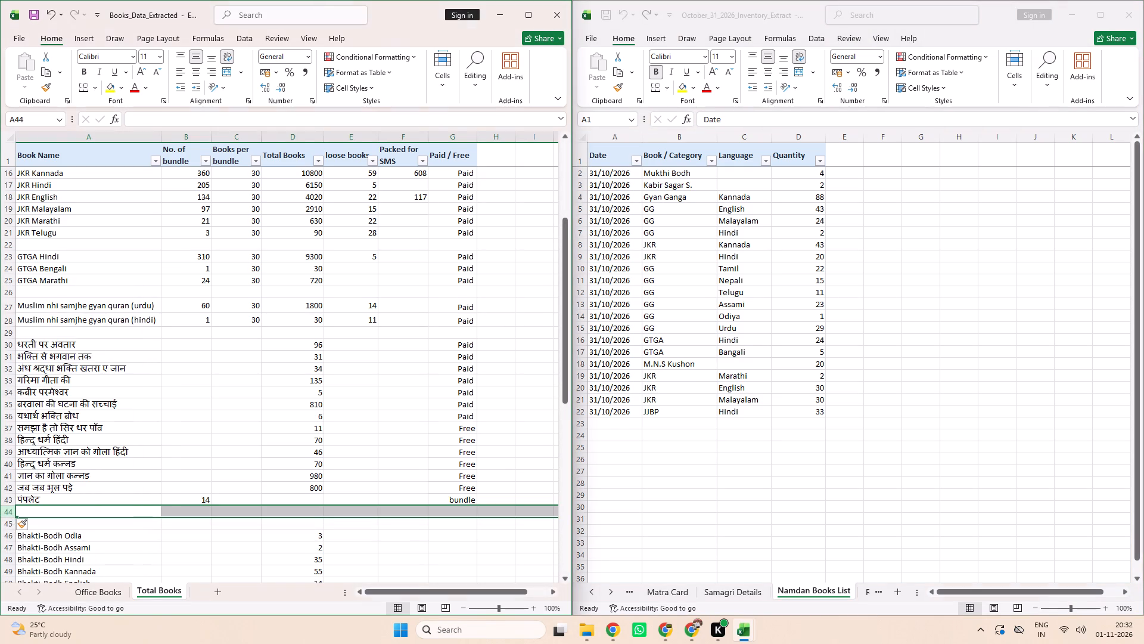
pyautogui.click(104, 510)
pyautogui.write('Mukti Bodh')
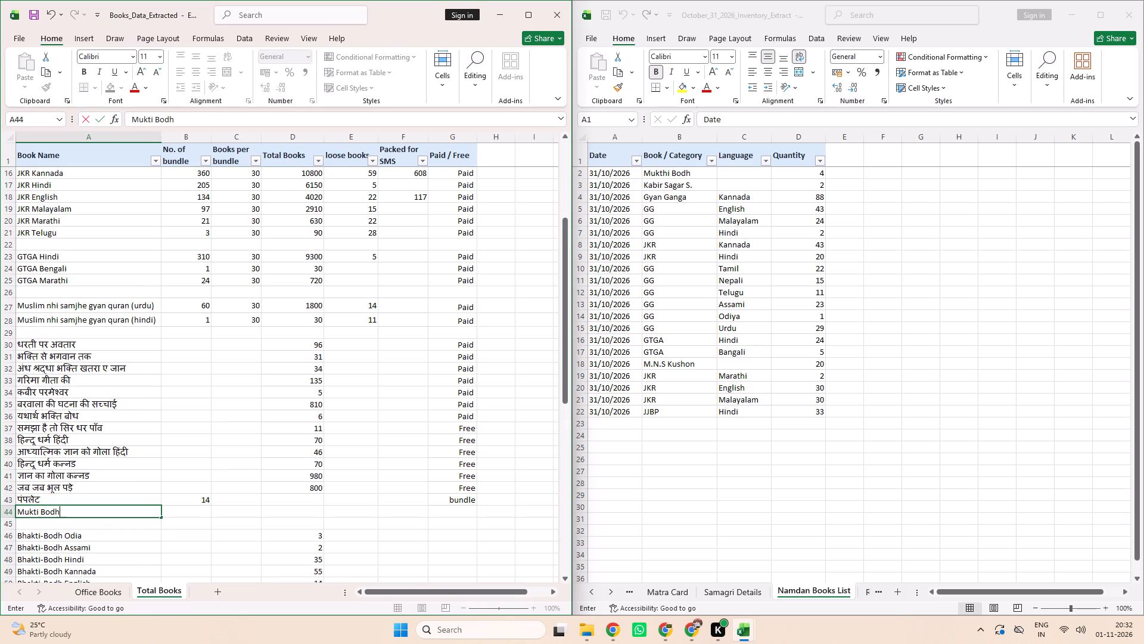
pyautogui.click(211, 516)
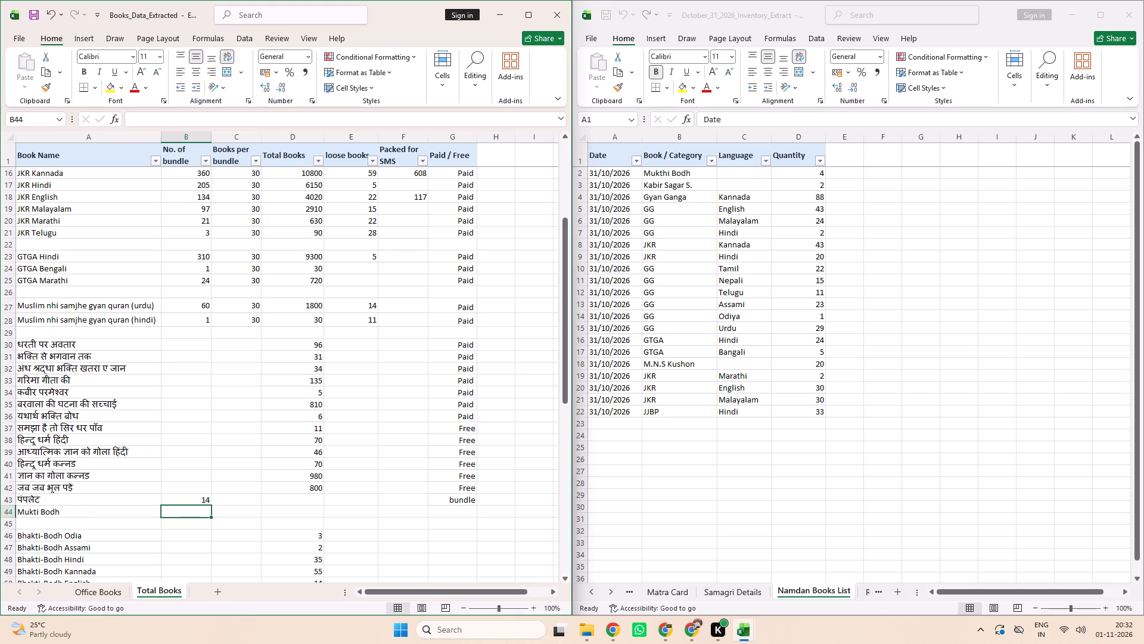
pyautogui.click(308, 509)
pyautogui.press('4')
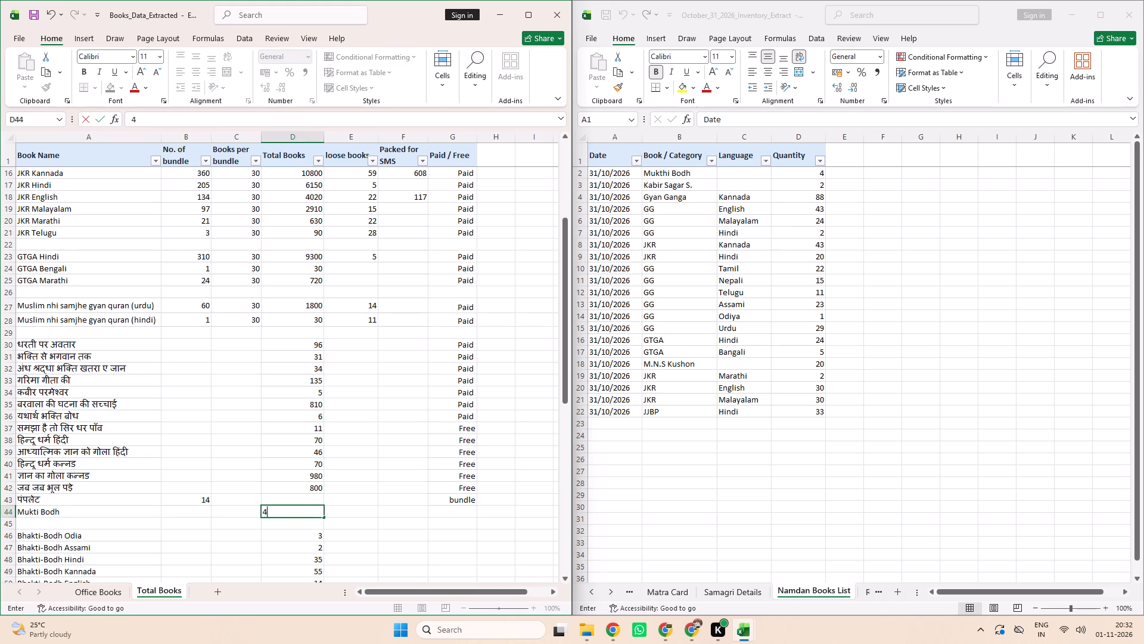
pyautogui.press('Return')
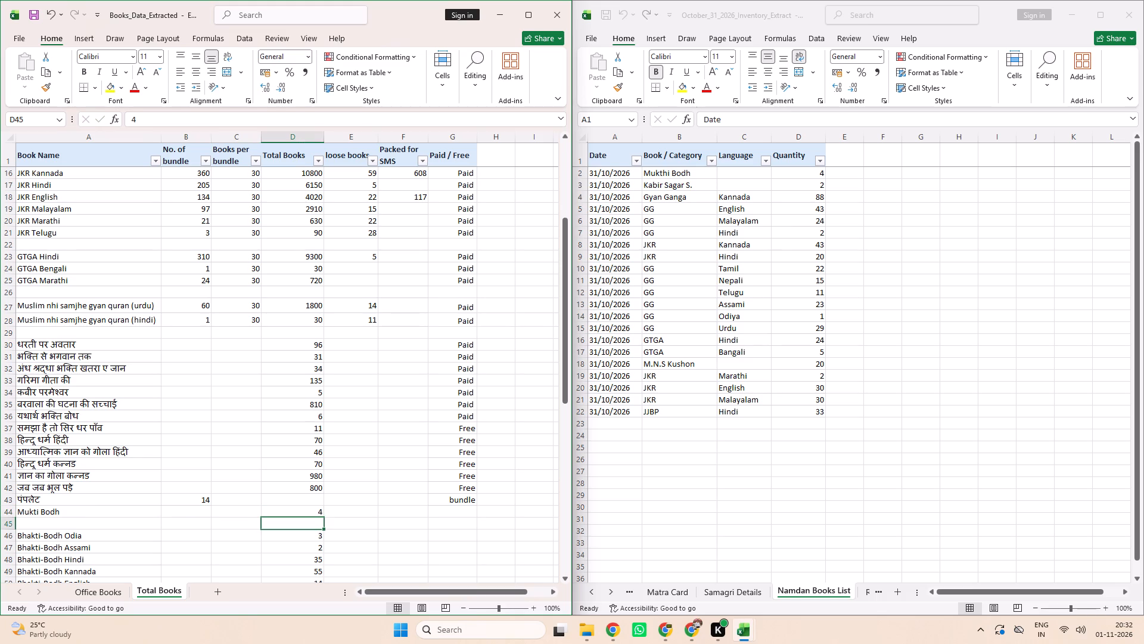
# Insert a row at 45, below Mukti Bodh, and enter Kabir Sagar with a Total Books quantity of 2.
pyautogui.rightClick(4, 523)
pyautogui.click(33, 410)
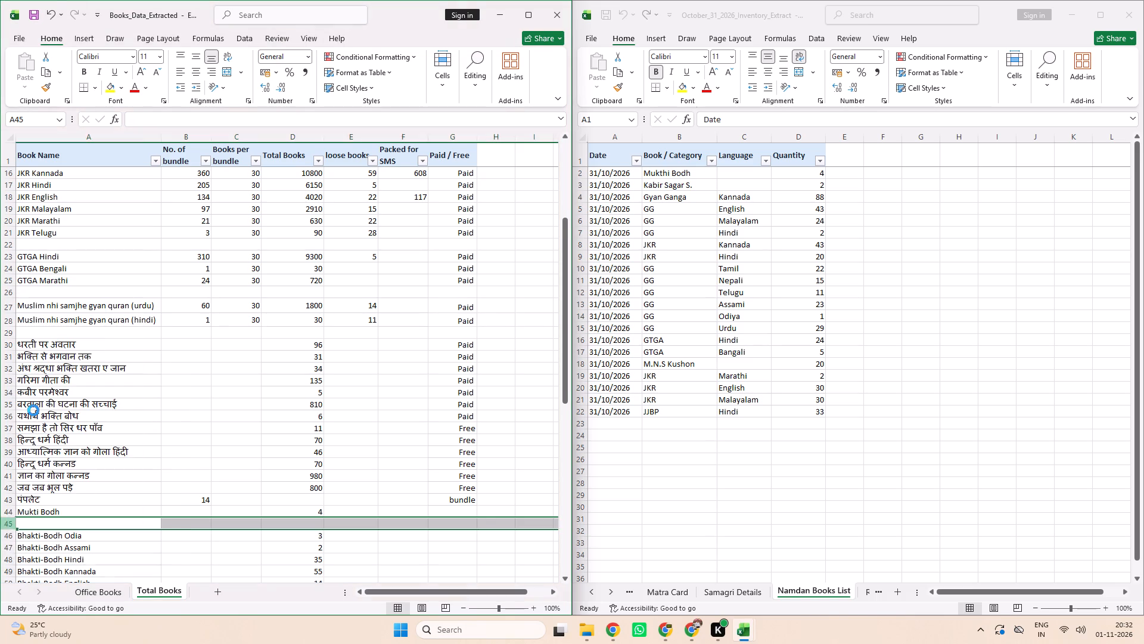
pyautogui.write('Kabir Sagar')
pyautogui.press('Up')
pyautogui.press('Right')
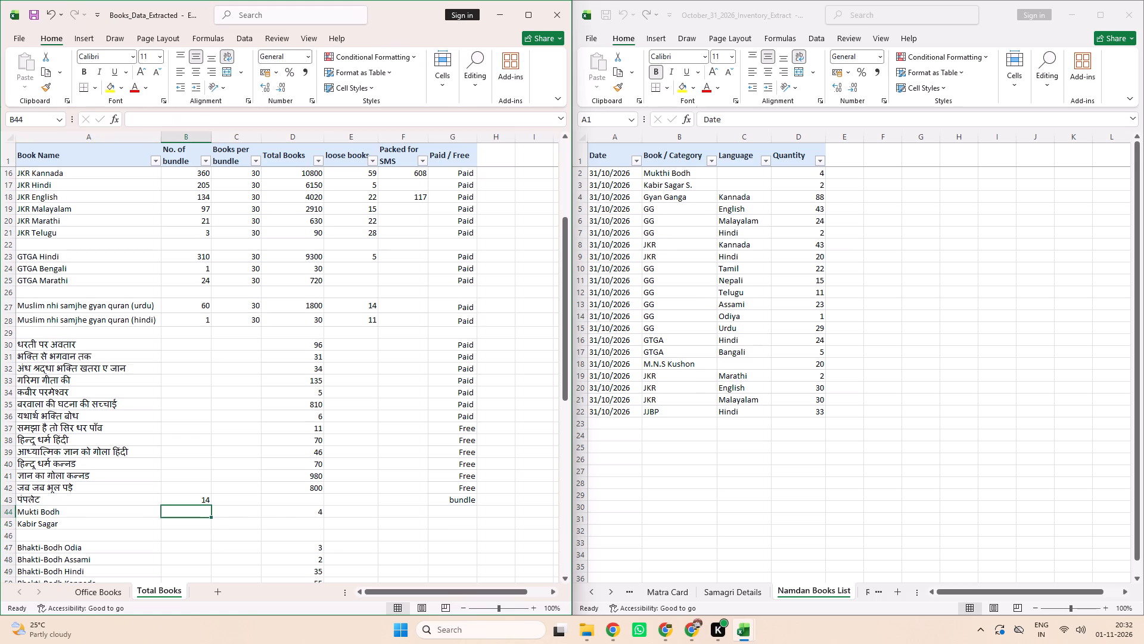
pyautogui.press('Down')
pyautogui.press('Right')
pyautogui.press('Right')
pyautogui.press('Right')
pyautogui.press('Left')
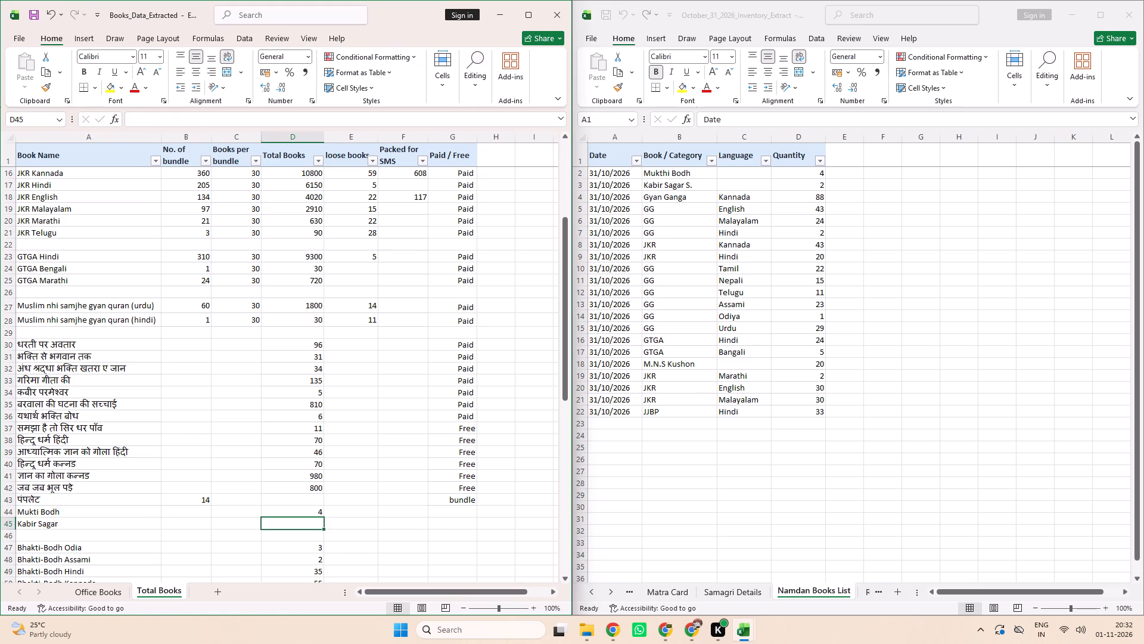
pyautogui.press('2')
pyautogui.press('Return')
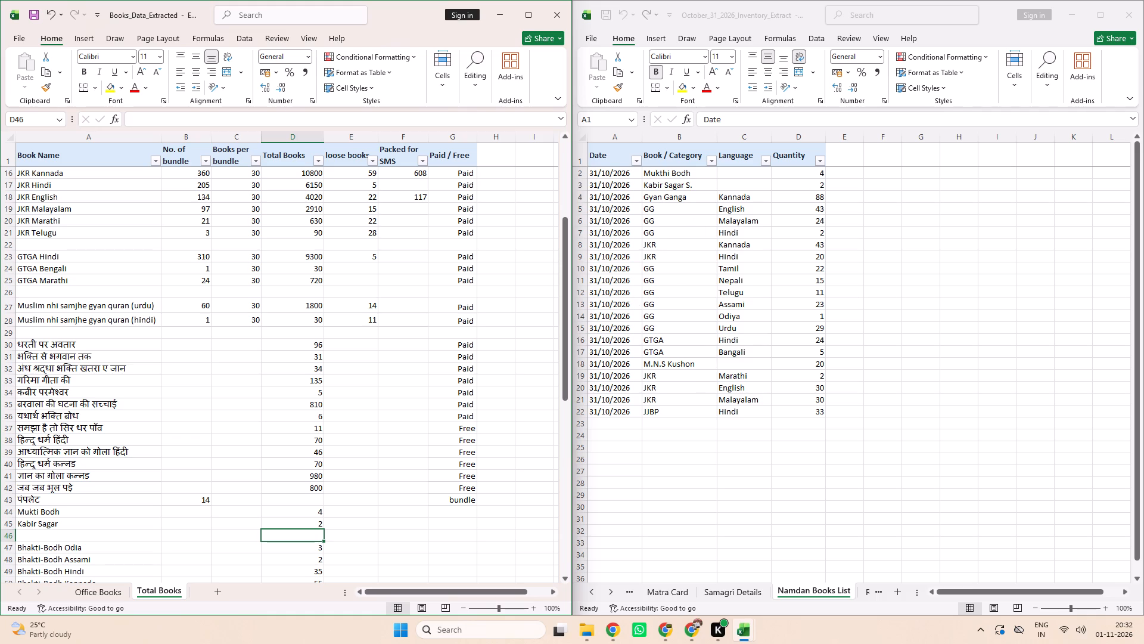
# Enter 88 as the loose books quantity for GG Kannada in E2.
pyautogui.scroll(1, 331, 325)
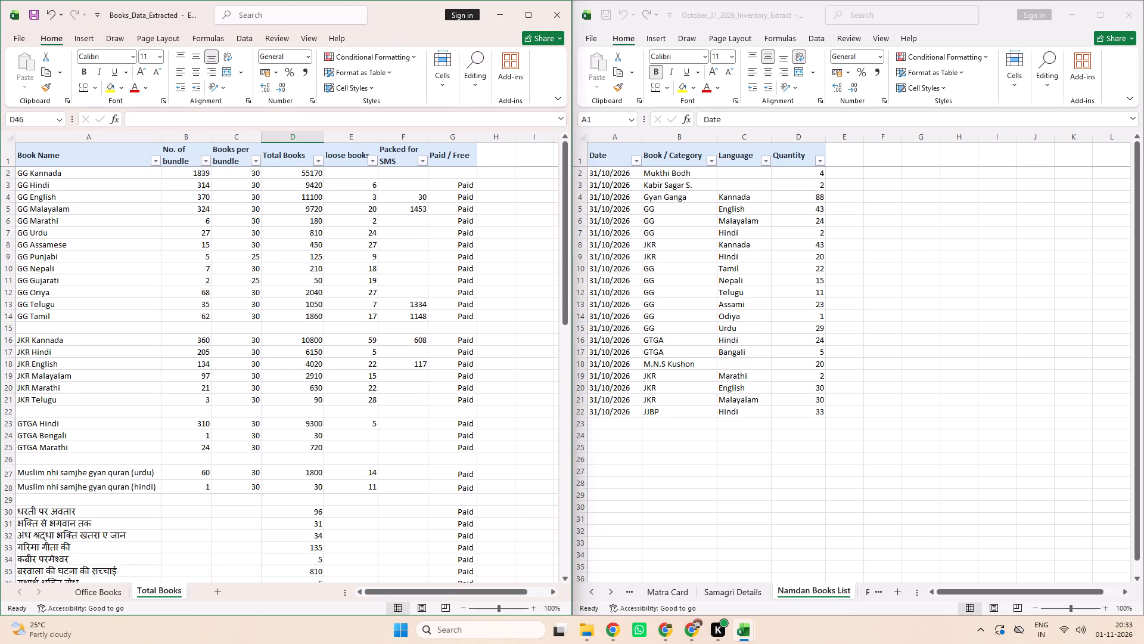
pyautogui.click(347, 175)
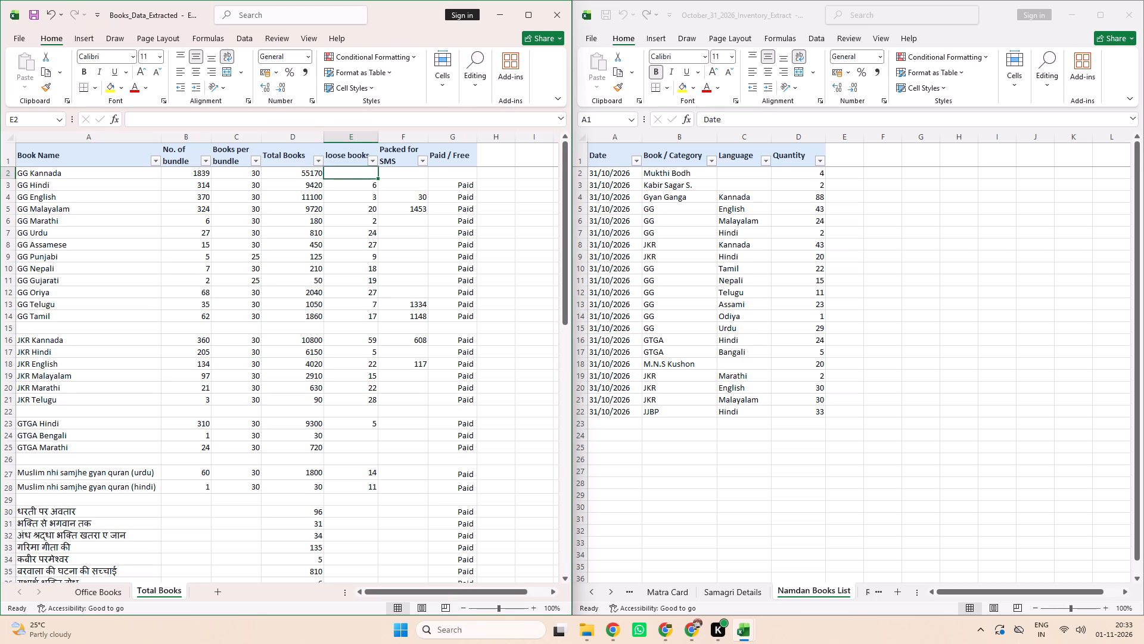
pyautogui.write('88')
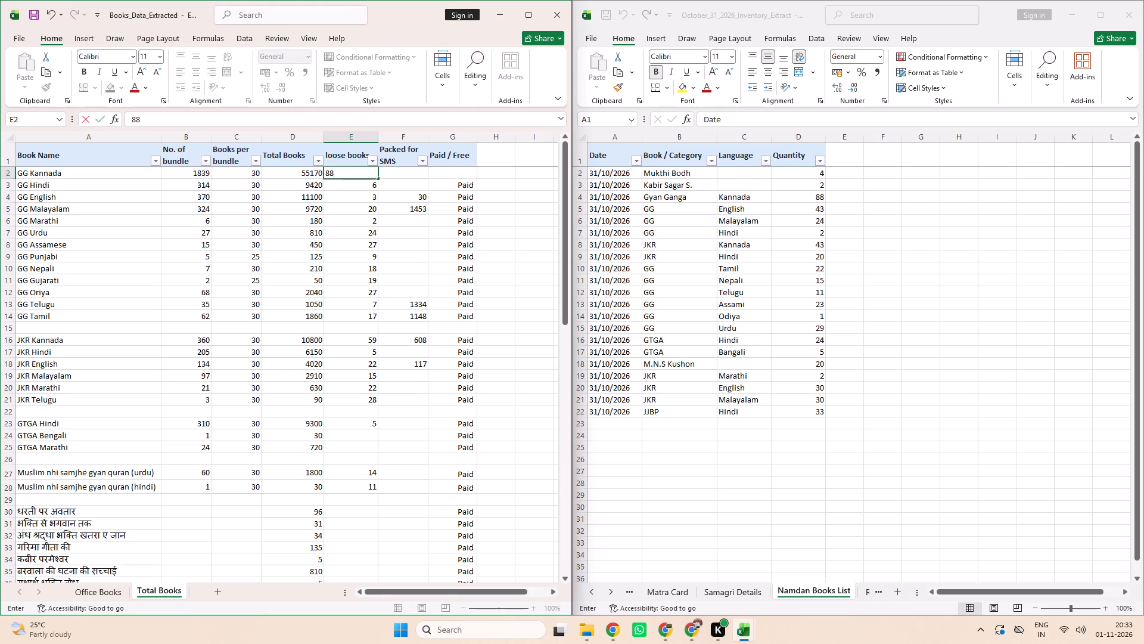
pyautogui.press('Return')
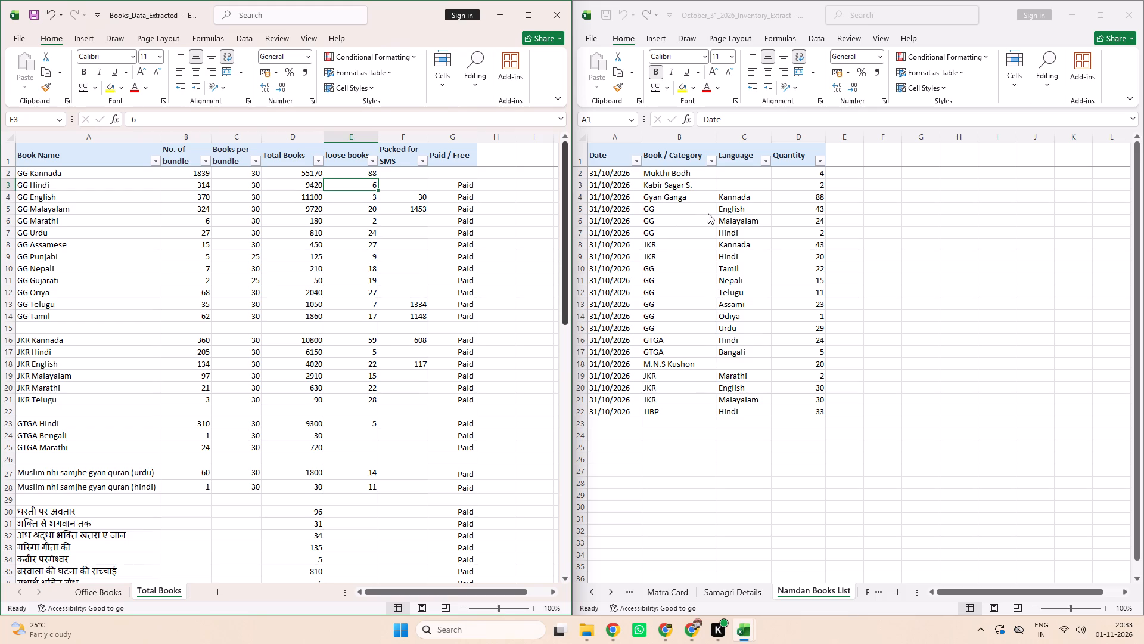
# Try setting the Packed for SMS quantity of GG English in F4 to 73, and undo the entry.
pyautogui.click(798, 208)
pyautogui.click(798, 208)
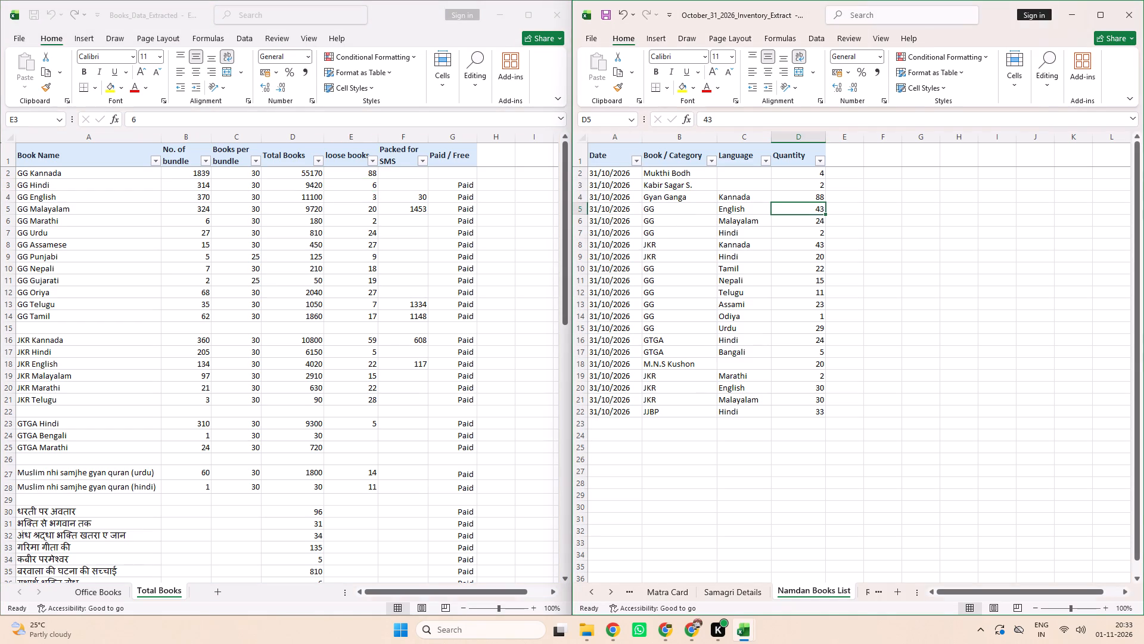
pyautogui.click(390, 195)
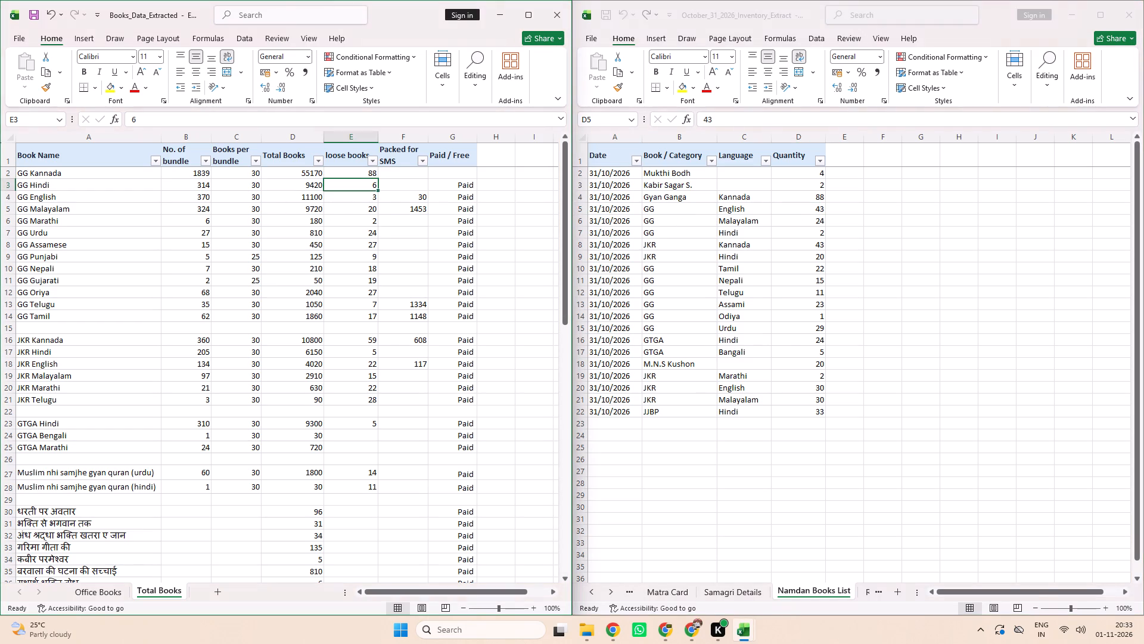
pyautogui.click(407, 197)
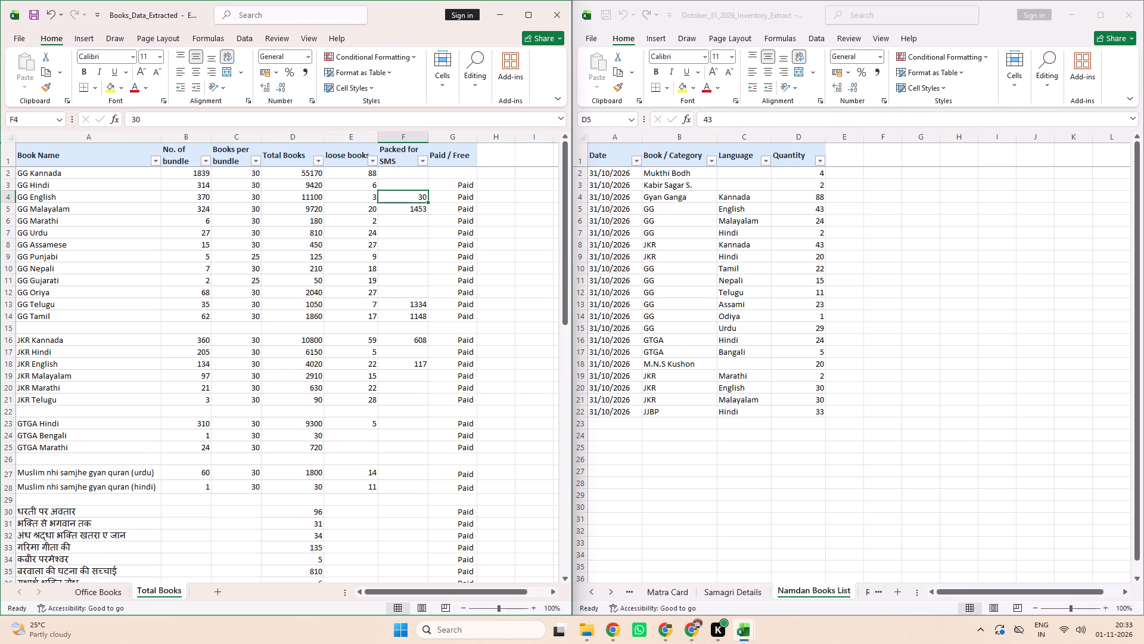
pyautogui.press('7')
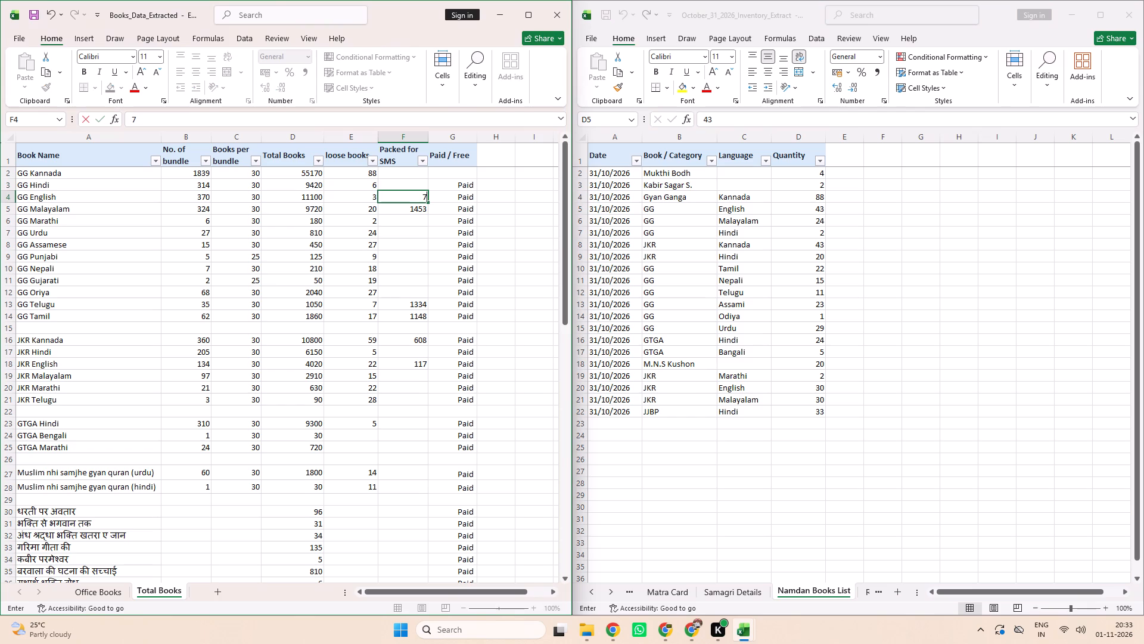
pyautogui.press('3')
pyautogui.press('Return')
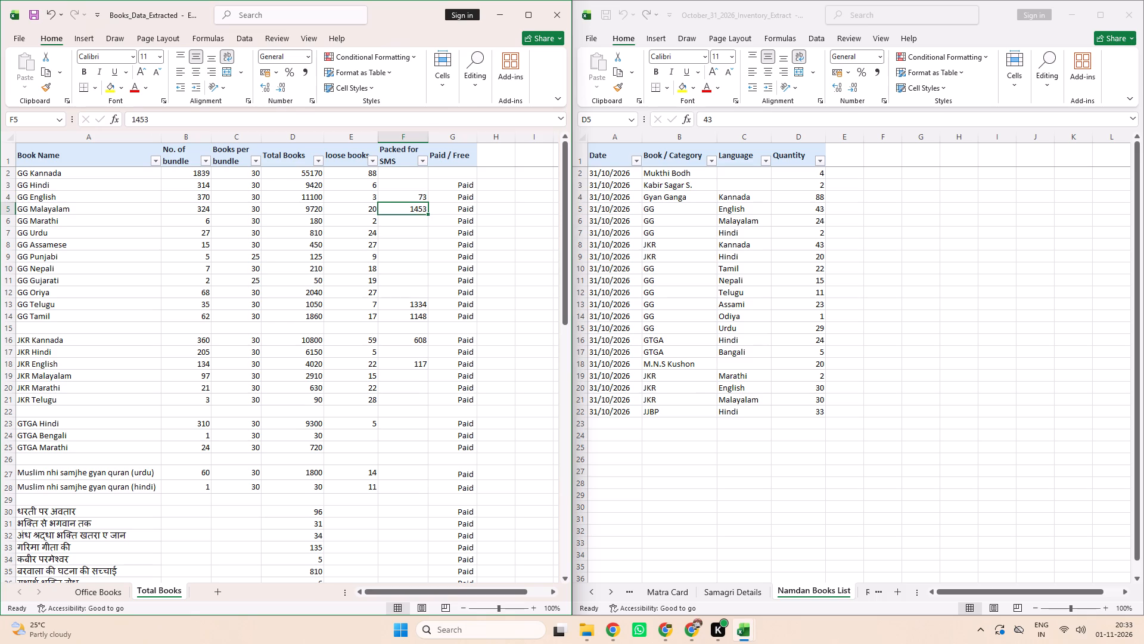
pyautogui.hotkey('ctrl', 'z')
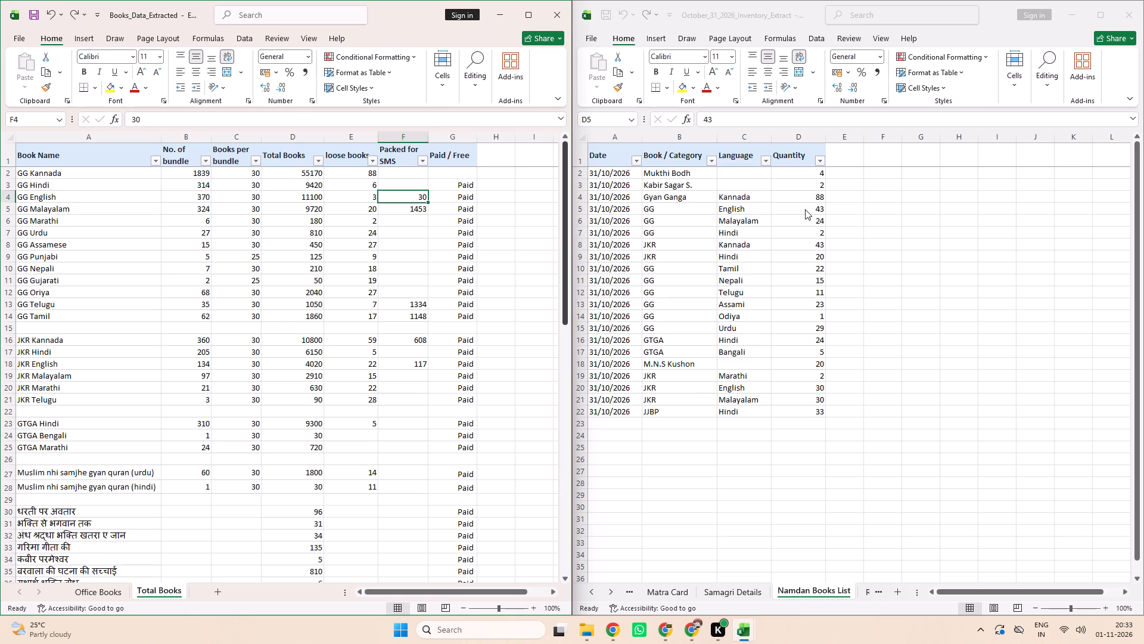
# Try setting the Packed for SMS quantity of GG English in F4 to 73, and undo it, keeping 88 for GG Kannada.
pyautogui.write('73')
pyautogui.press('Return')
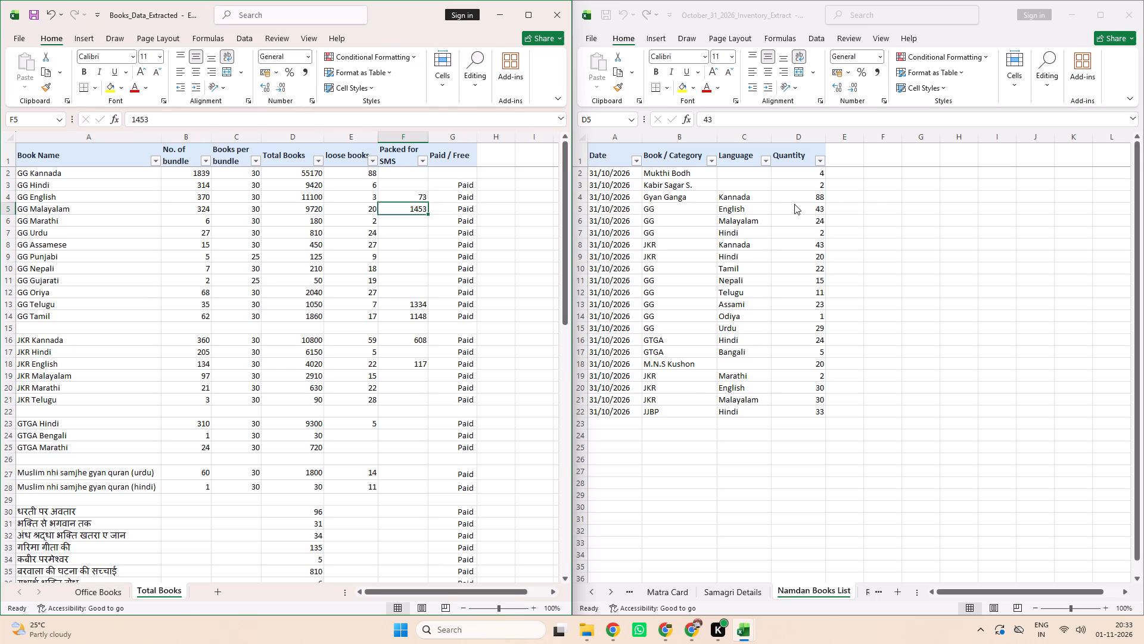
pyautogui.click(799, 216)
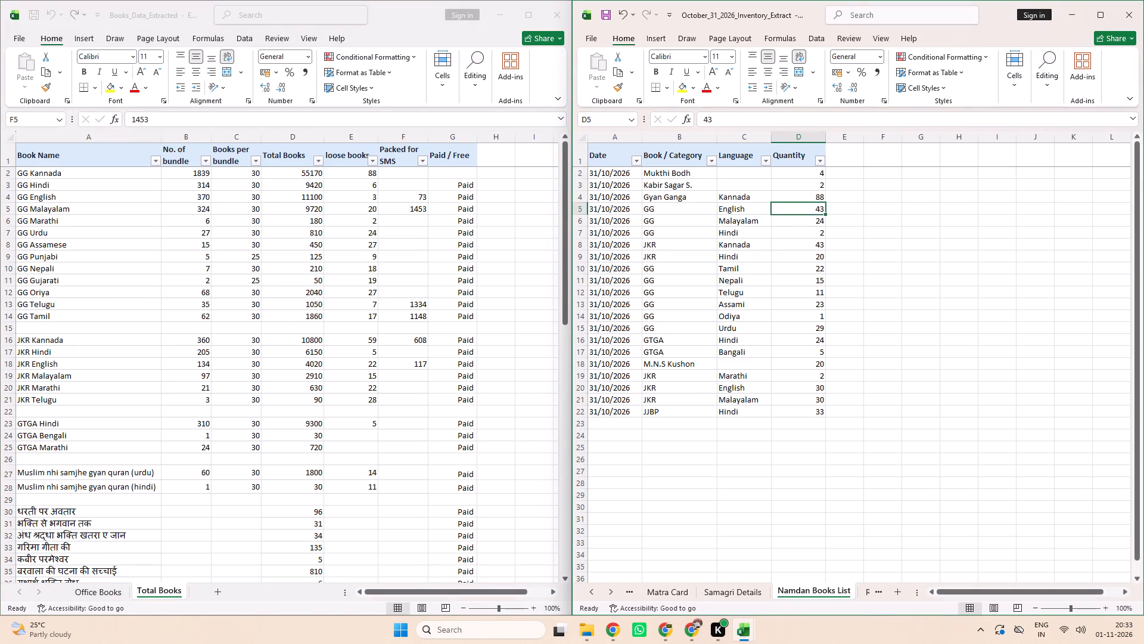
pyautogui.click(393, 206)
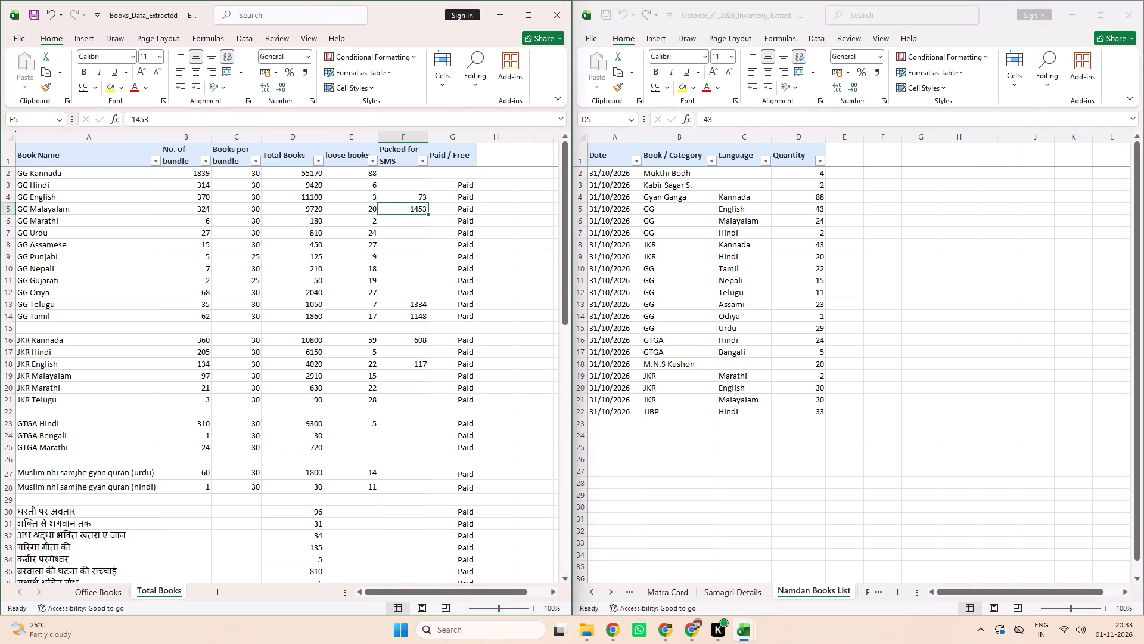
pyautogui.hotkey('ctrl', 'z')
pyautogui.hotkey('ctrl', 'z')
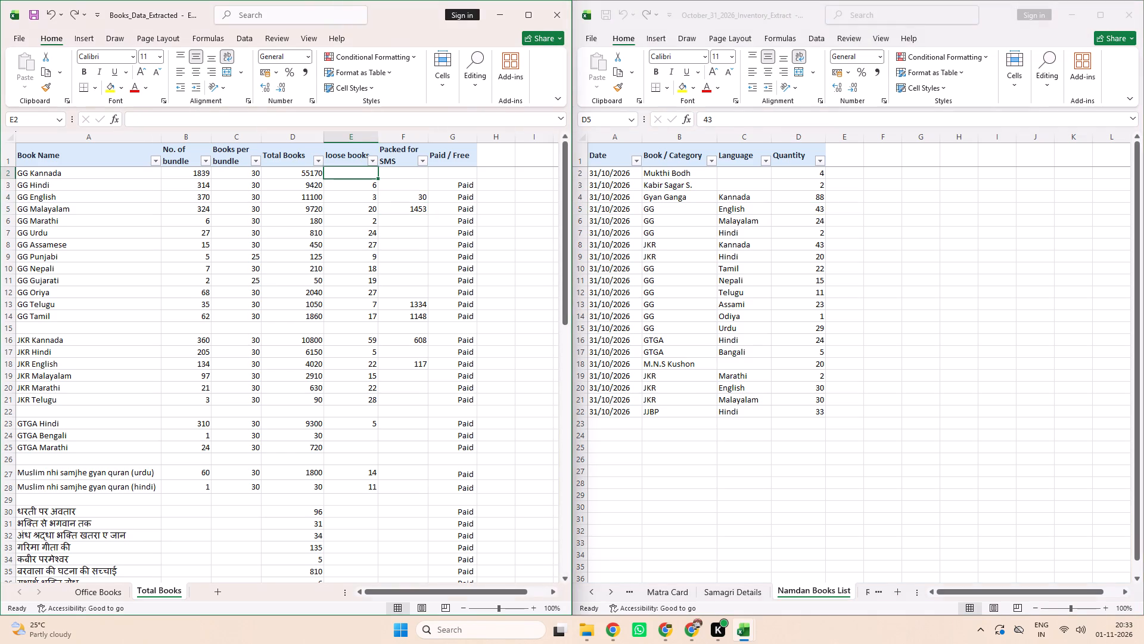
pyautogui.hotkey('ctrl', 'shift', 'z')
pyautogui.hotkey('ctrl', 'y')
# In Total Books, set the loose books quantity to 46 for GG English and 64 for GG Malayalam.
pyautogui.click(353, 198)
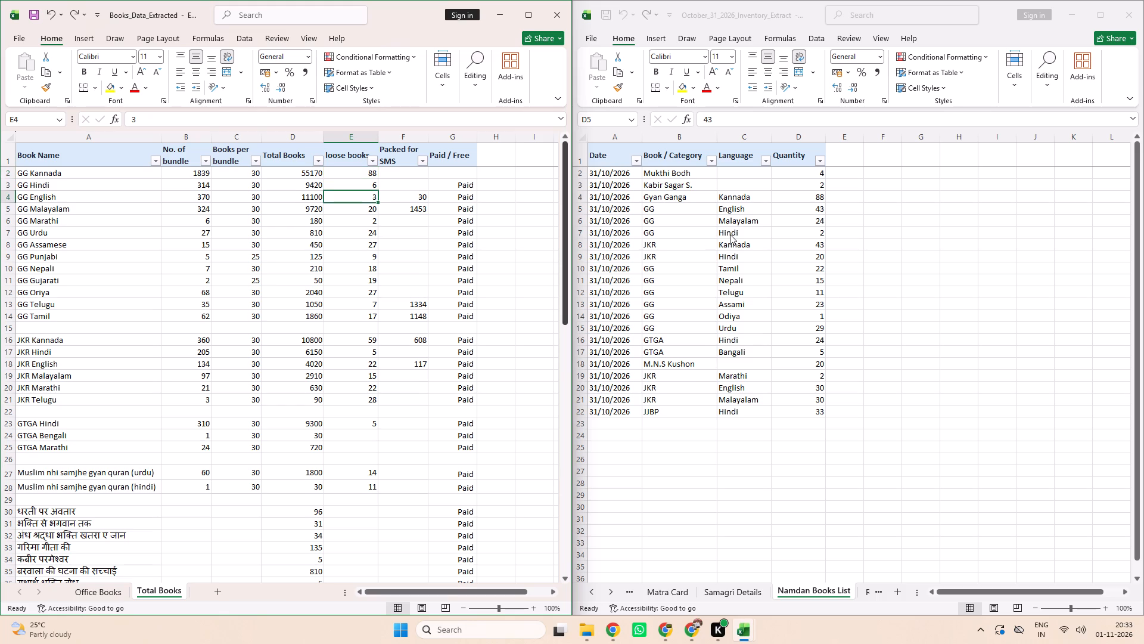
pyautogui.write('46')
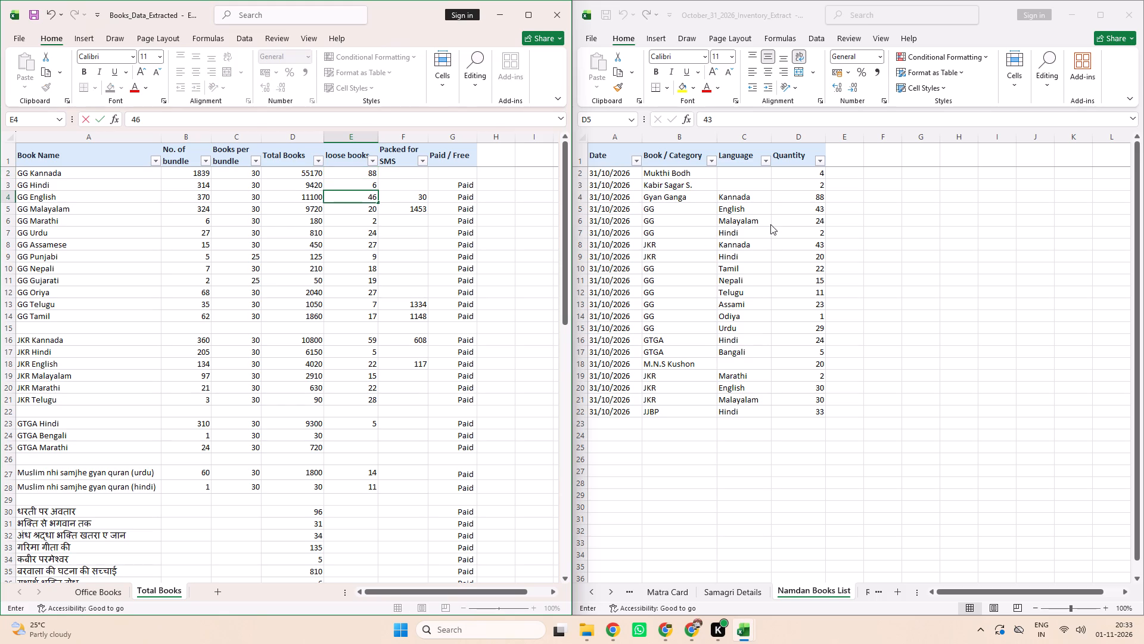
pyautogui.press('Return')
pyautogui.moveTo(830, 209); pyautogui.dragTo(807, 209)
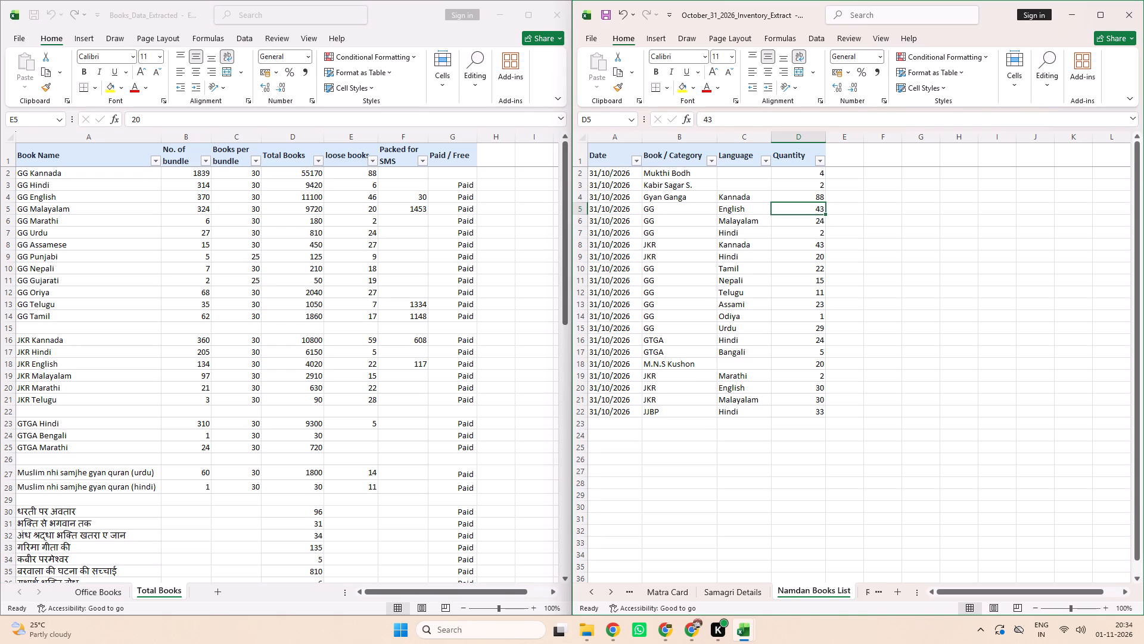
pyautogui.click(782, 224)
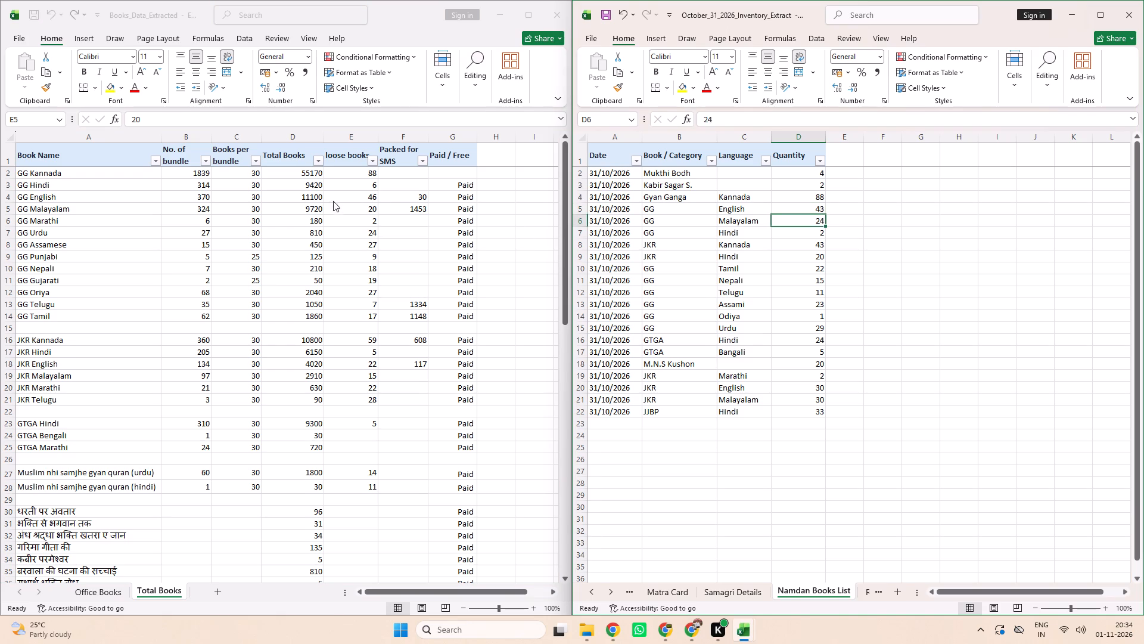
pyautogui.click(348, 211)
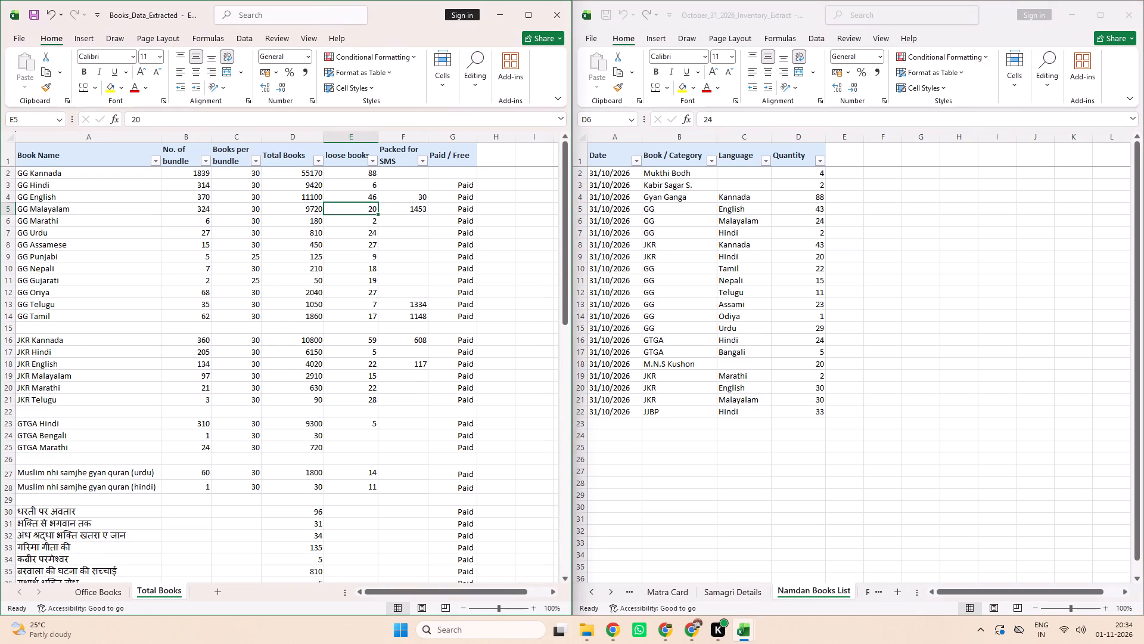
pyautogui.write('64')
pyautogui.press('Return')
# Set the loose books quantity of GG Hindi in E3 to 8.
pyautogui.click(733, 224)
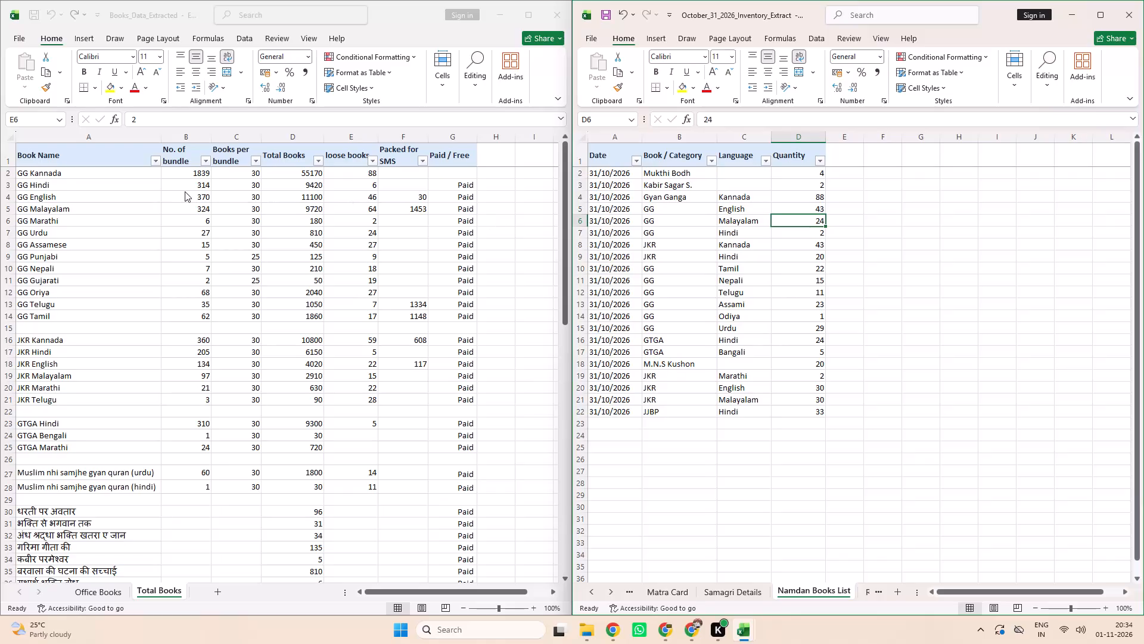
pyautogui.click(5, 208)
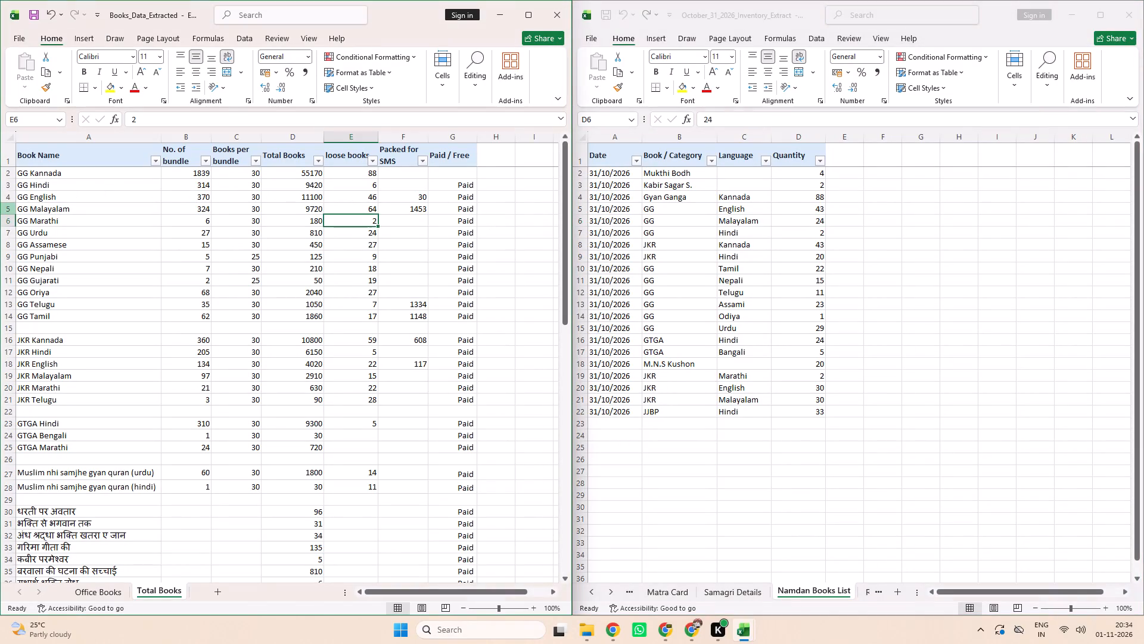
pyautogui.click(5, 208)
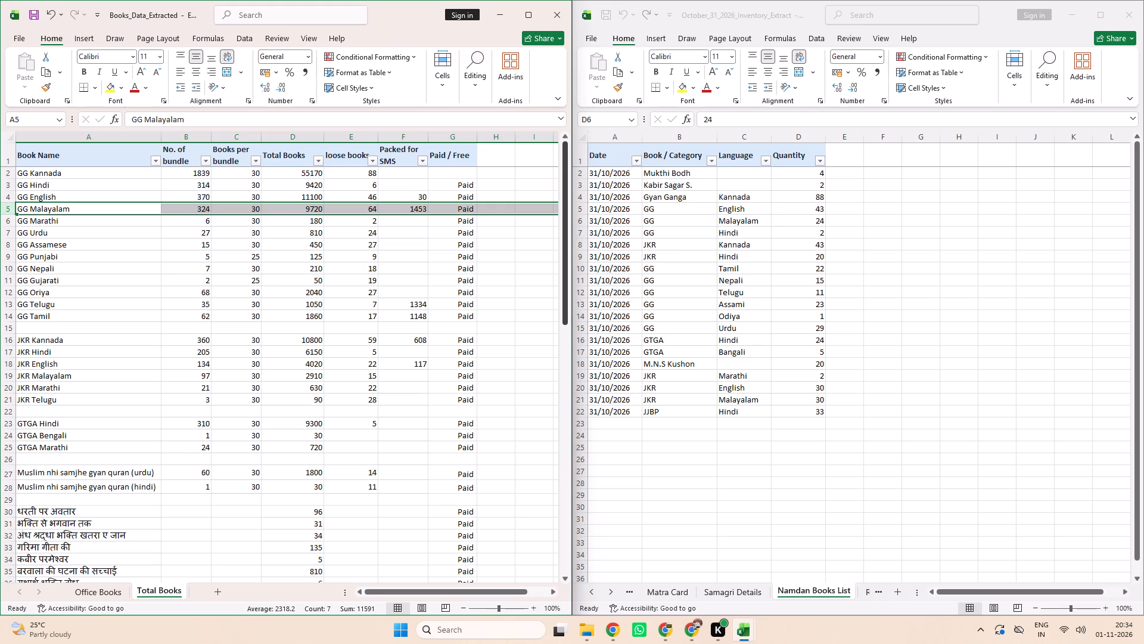
pyautogui.click(365, 181)
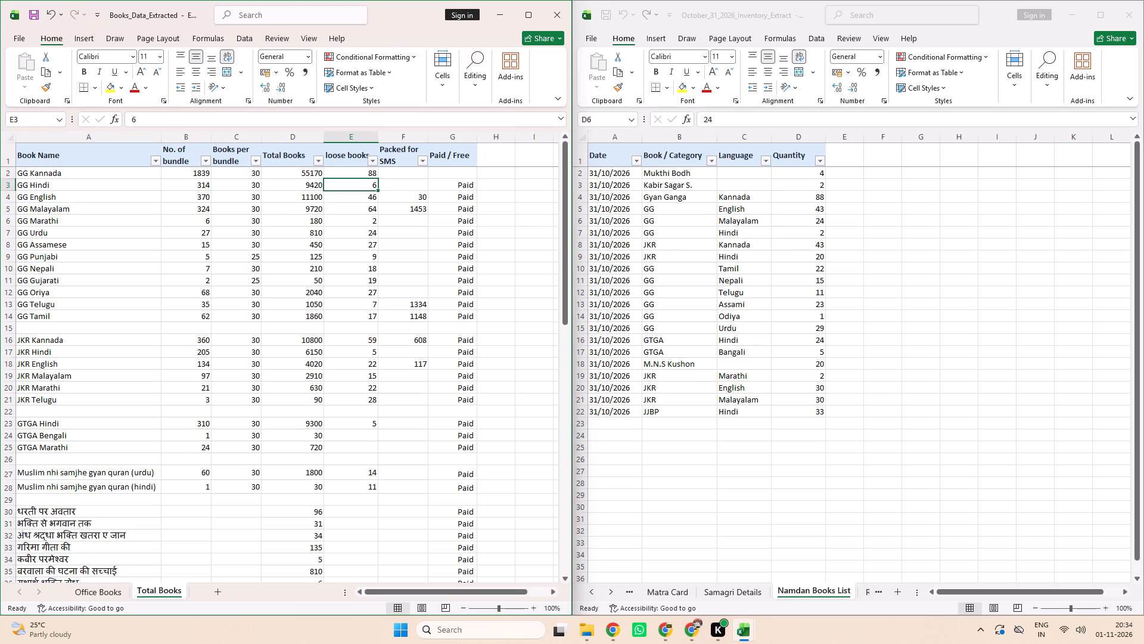
pyautogui.press('8')
pyautogui.press('Return')
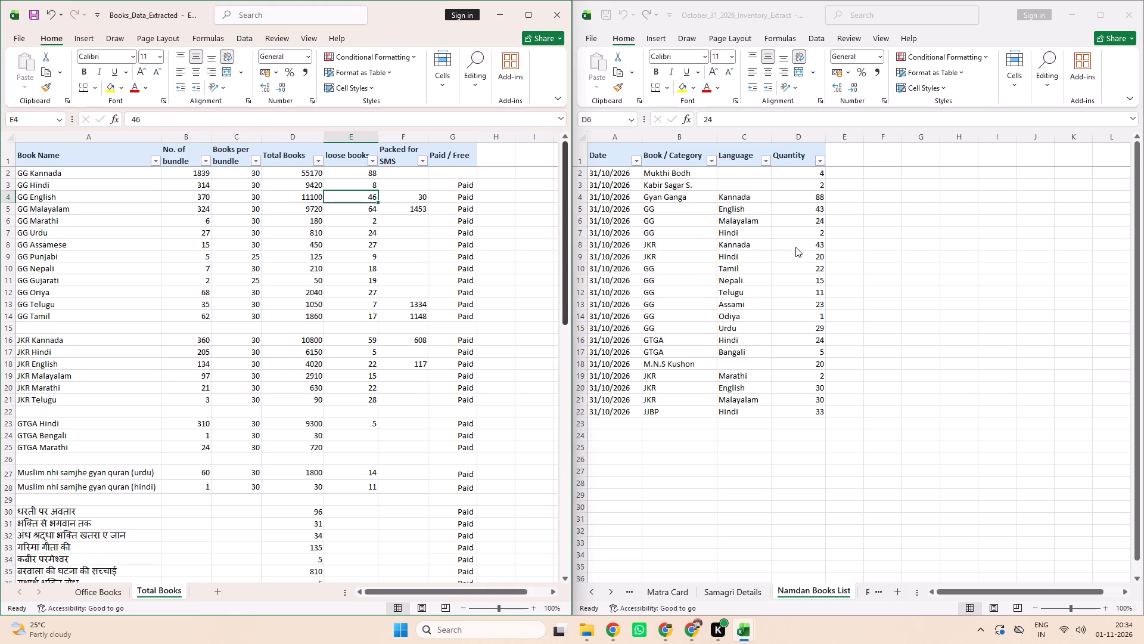
# Set the loose books quantity to 102 for JKR Kannada in E16 and 25 for JKR Hindi in E17.
pyautogui.click(355, 339)
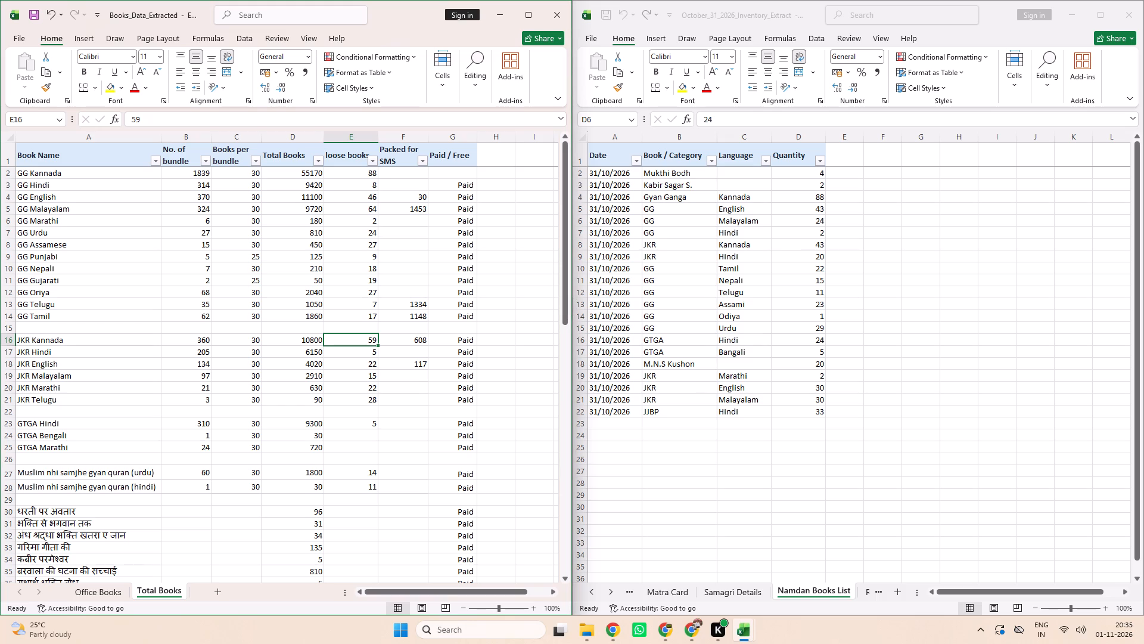
pyautogui.write('102')
pyautogui.press('Return')
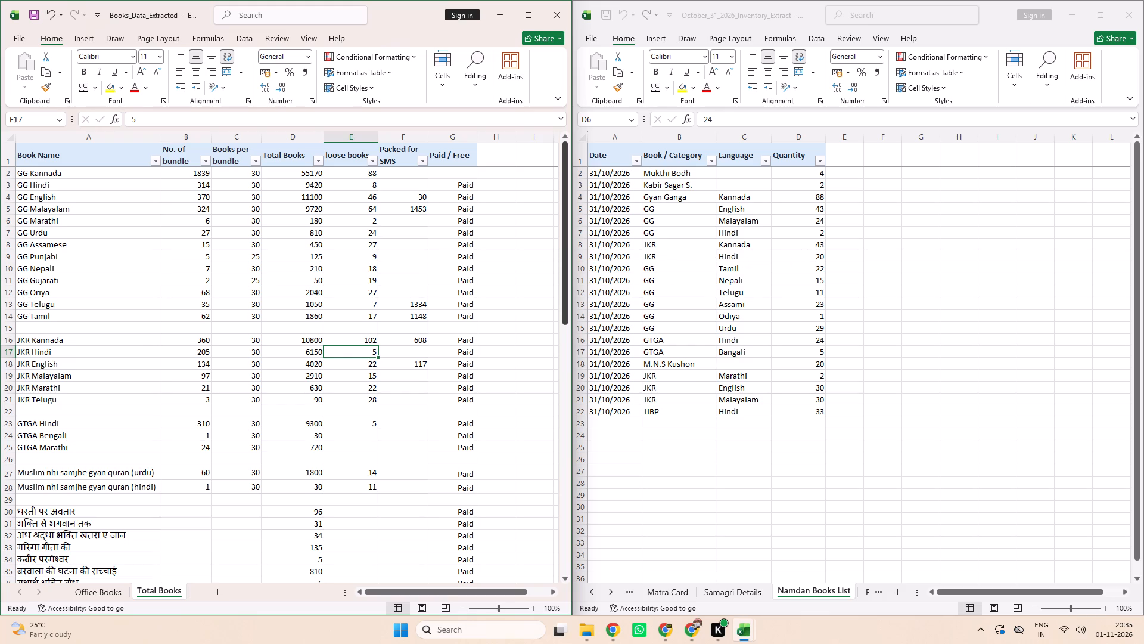
pyautogui.write('25')
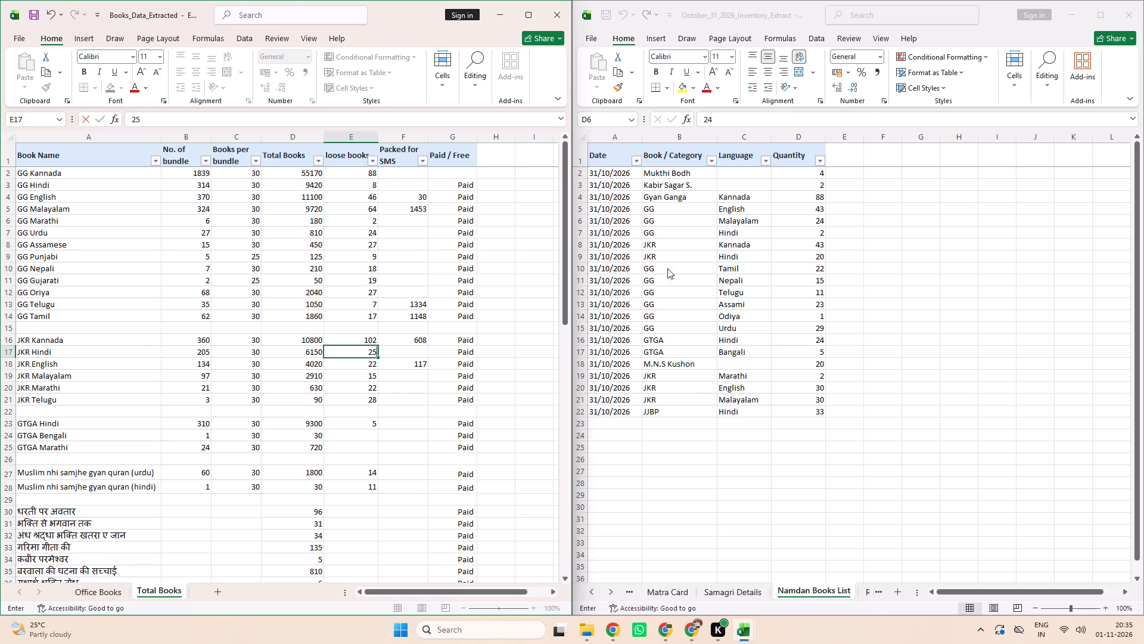
# Set the loose books quantity to 39 for GG Tamil in E14 and 33 for GG Nepali in E10.
pyautogui.click(361, 317)
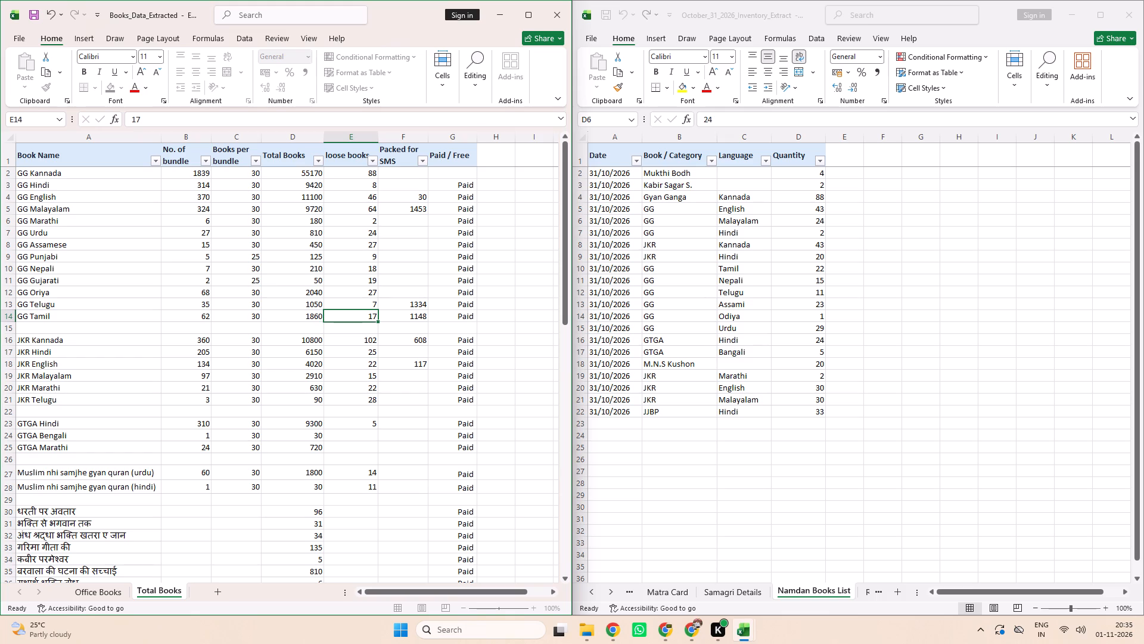
pyautogui.write('39')
pyautogui.click(368, 273)
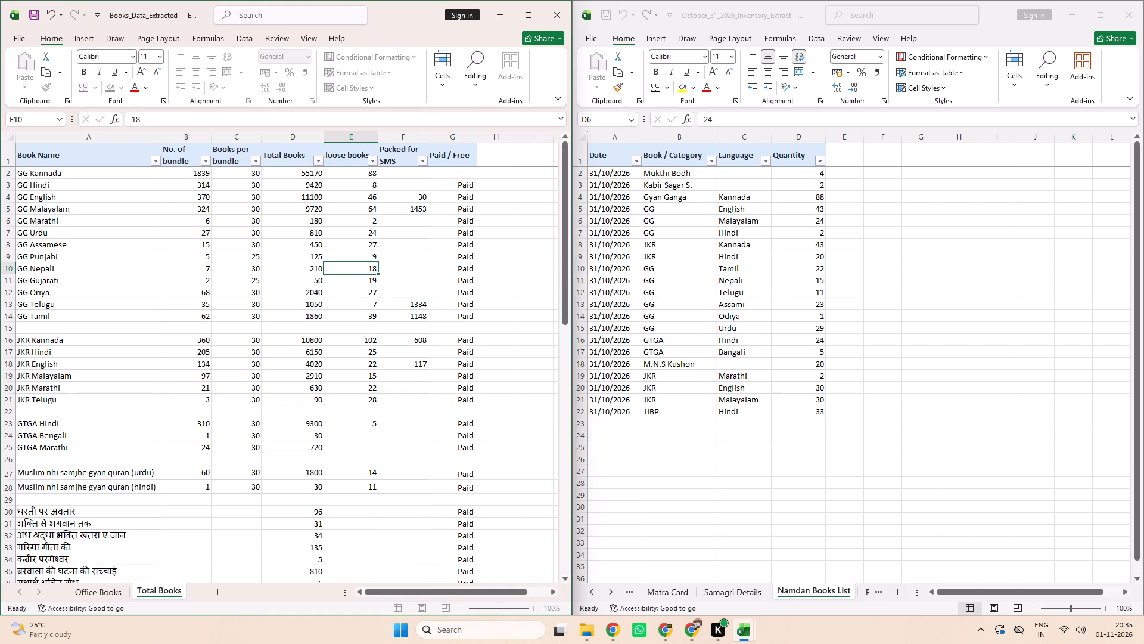
pyautogui.write('33')
pyautogui.press('Return')
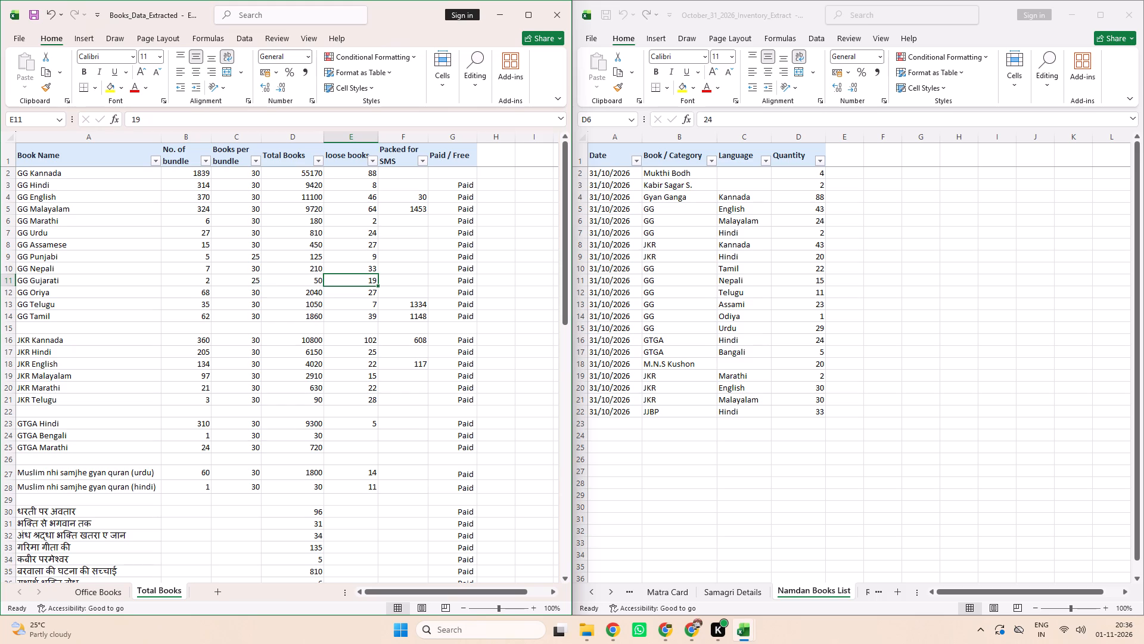
# Set the loose books quantity to 18 for GG Telugu in E13 and 50 for GG Assamese in E8.
pyautogui.click(363, 302)
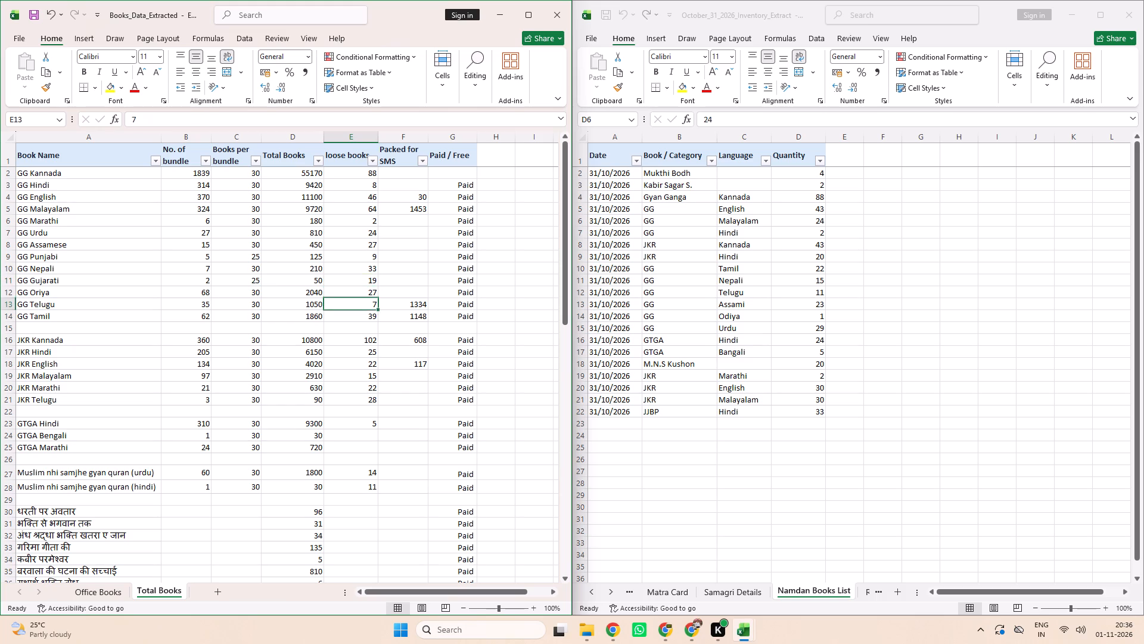
pyautogui.write('18')
pyautogui.press('Return')
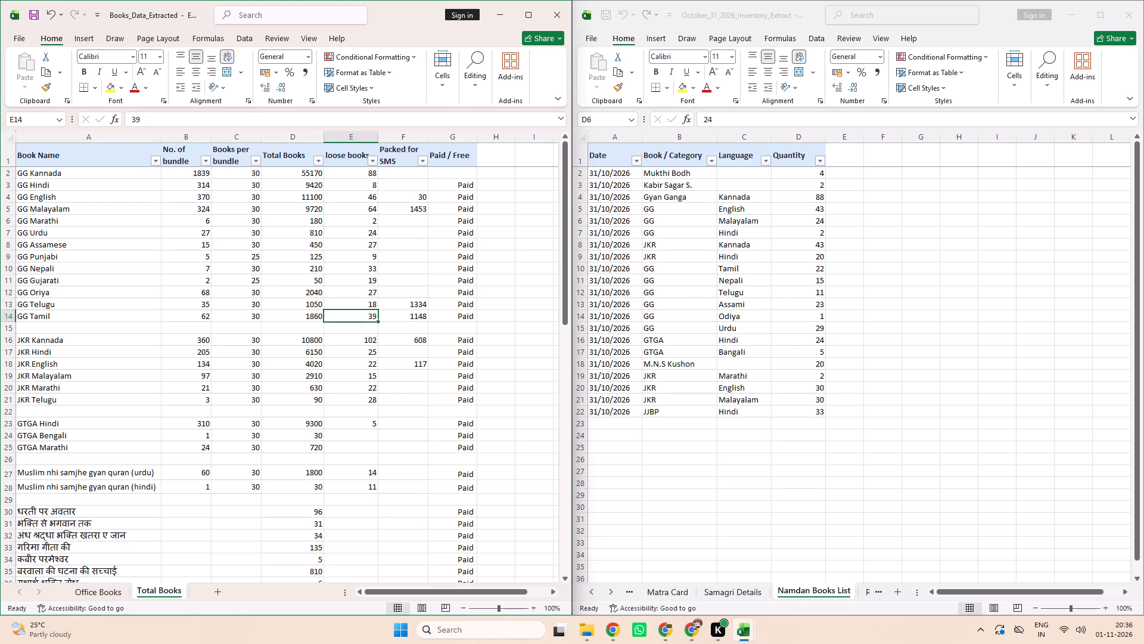
pyautogui.click(347, 243)
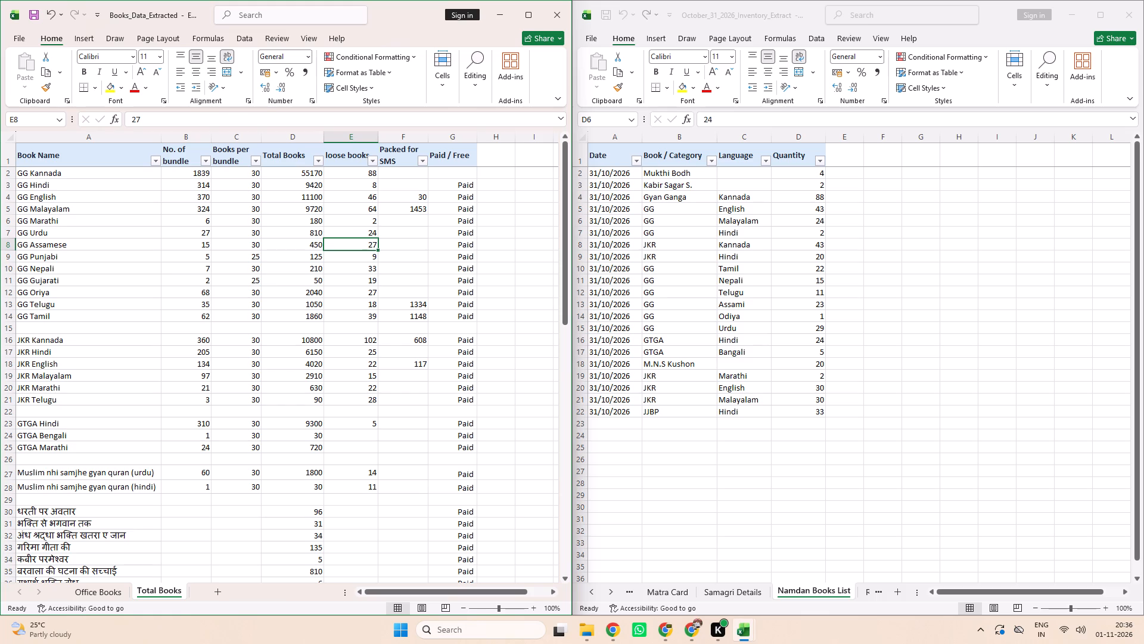
pyautogui.write('50')
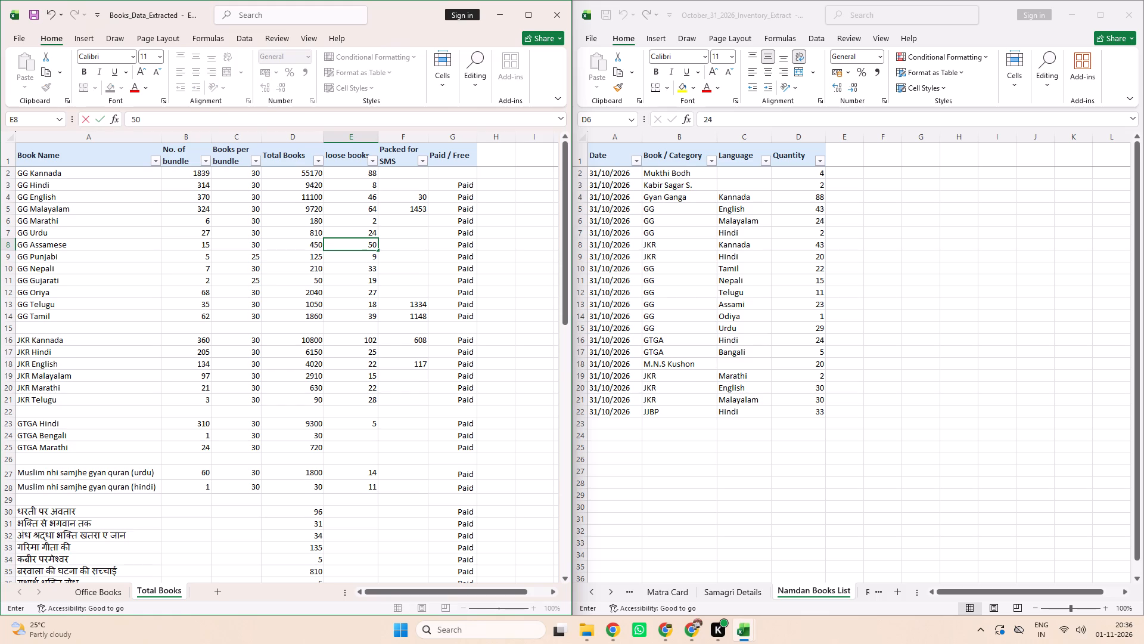
pyautogui.press('Return')
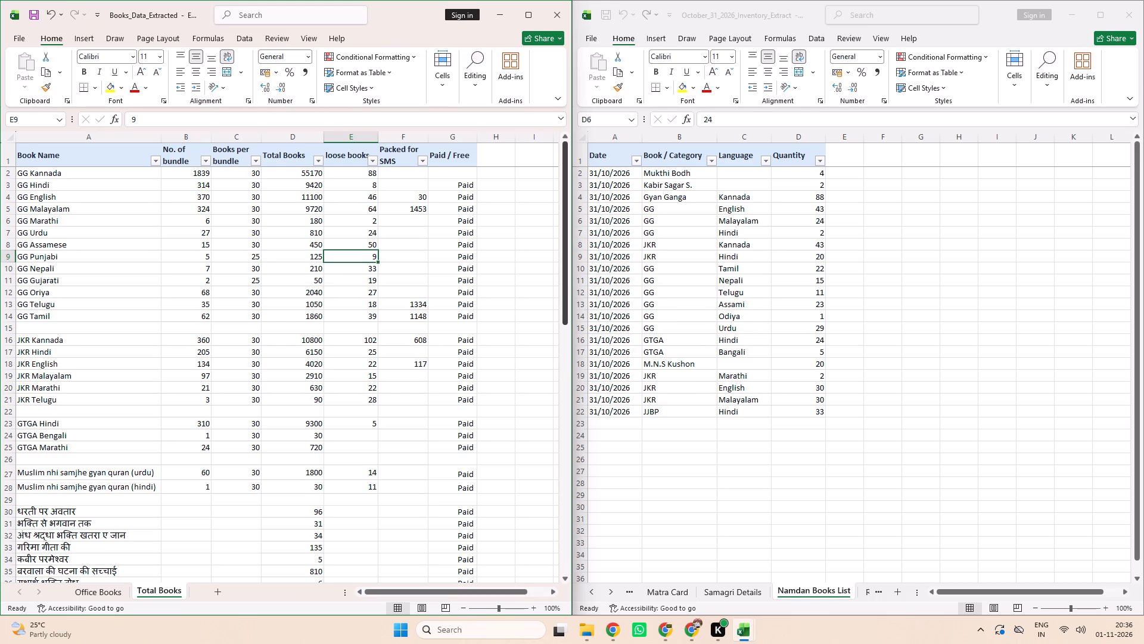
# Set the loose books quantity to 28 for GG Oriya in E12 and 53 for GG Urdu in E7.
pyautogui.click(348, 295)
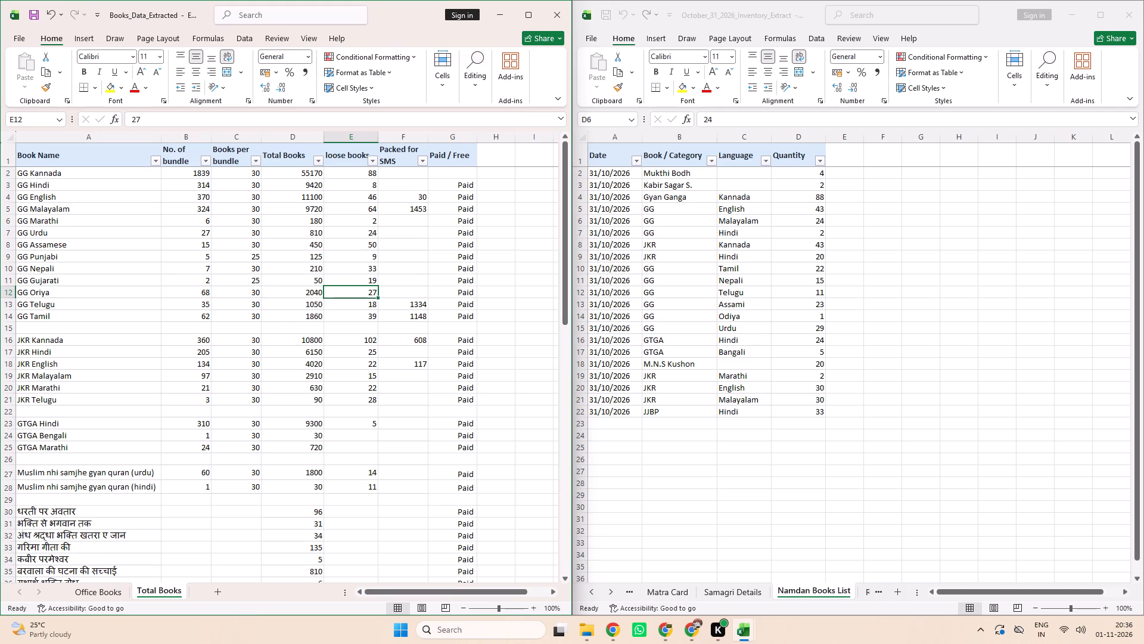
pyautogui.write('28')
pyautogui.press('Return')
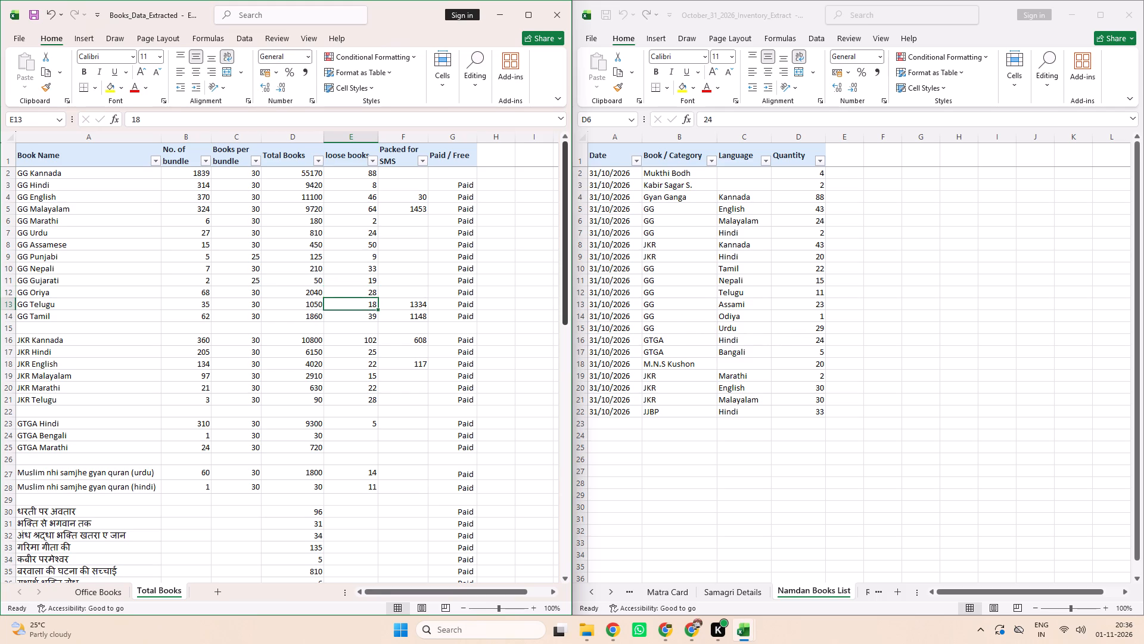
pyautogui.click(341, 236)
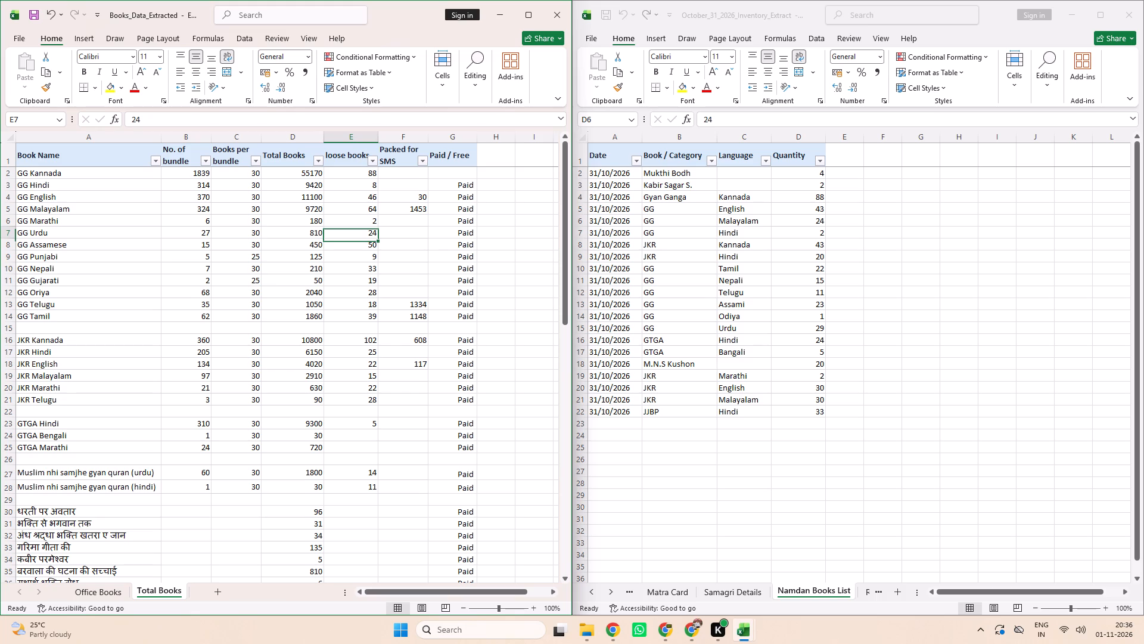
pyautogui.write('53')
pyautogui.press('Right')
pyautogui.press('Return')
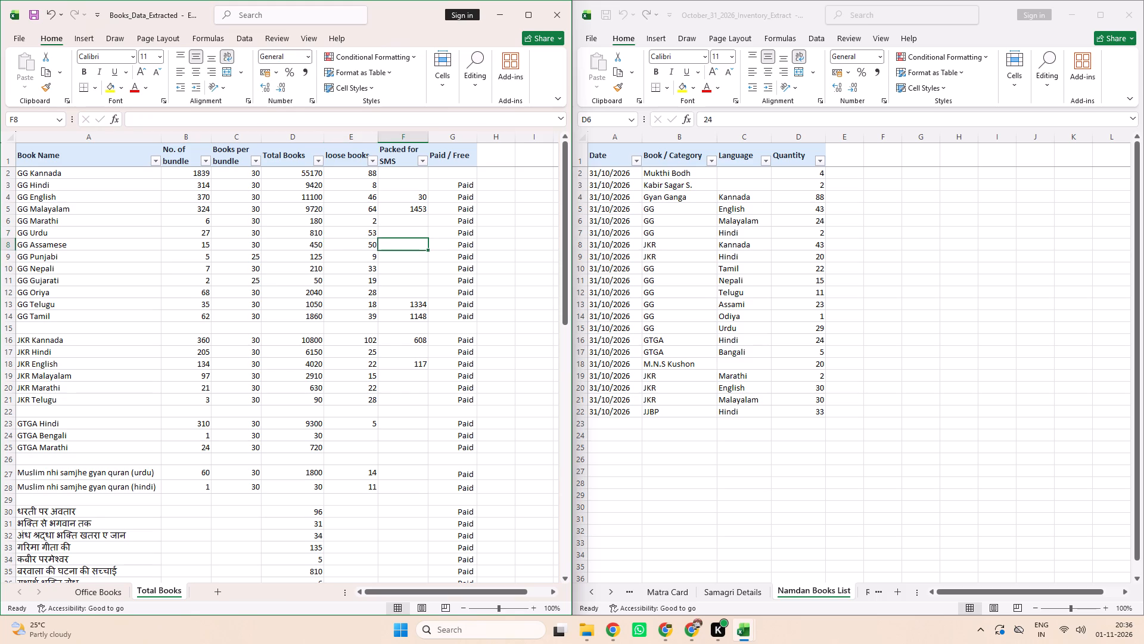
pyautogui.click(341, 236)
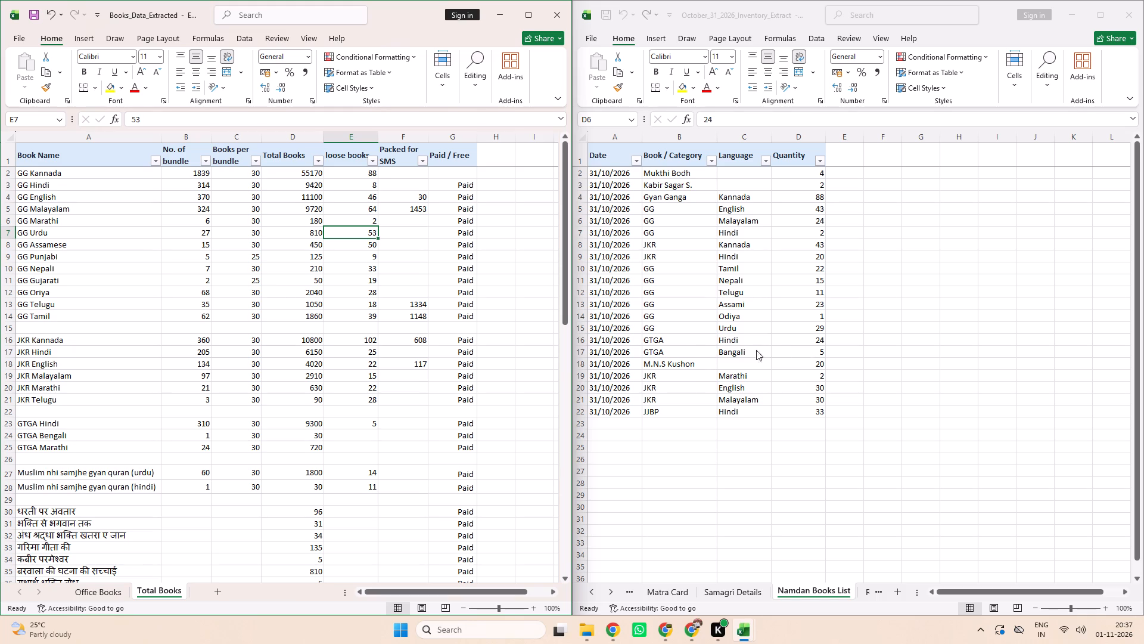
# Set the loose books quantity of GTGA Hindi in E23 to 29.
pyautogui.click(345, 423)
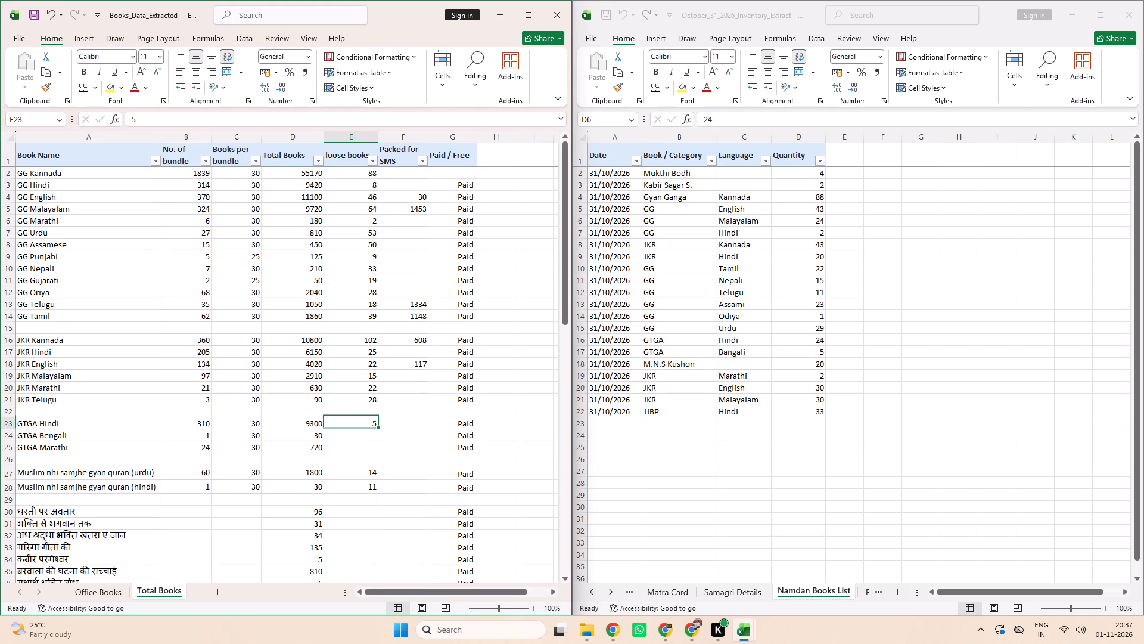
pyautogui.write('29')
pyautogui.press('Return')
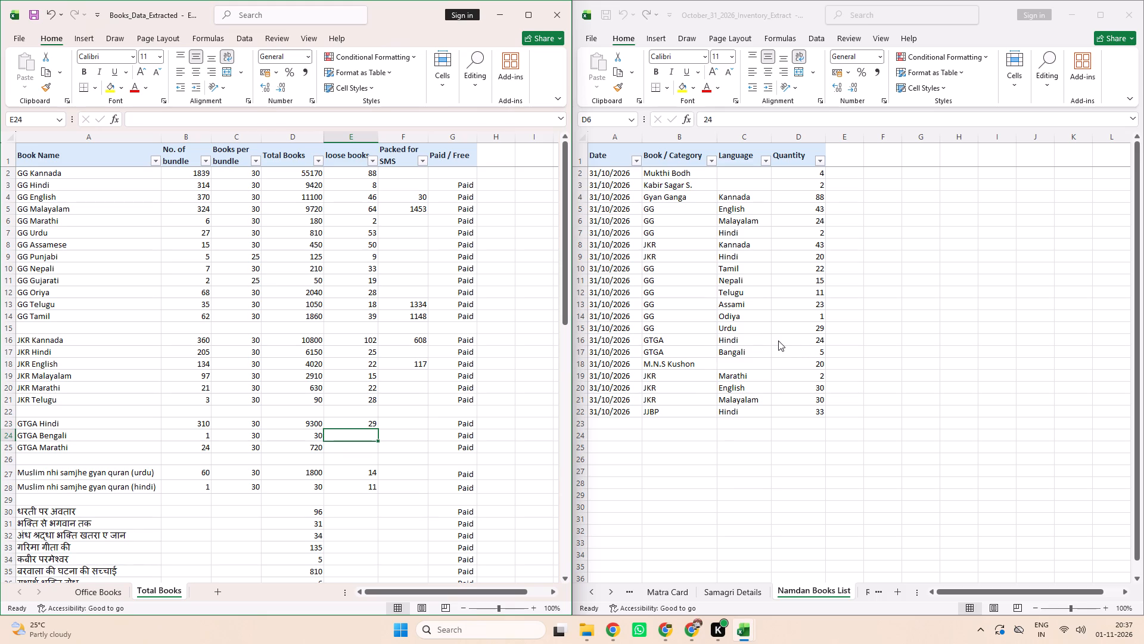
# Set the loose books quantity of GTGA Bengali in E24 to 5.
pyautogui.hotkey('ctrl', 'z')
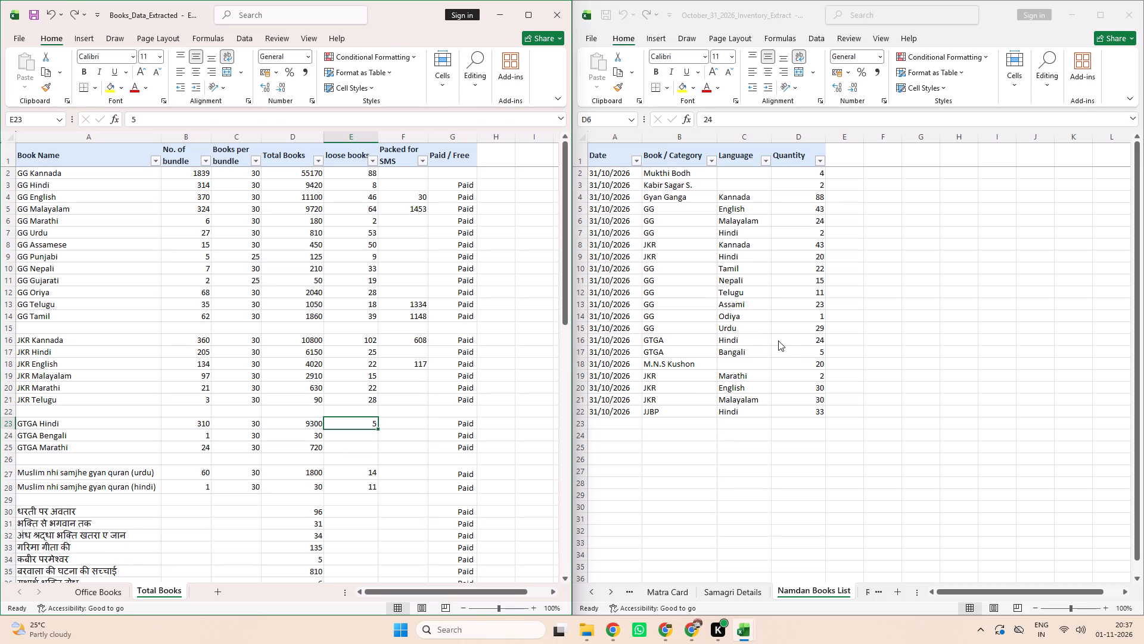
pyautogui.hotkey('ctrl', 'y')
pyautogui.press('Return')
pyautogui.press('5')
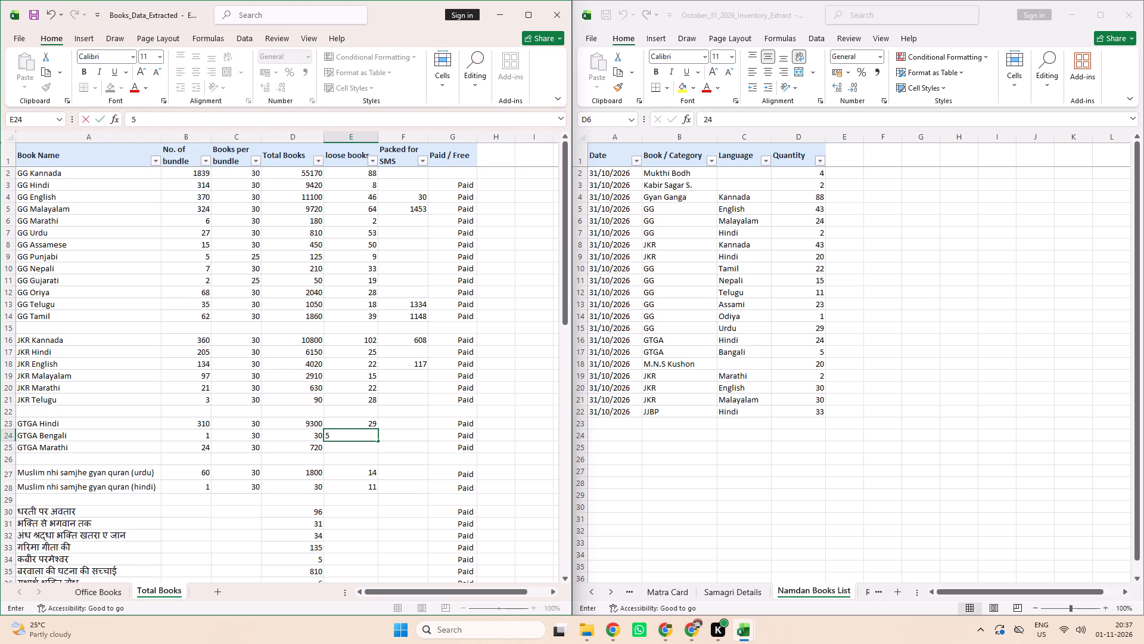
pyautogui.press('Return')
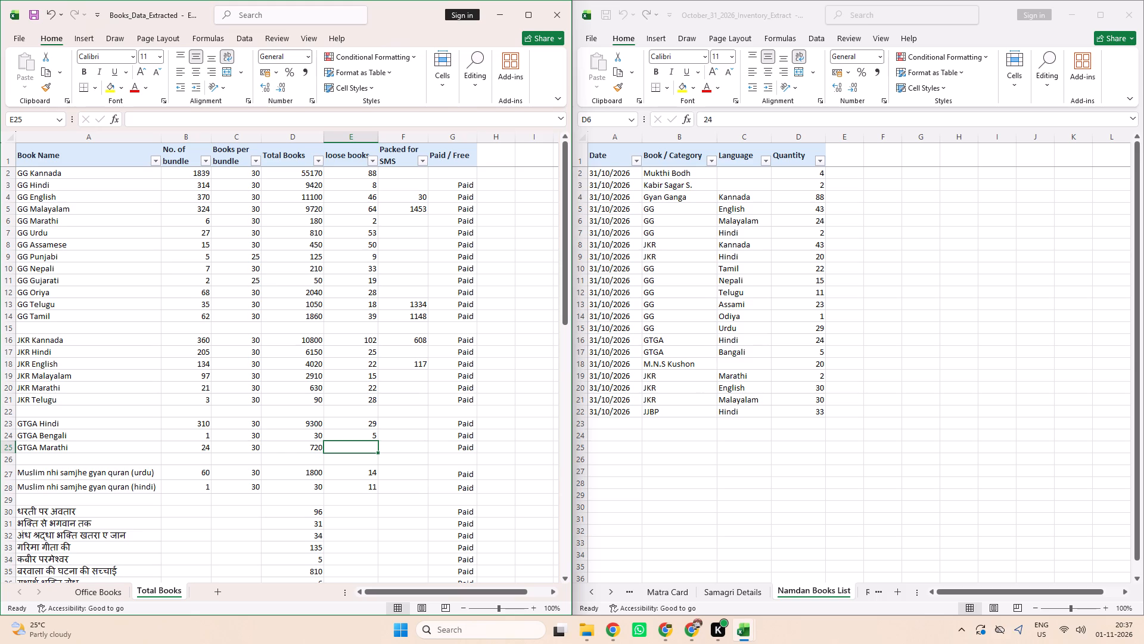
# Set the loose books quantity of Muslim nhi samjhe gyan quran (hindi) in E28 to 31, adding the M.N.S Kushon quantity.
pyautogui.scroll(-1, 288, 484)
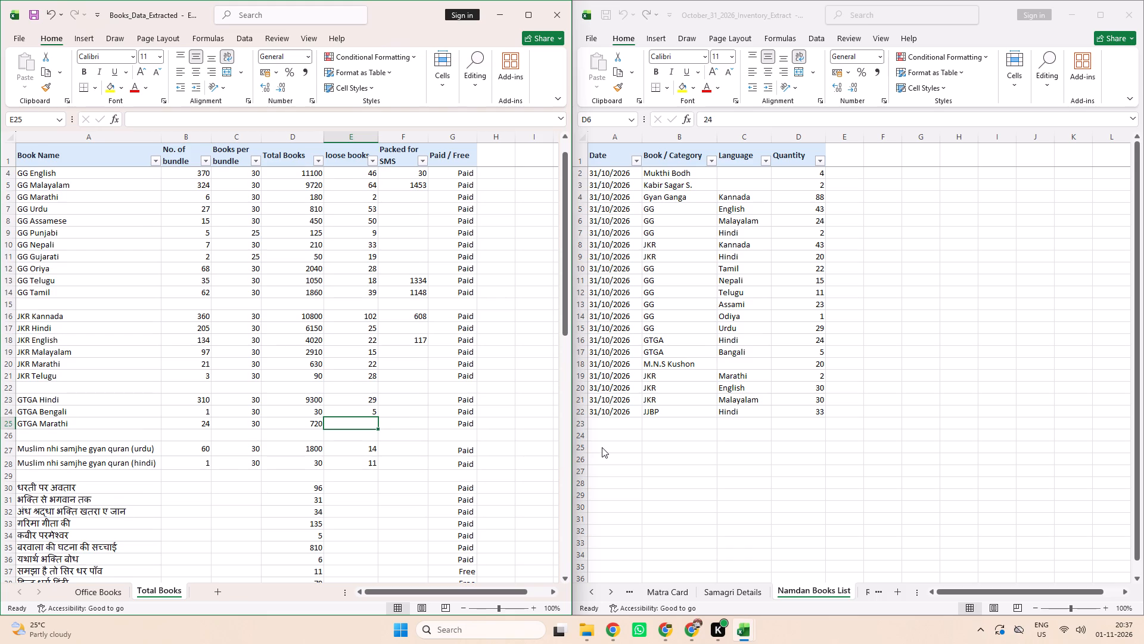
pyautogui.click(602, 447)
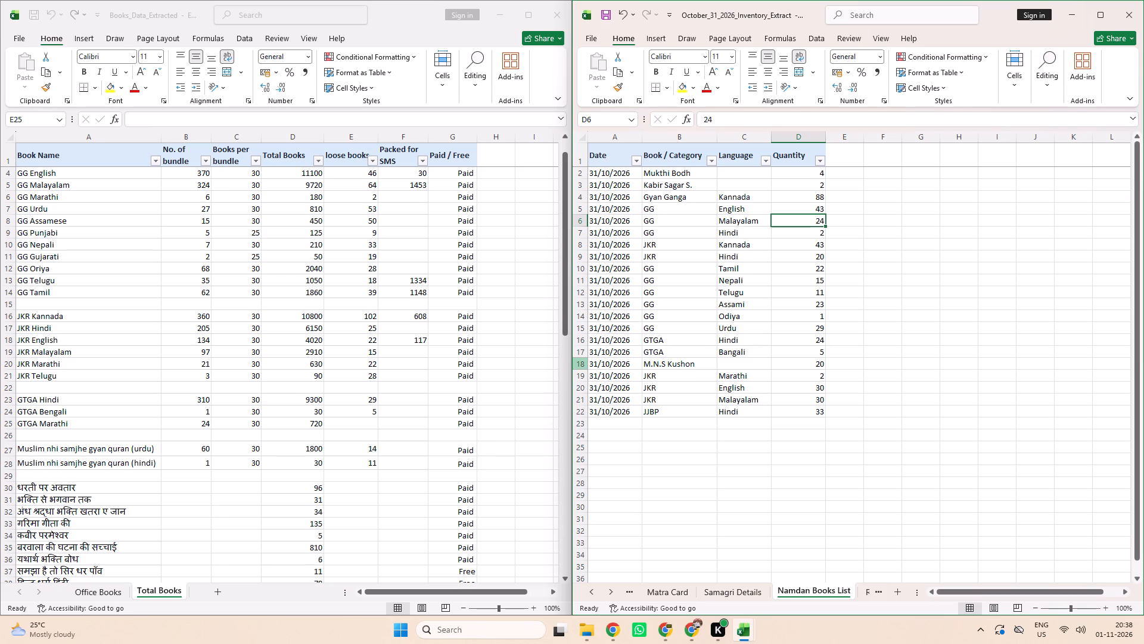
pyautogui.click(799, 364)
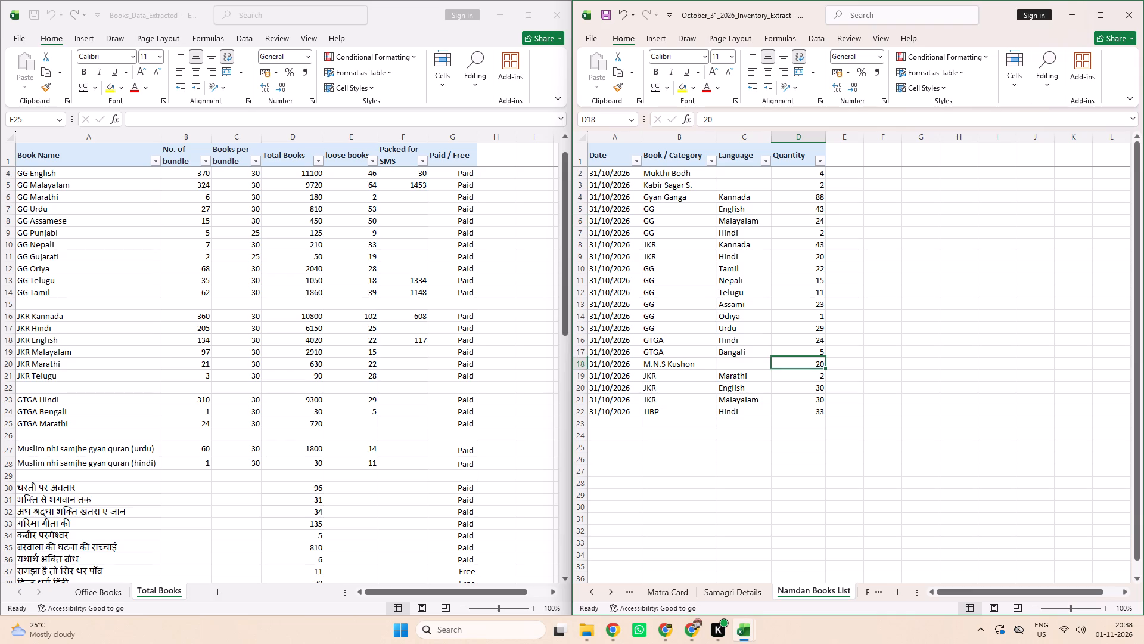
pyautogui.scroll(-2, 286, 412)
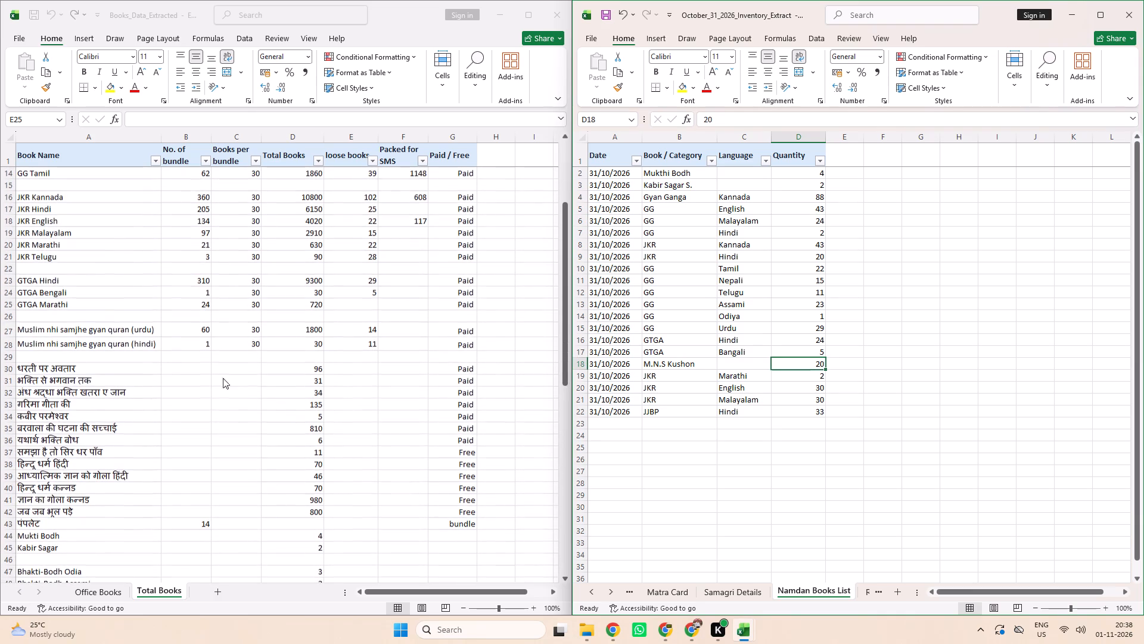
pyautogui.click(362, 342)
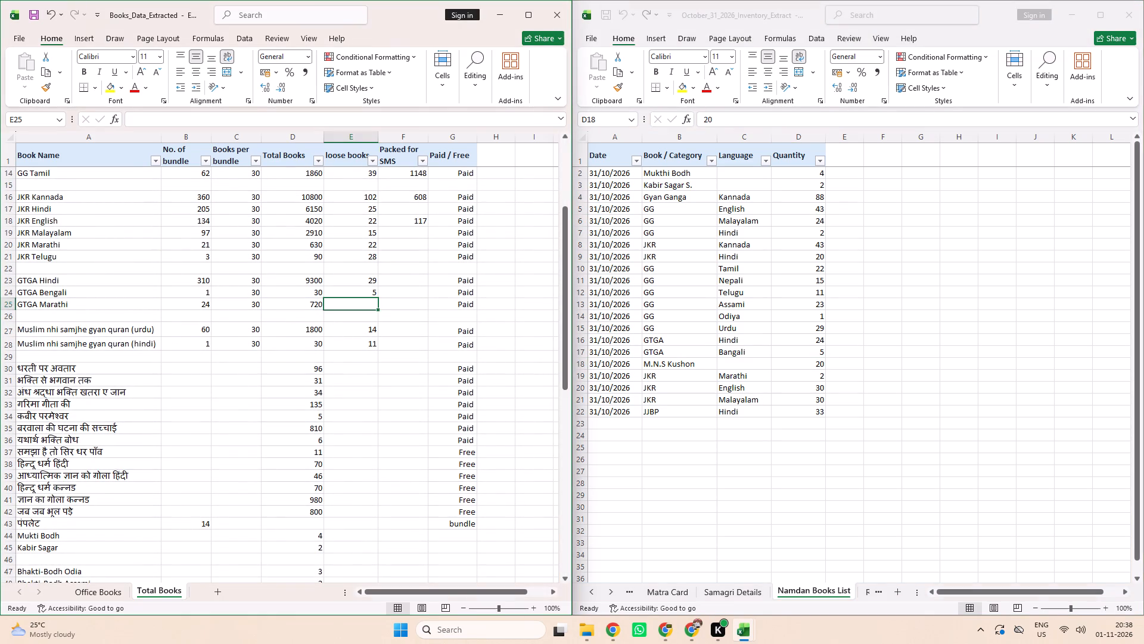
pyautogui.click(355, 343)
pyautogui.write('31')
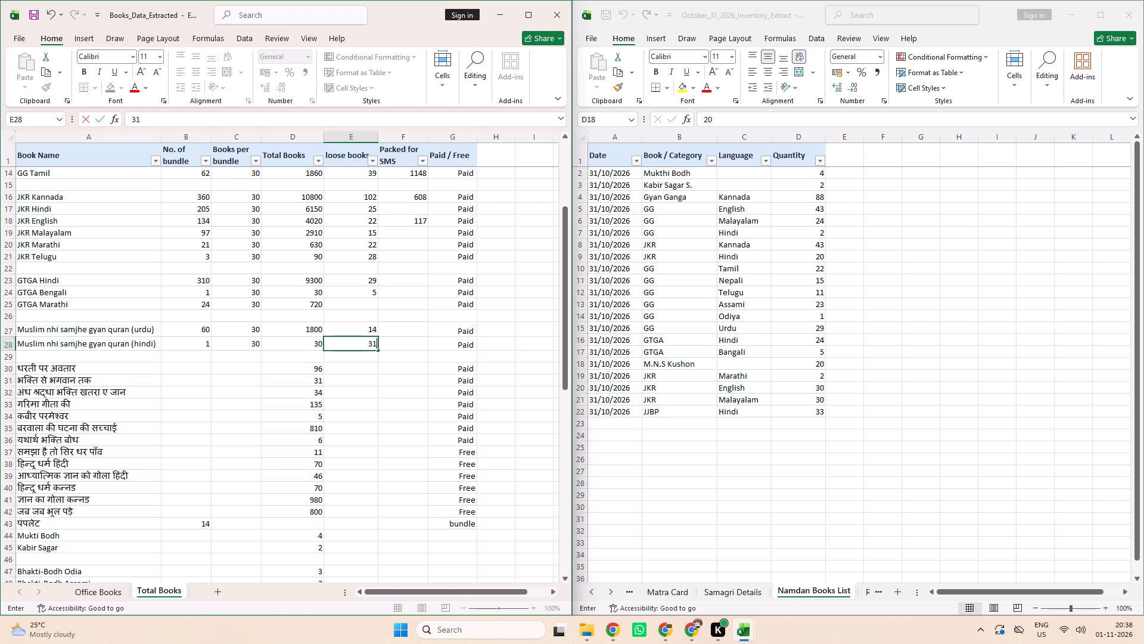
pyautogui.click(350, 330)
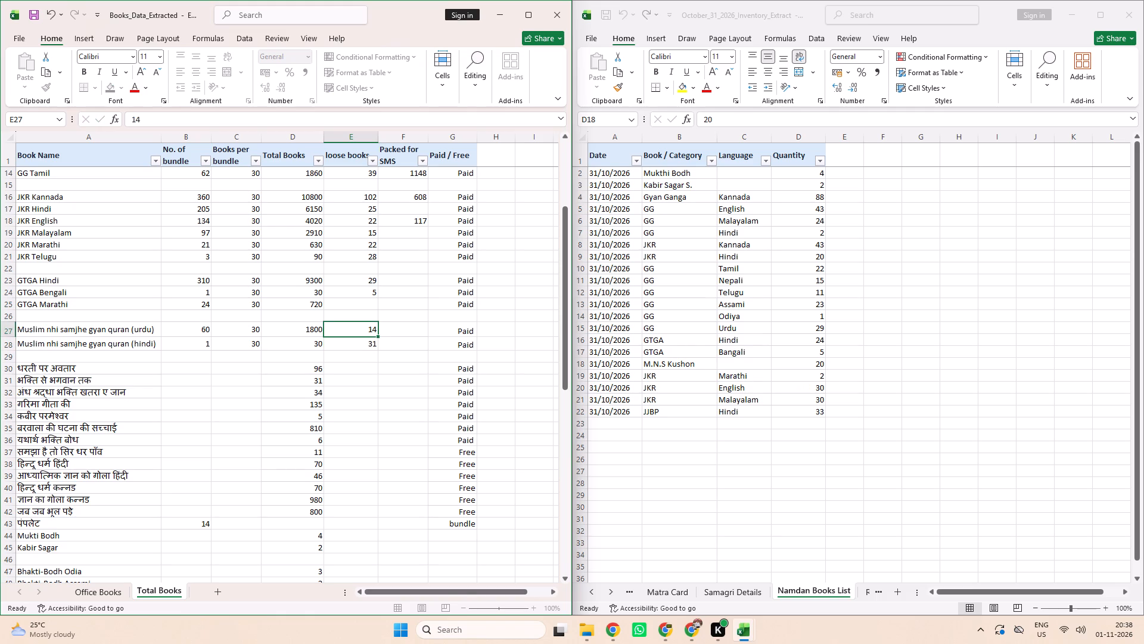
# Set the loose books quantity of JKR Marathi in E20 to 24.
pyautogui.scroll(2, 348, 379)
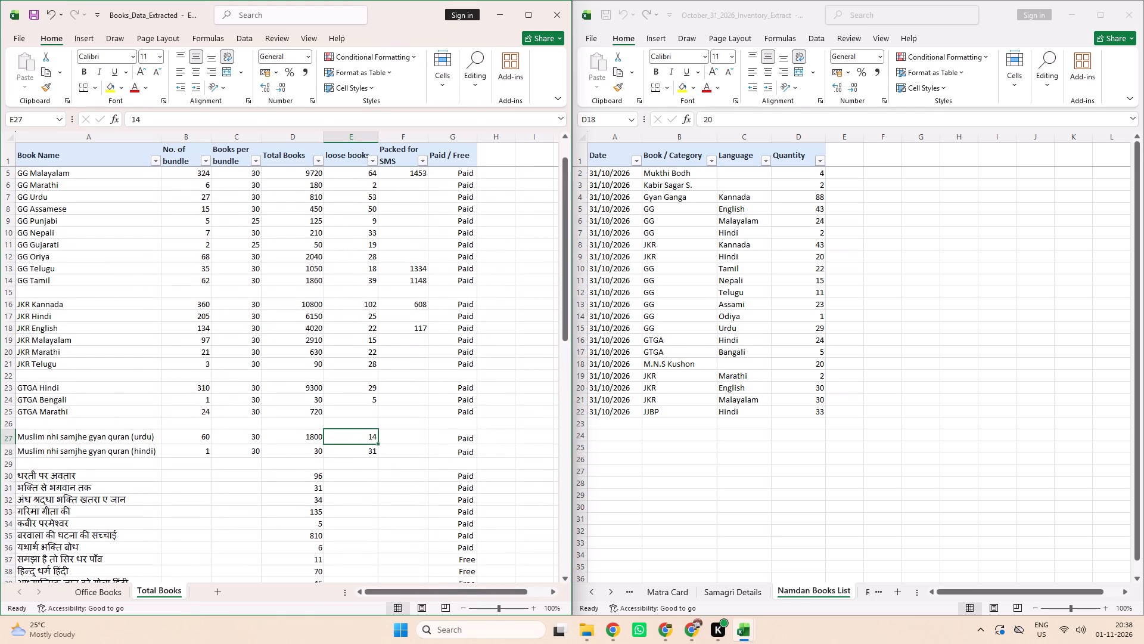
pyautogui.click(348, 355)
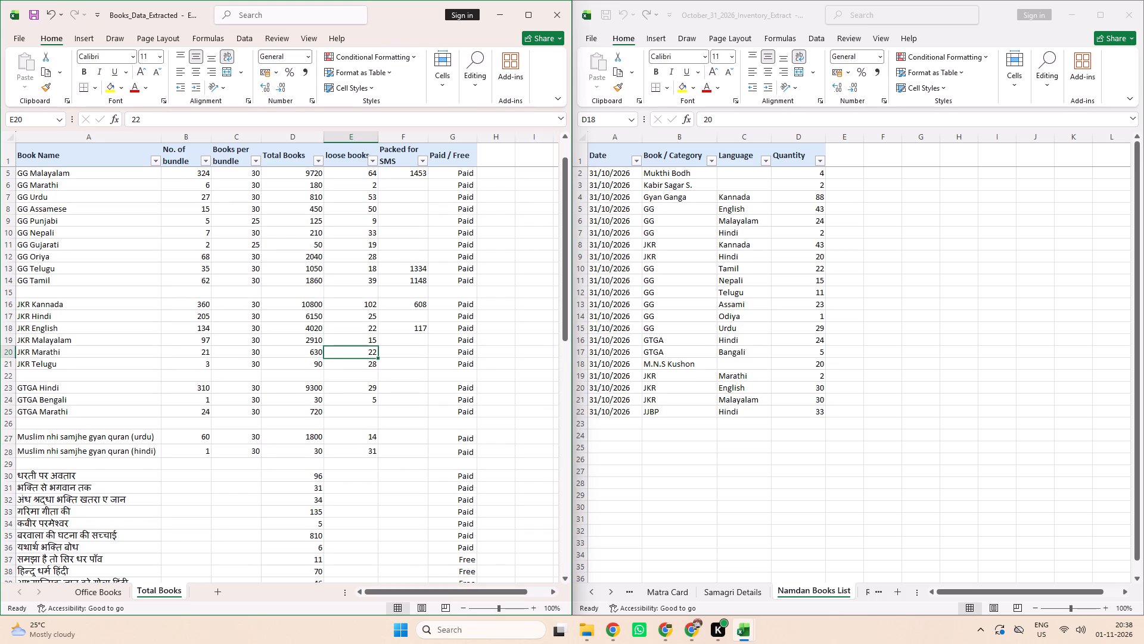
pyautogui.write('24')
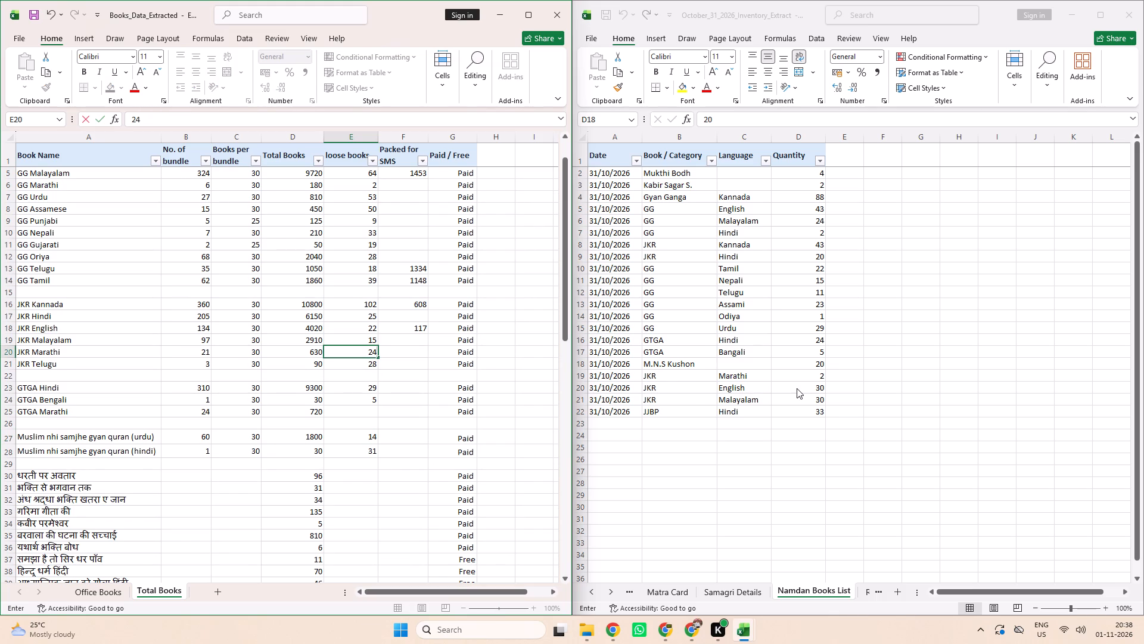
# Set the loose books quantity to 52 for JKR English in E18 and 45 for JKR Malayalam in E19.
pyautogui.click(340, 330)
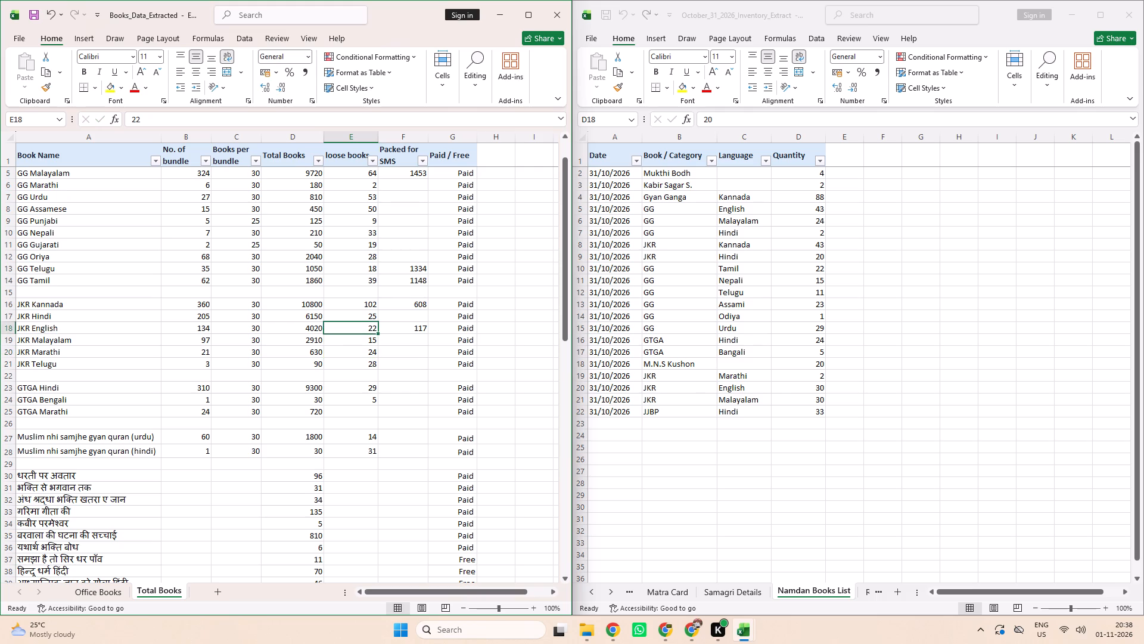
pyautogui.write('52')
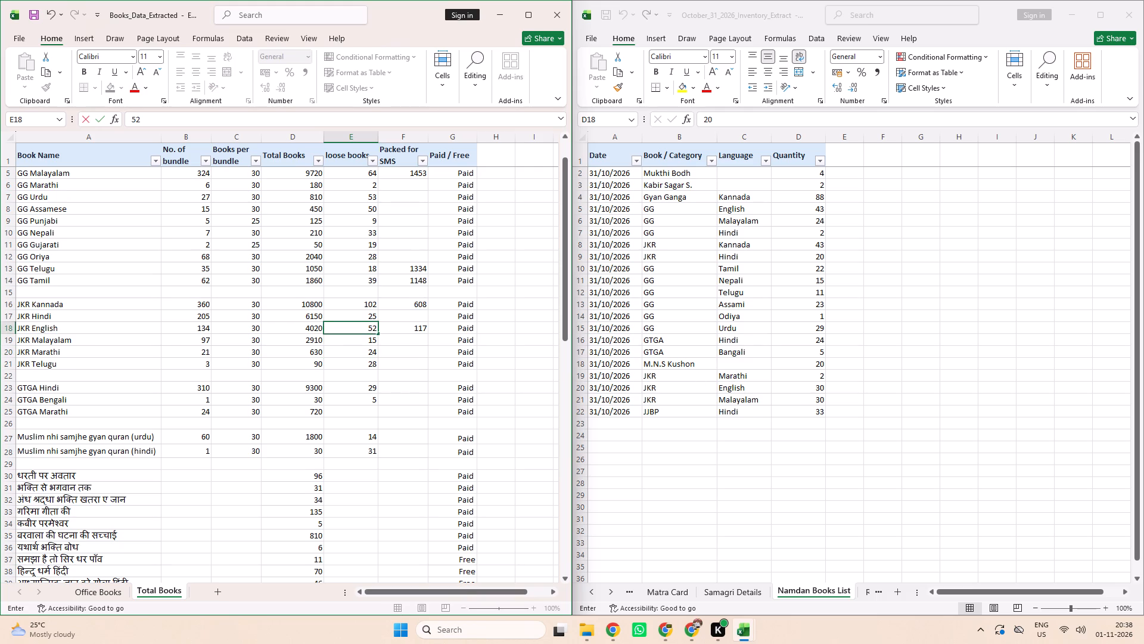
pyautogui.click(344, 341)
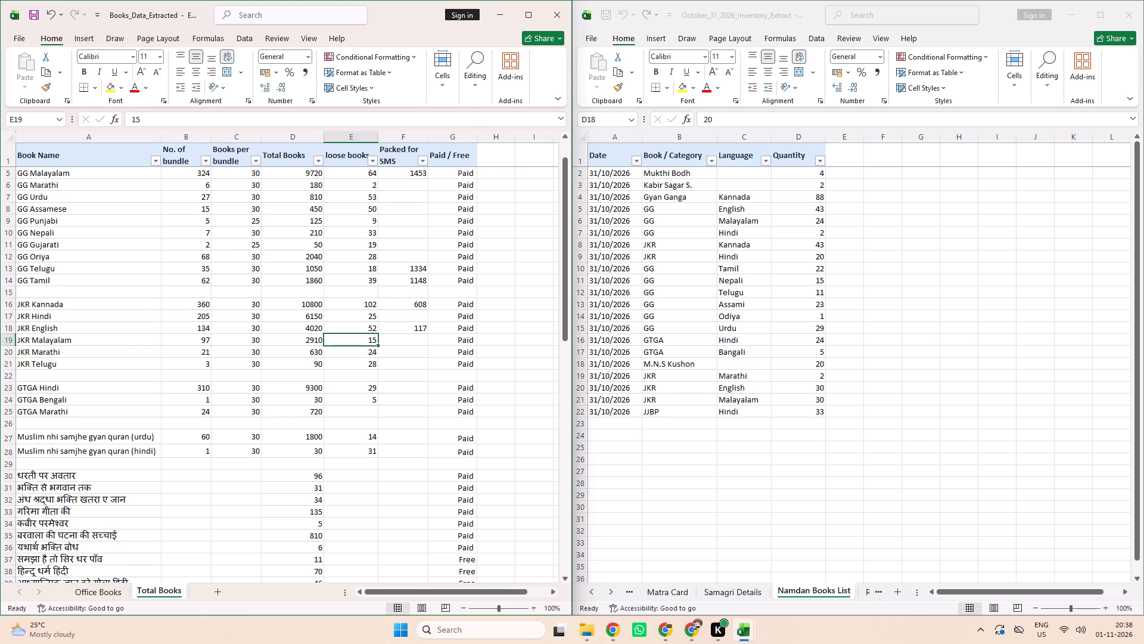
pyautogui.write('45')
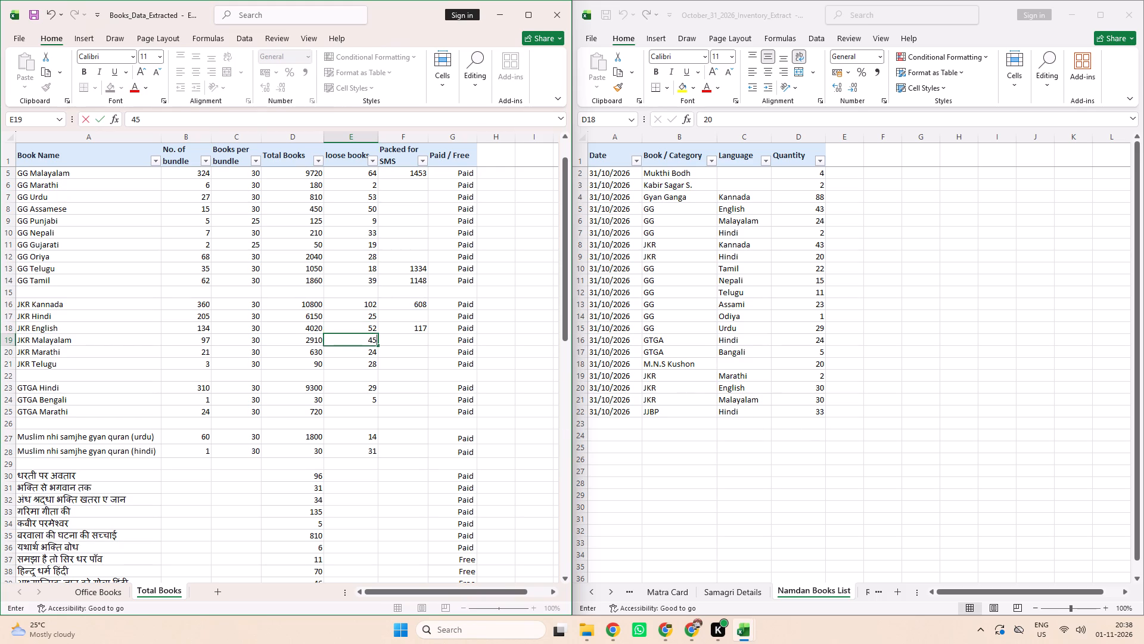
# Enter the JJBP Hindi quantity of 33 as loose books for जब जब भूल पड़े in E42.
pyautogui.scroll(-1, 353, 436)
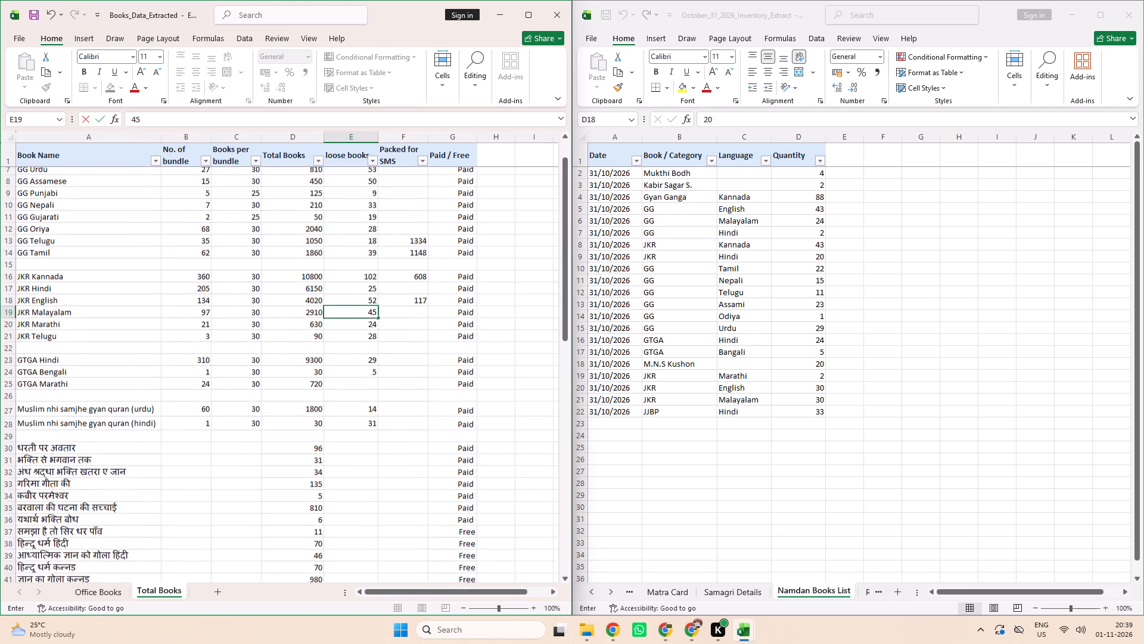
pyautogui.scroll(-2, 353, 436)
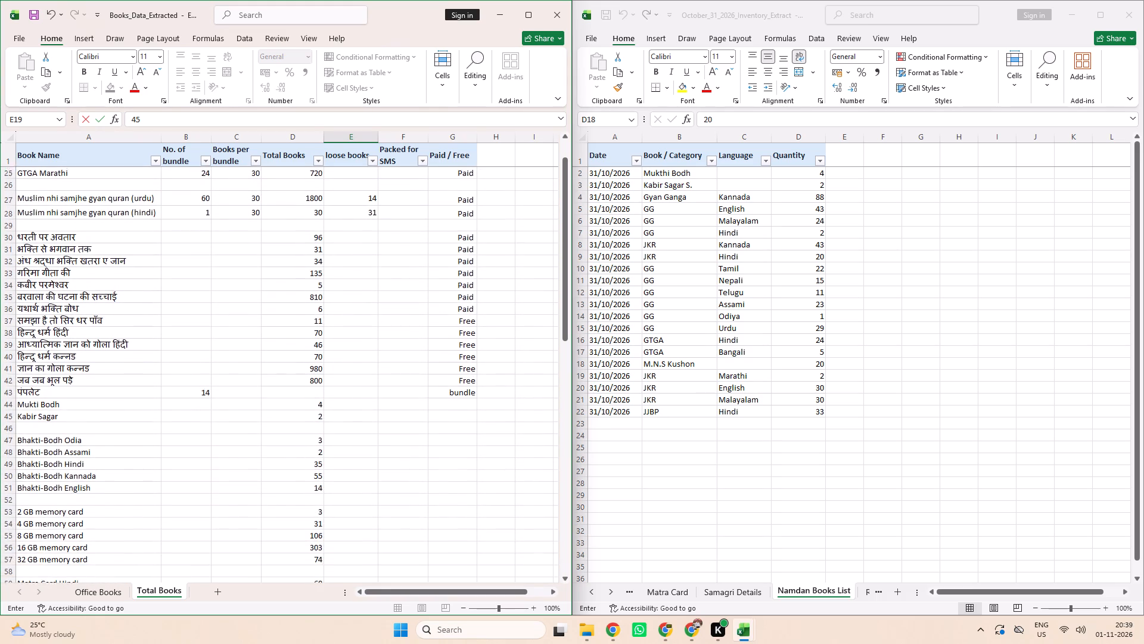
pyautogui.scroll(-1, 353, 436)
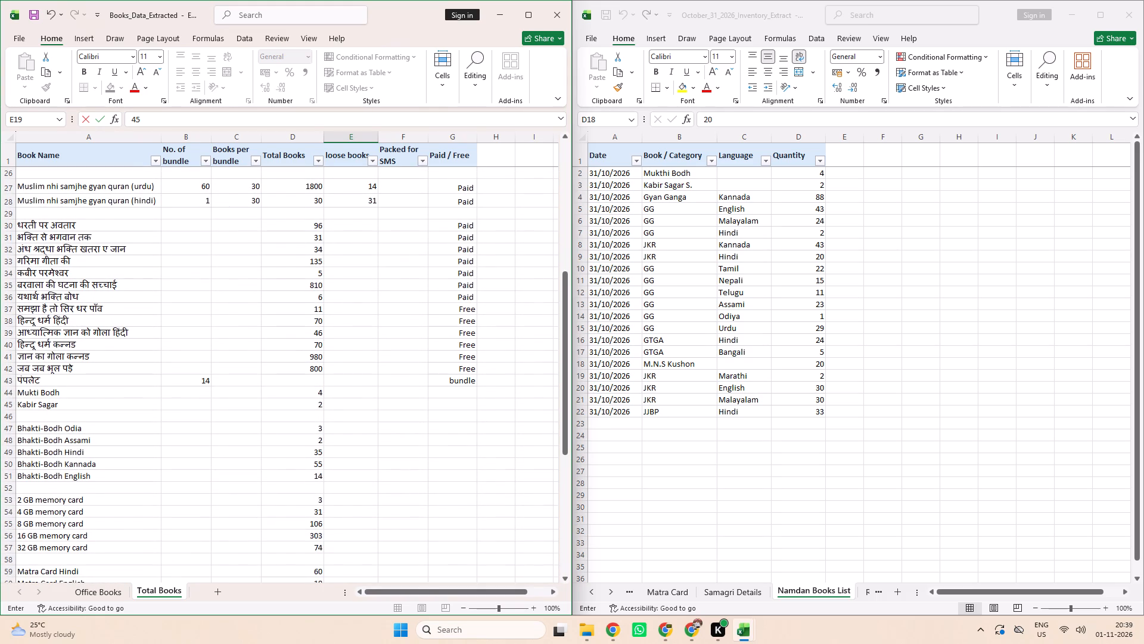
pyautogui.scroll(1, 353, 436)
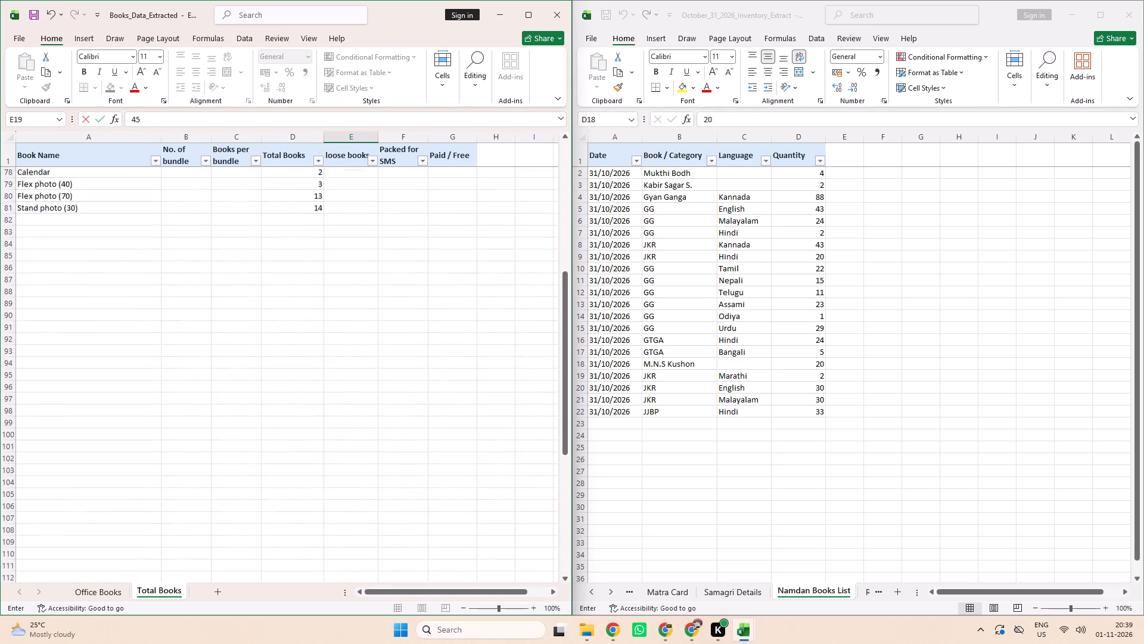
pyautogui.scroll(6, 353, 436)
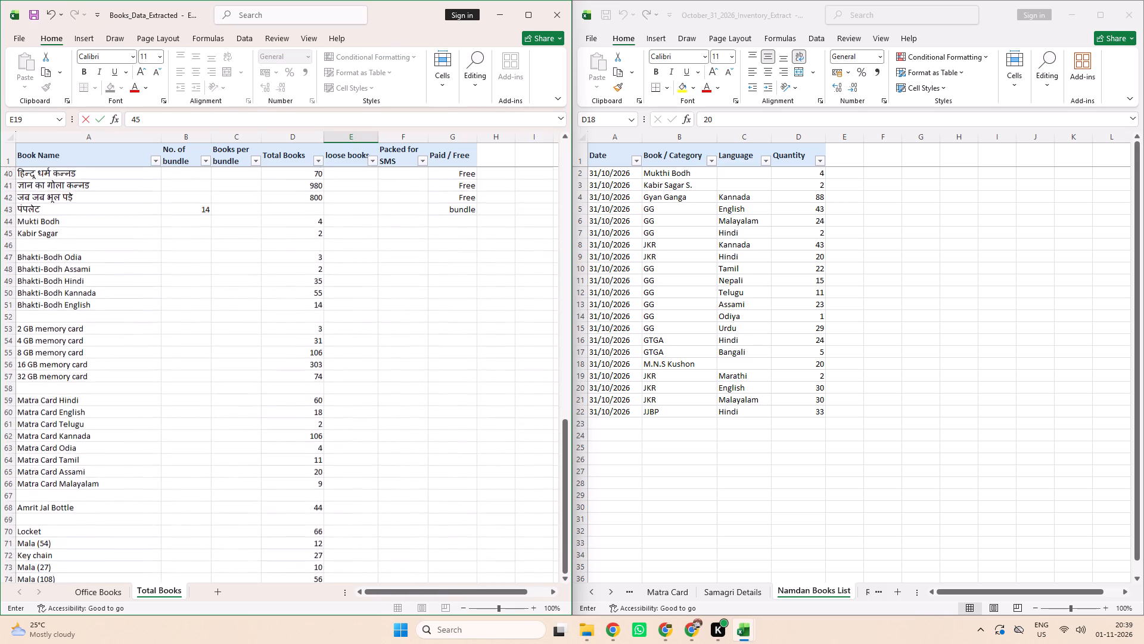
pyautogui.scroll(3, 353, 436)
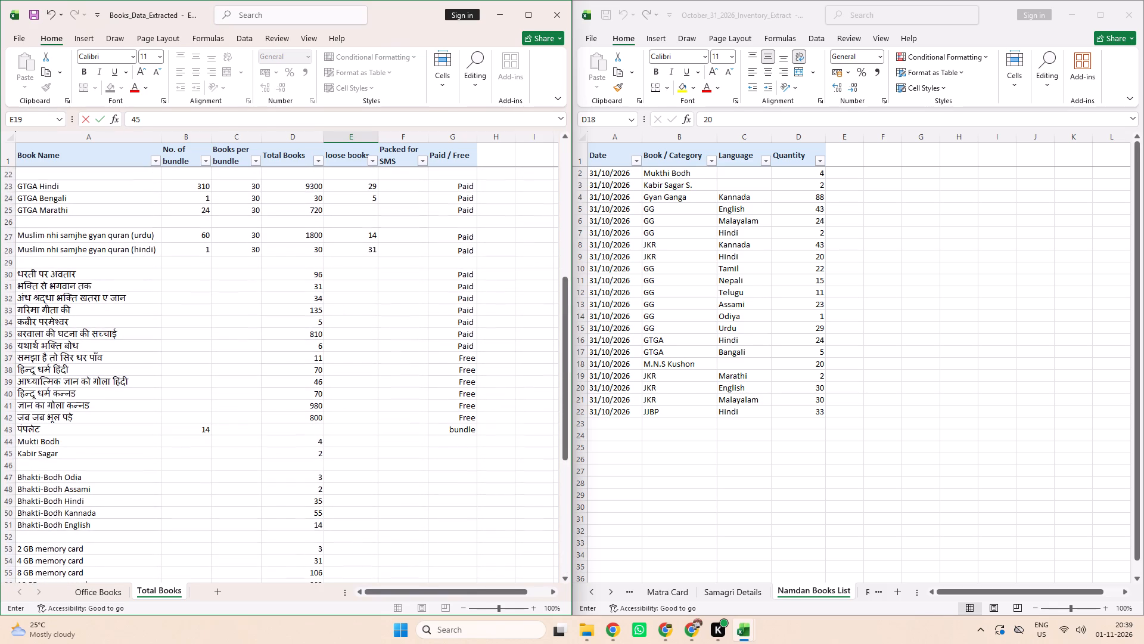
pyautogui.scroll(1, 353, 436)
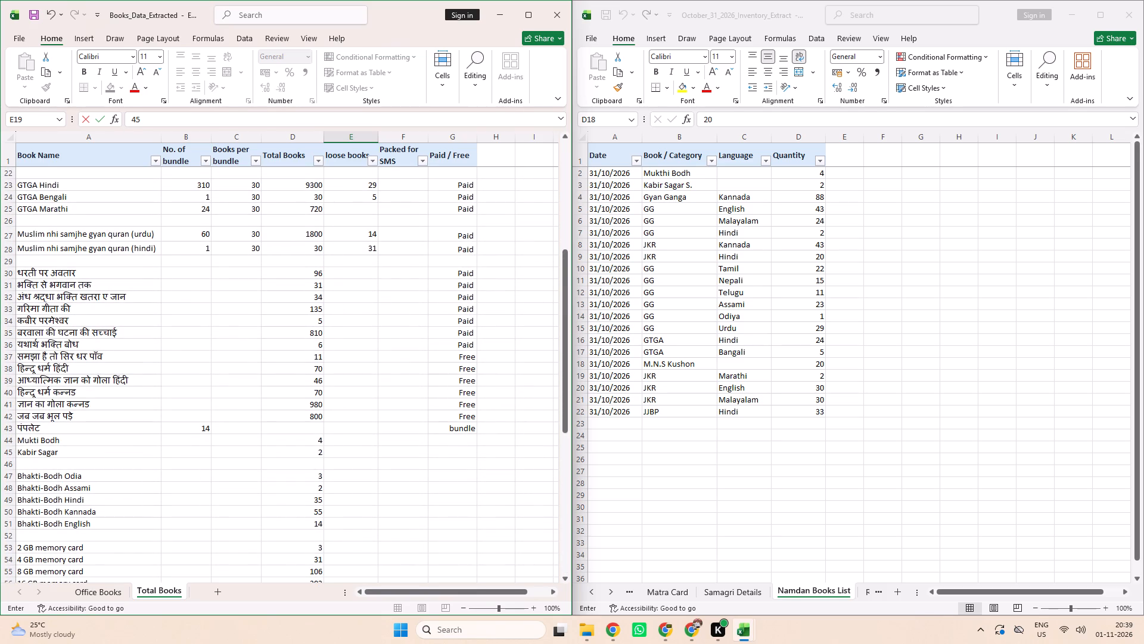
pyautogui.click(336, 418)
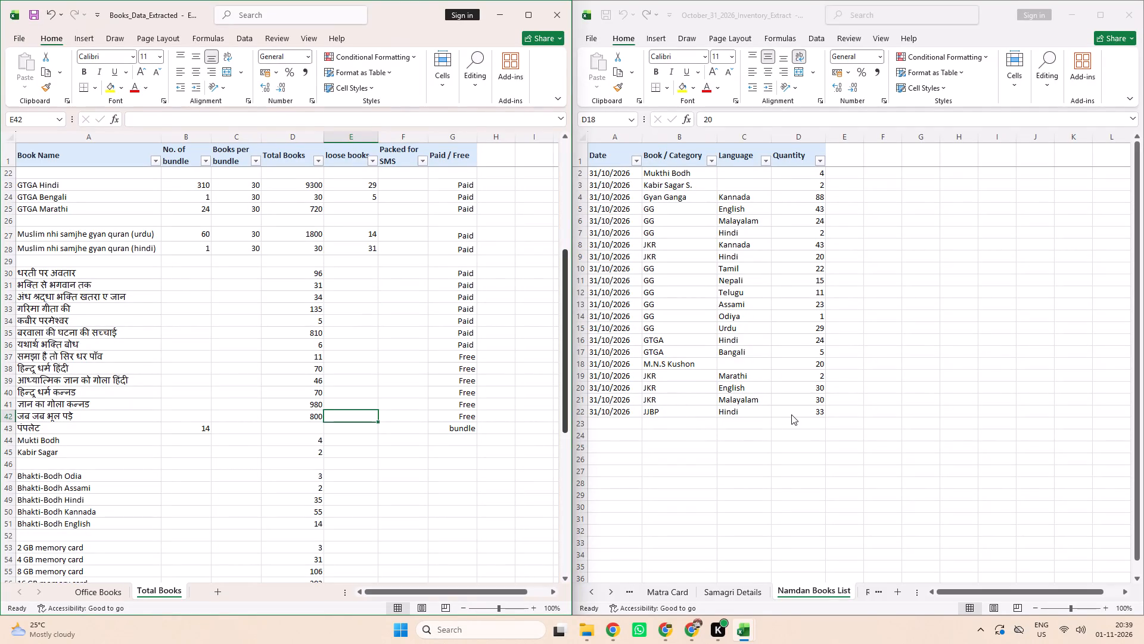
pyautogui.write('33')
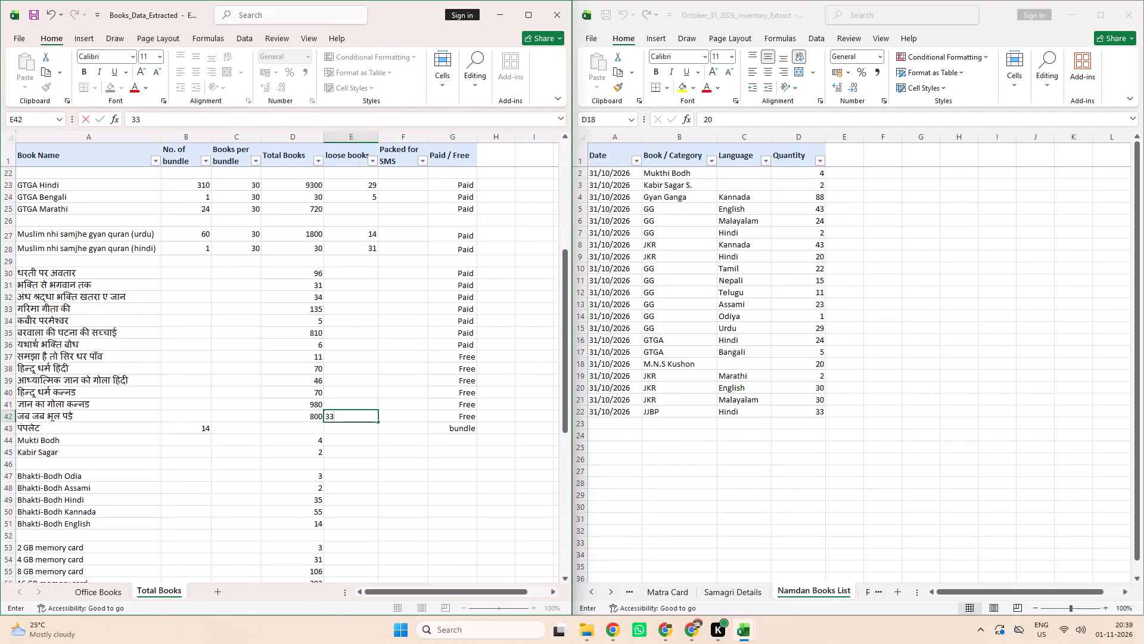
pyautogui.click(374, 436)
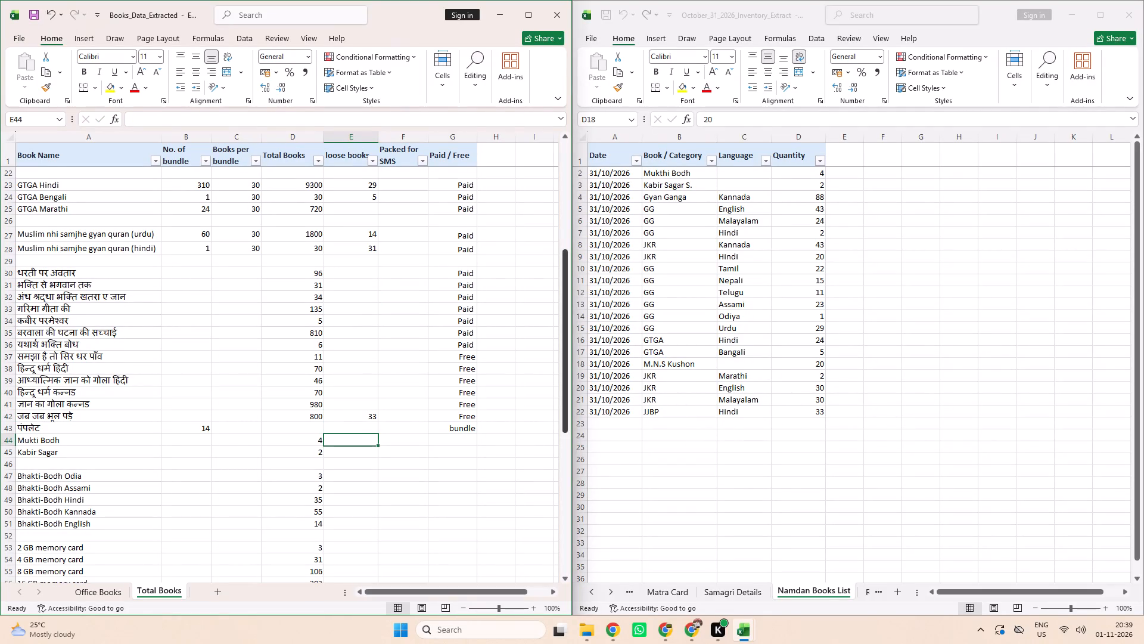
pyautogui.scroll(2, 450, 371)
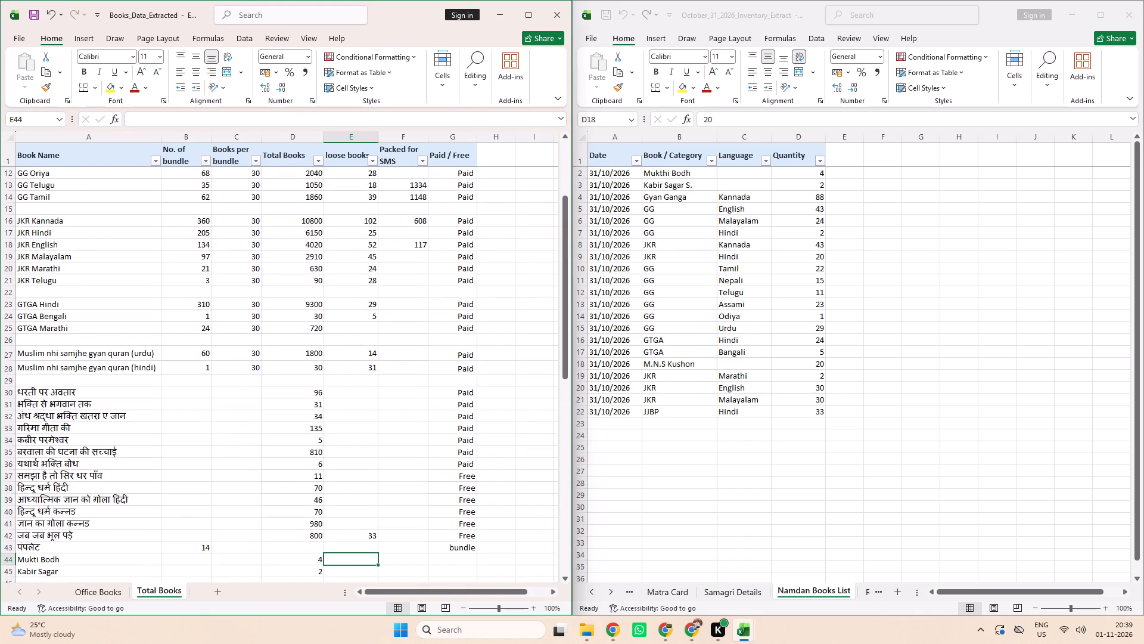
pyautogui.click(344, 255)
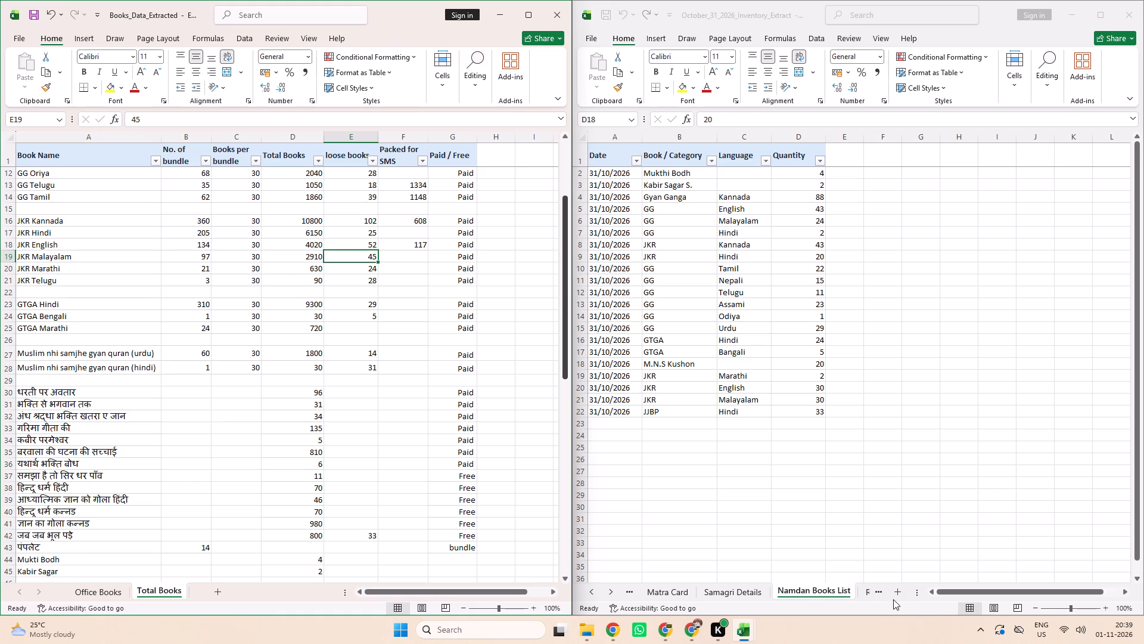
# Delete the Review Notes sheet from the October_31_2026_Inventory_Extract workbook.
pyautogui.click(868, 593)
pyautogui.click(868, 593)
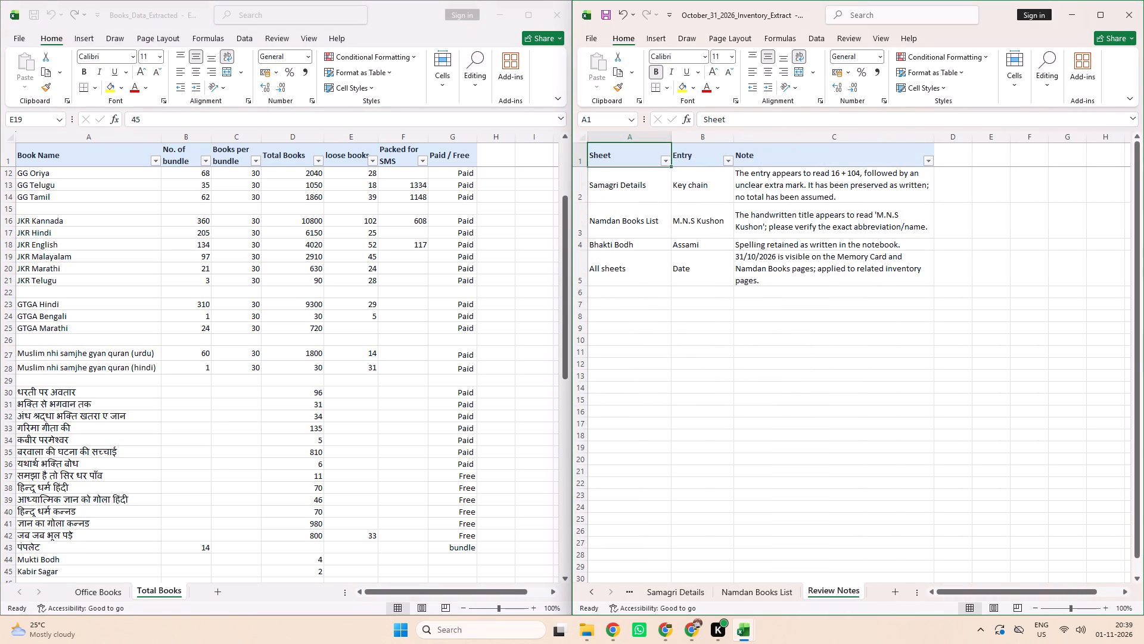
pyautogui.rightClick(836, 596)
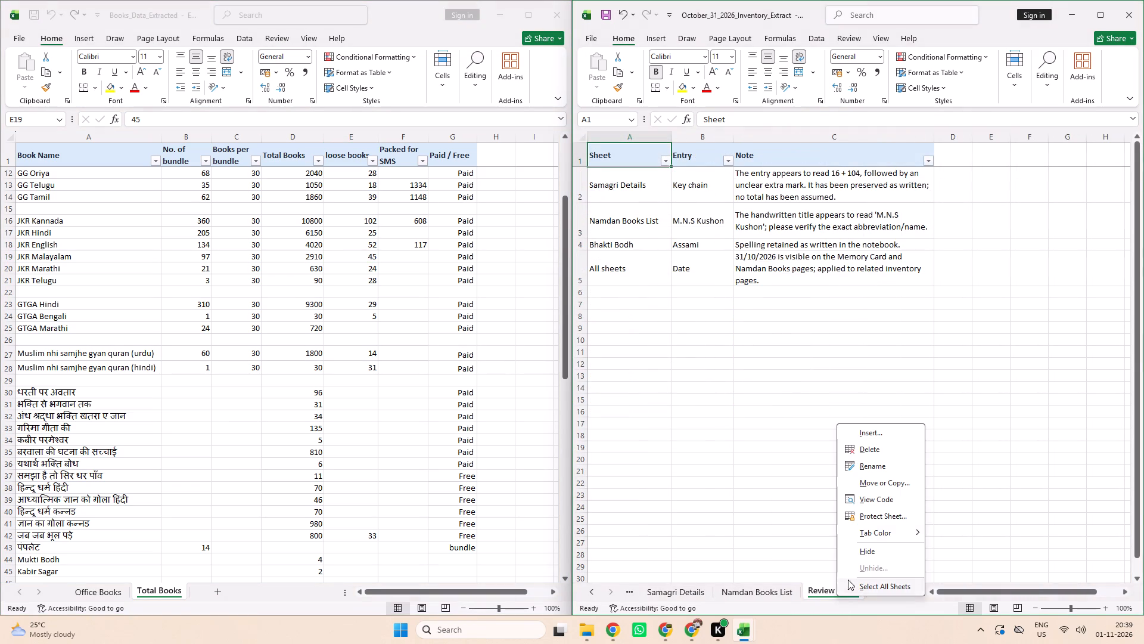
pyautogui.click(862, 450)
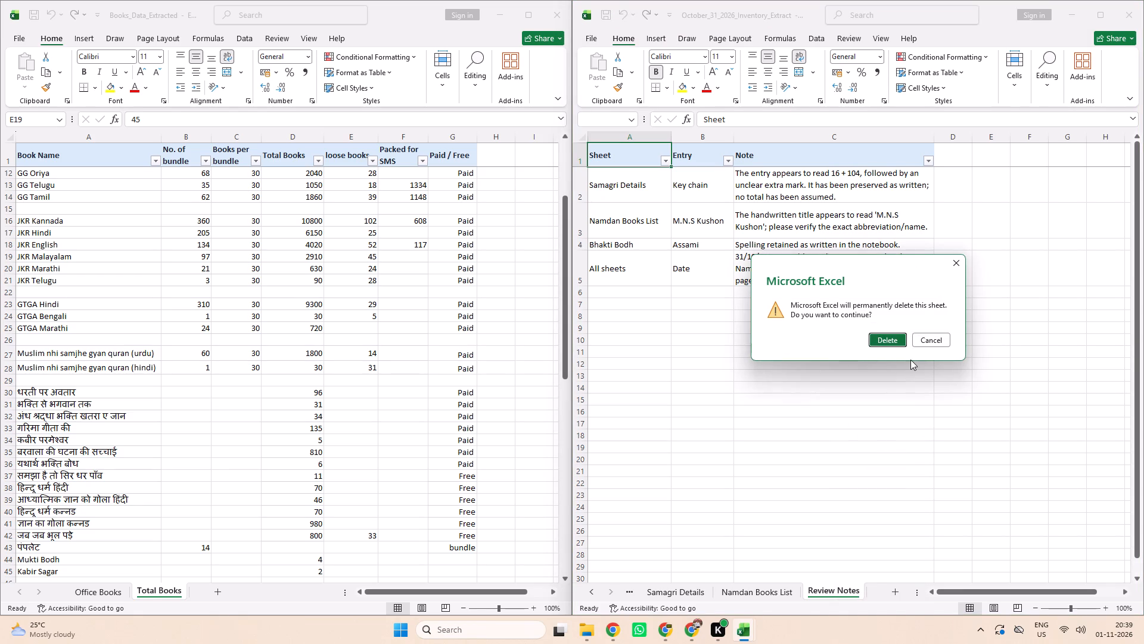
pyautogui.moveTo(910, 360); pyautogui.dragTo(872, 335)
pyautogui.click(881, 339)
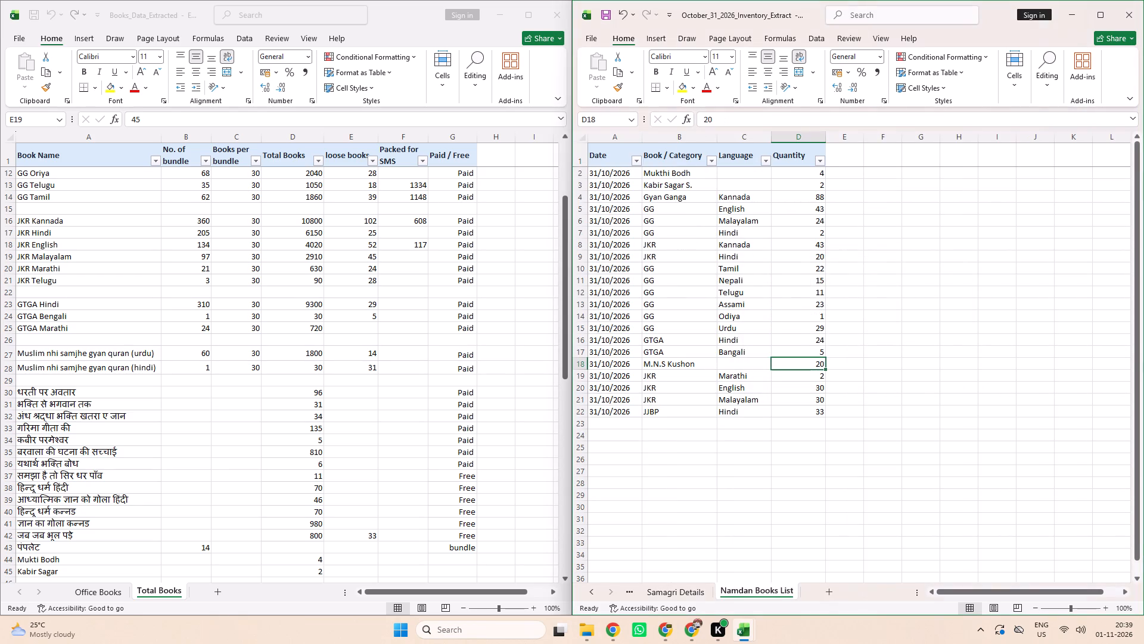
# Save the October_31_2026_Inventory_Extract workbook.
pyautogui.hotkey('ctrl', 's')
pyautogui.click(881, 339)
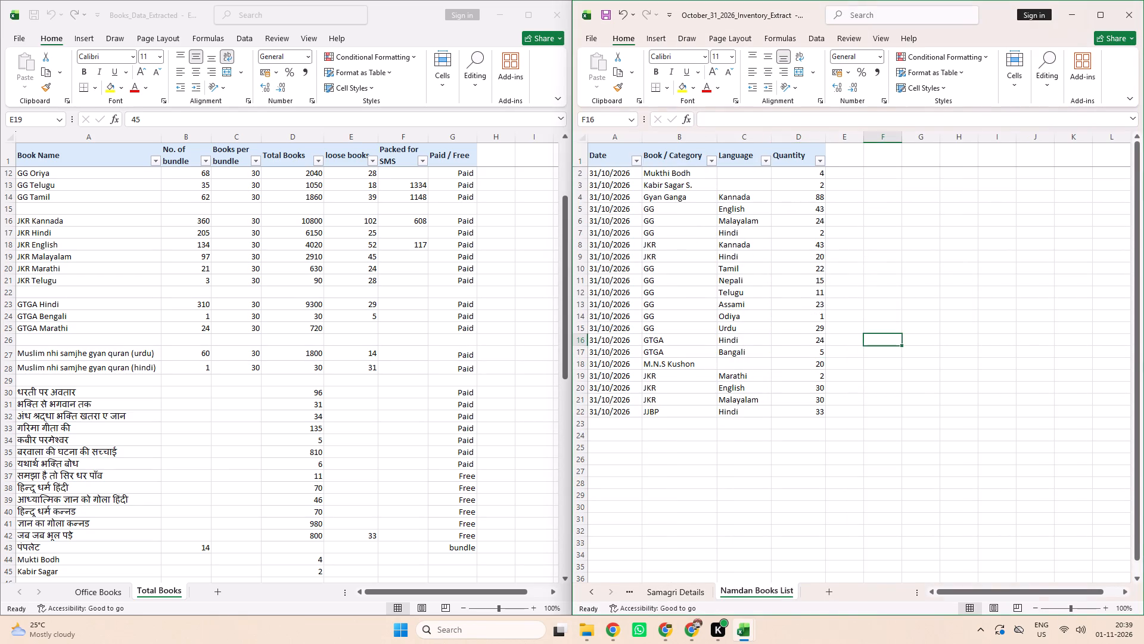
# Clear the helper list of memory card labels, 2 GB to 32 GB, below the table on the Memory Cards sheet.
pyautogui.click(676, 585)
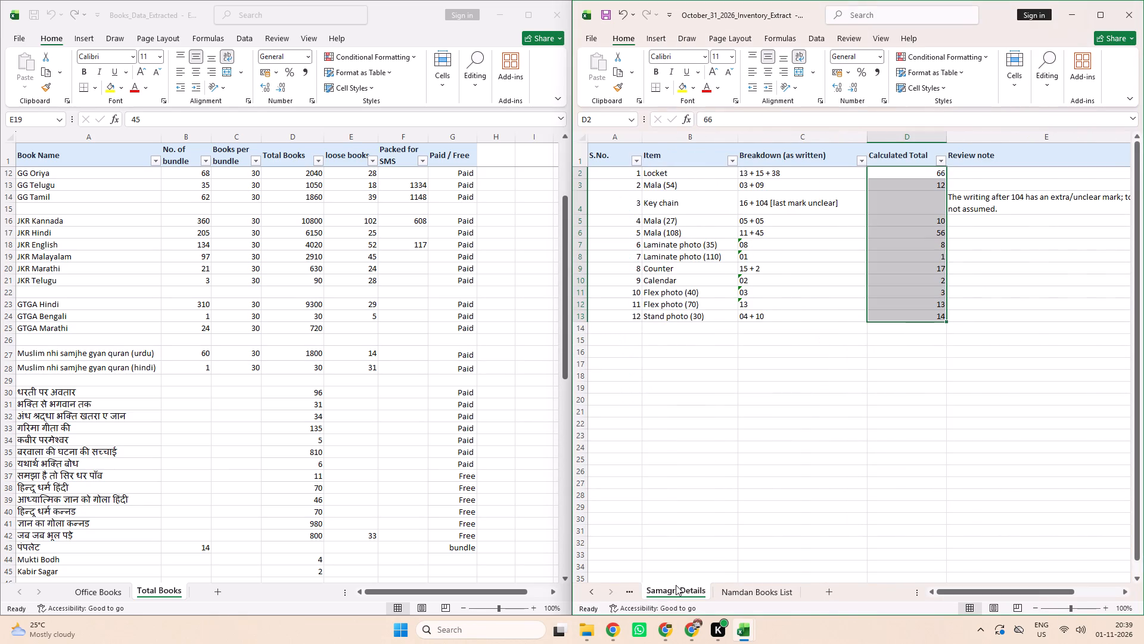
pyautogui.click(632, 587)
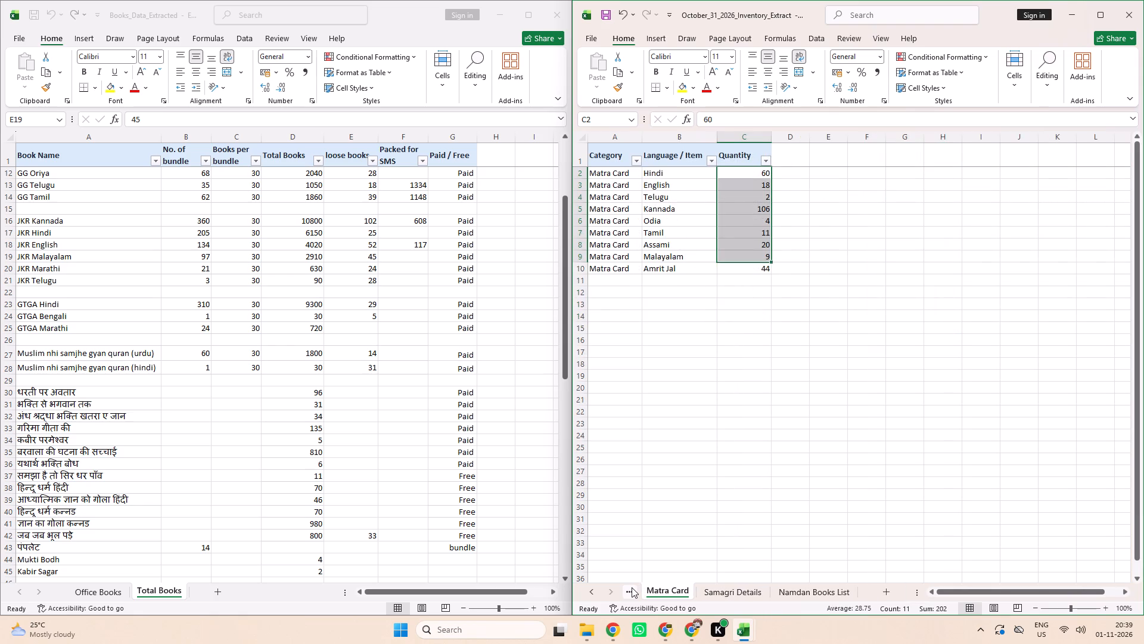
pyautogui.click(632, 587)
pyautogui.click(632, 587)
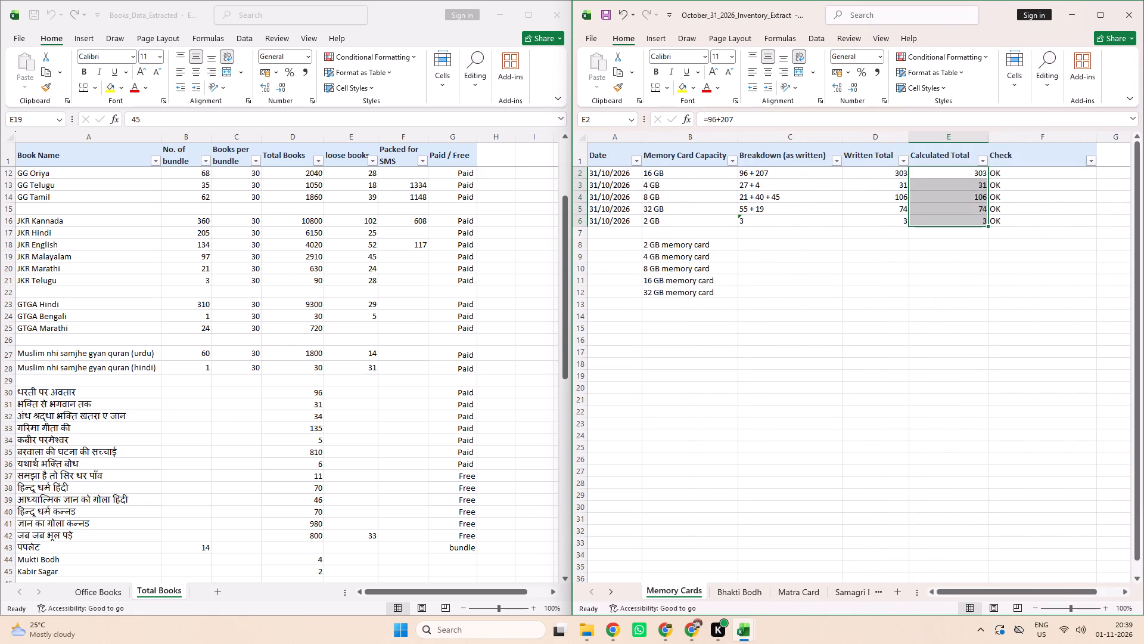
pyautogui.moveTo(682, 247); pyautogui.dragTo(681, 299)
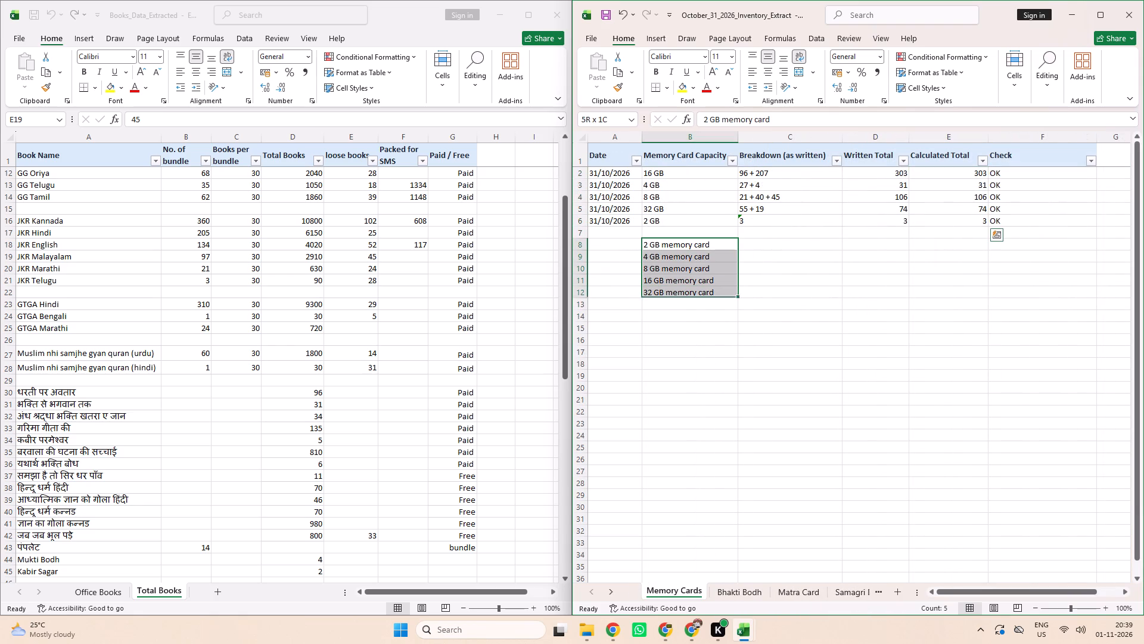
pyautogui.moveTo(681, 299); pyautogui.dragTo(683, 308)
pyautogui.press('Delete')
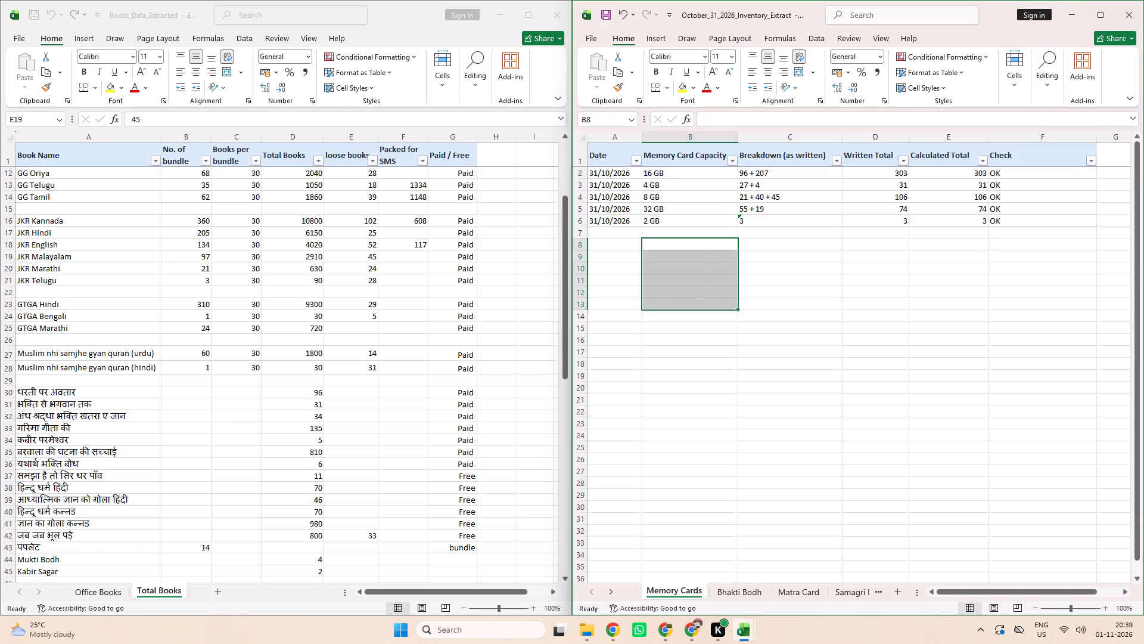
# Save the October_31_2026_Inventory_Extract workbook.
pyautogui.hotkey('ctrl', 's')
pyautogui.click(674, 343)
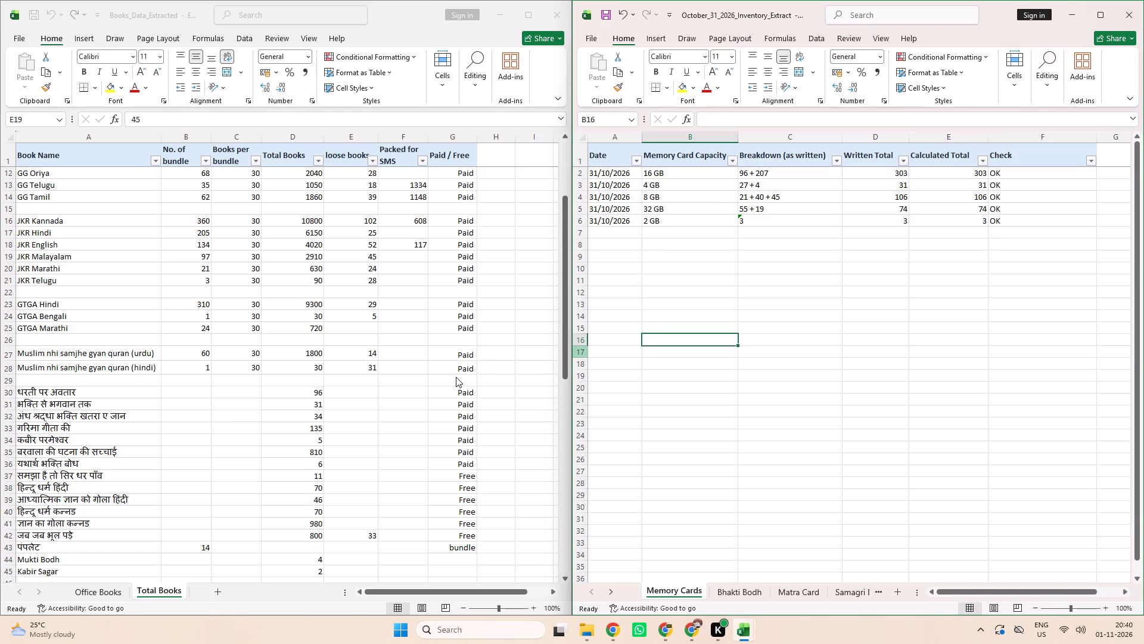
# Save the Books_Data_Extracted workbook.
pyautogui.click(418, 364)
pyautogui.hotkey('ctrl', 's')
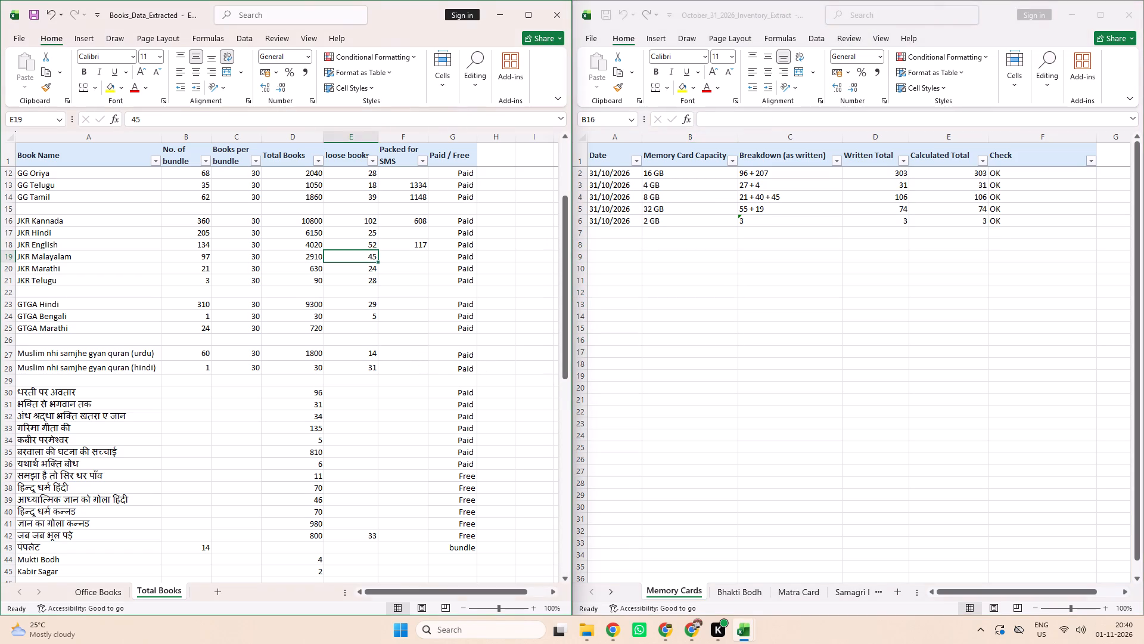
# Review the consolidated Total Books sheet from the GG books through to the Stand photo row, checking items and quantities.
pyautogui.scroll(4, 418, 364)
pyautogui.scroll(-1, 418, 364)
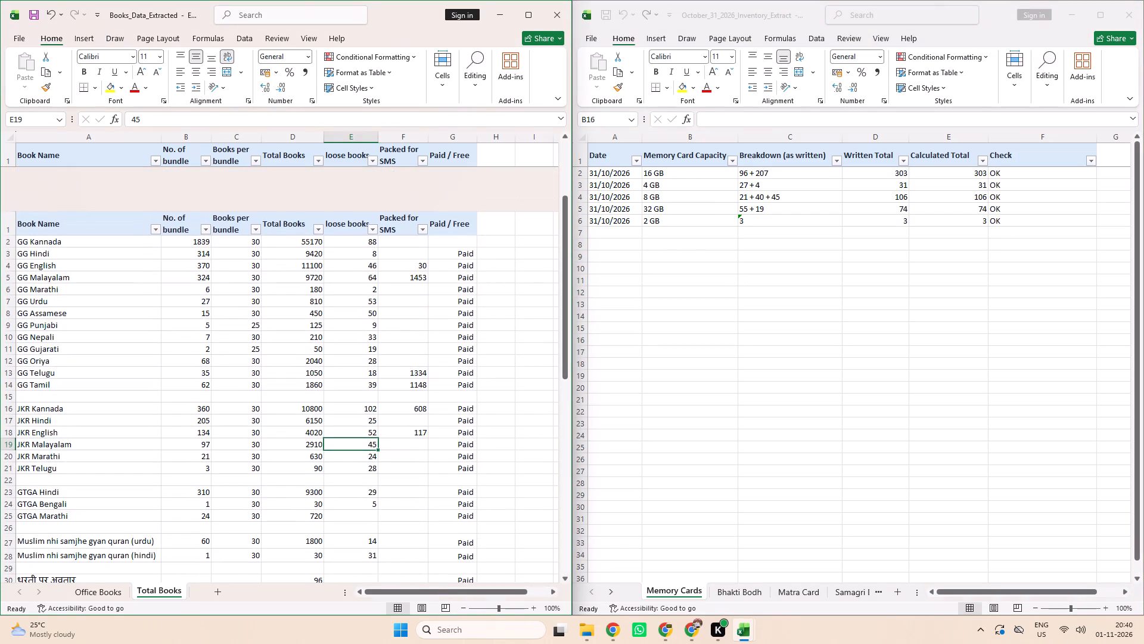
pyautogui.scroll(-4, 418, 364)
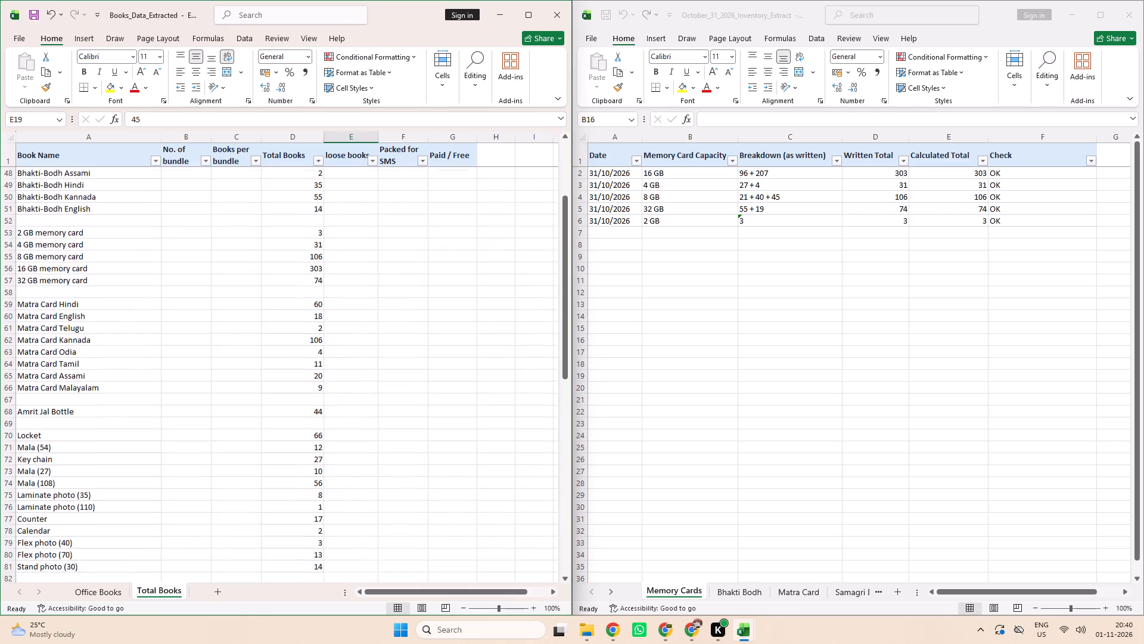
pyautogui.scroll(-1, 418, 364)
pyautogui.scroll(1, 418, 364)
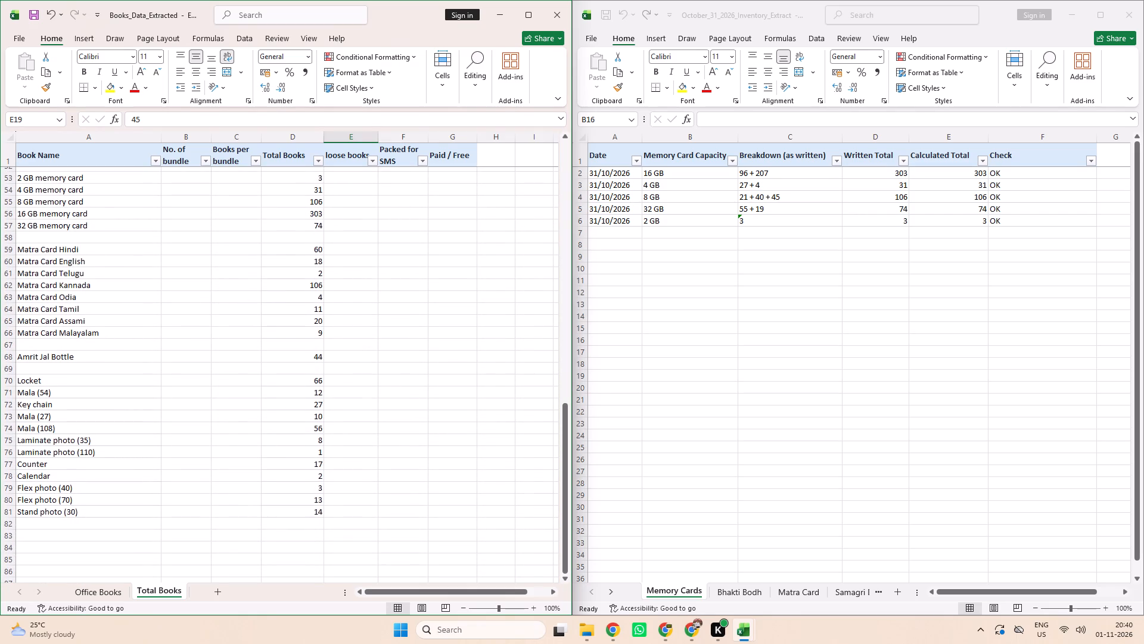
pyautogui.scroll(3, 418, 364)
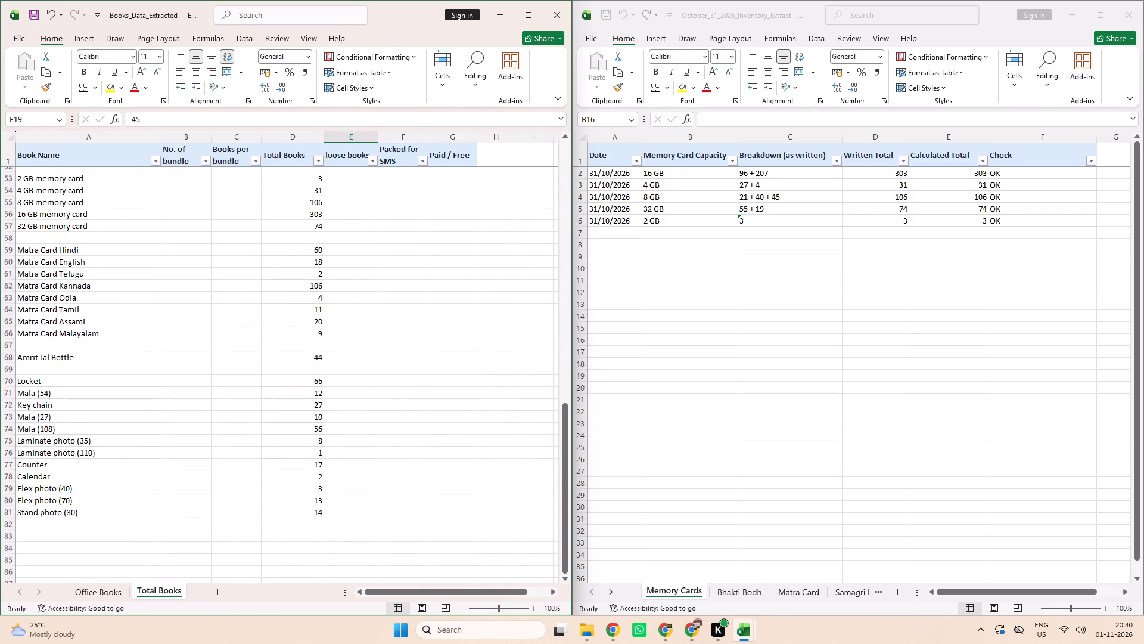
pyautogui.scroll(3, 418, 364)
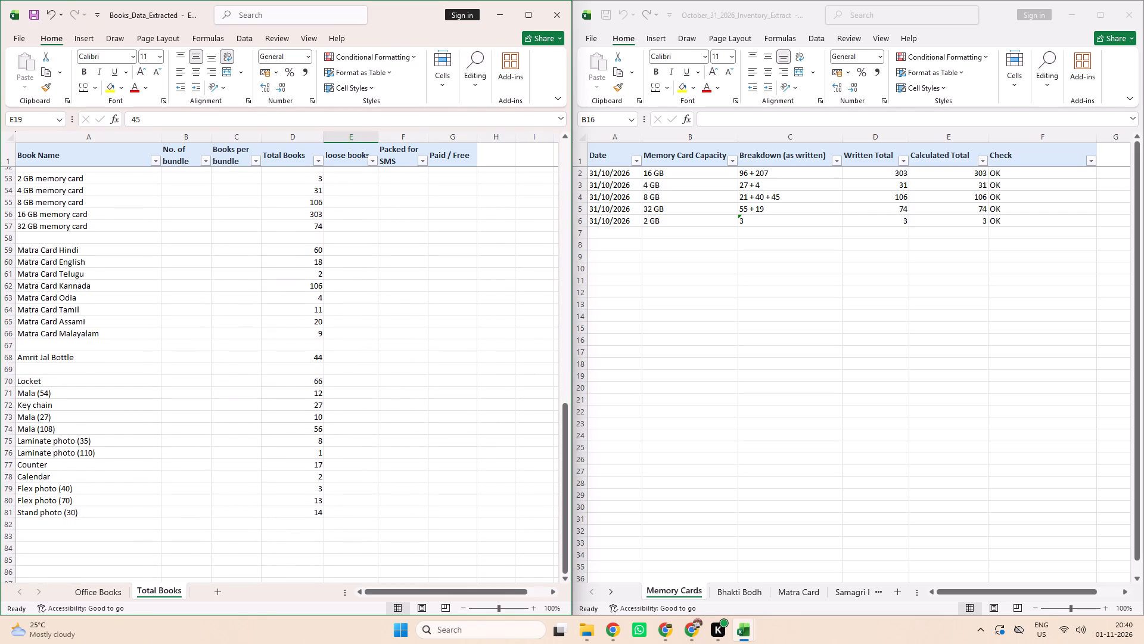
pyautogui.scroll(2, 418, 364)
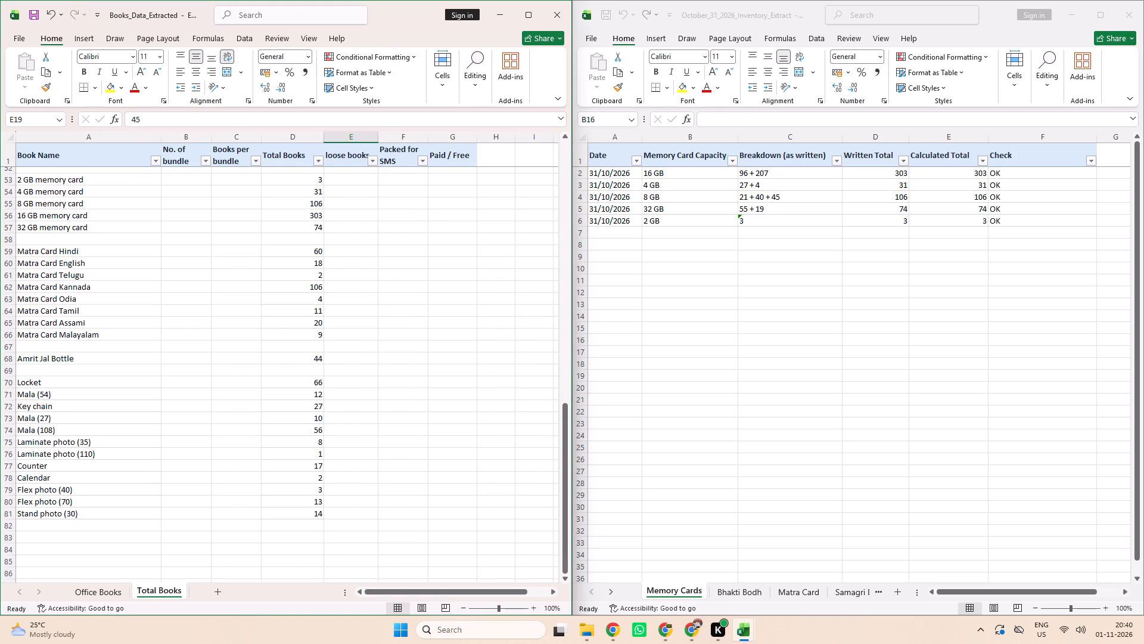
pyautogui.scroll(2, 418, 364)
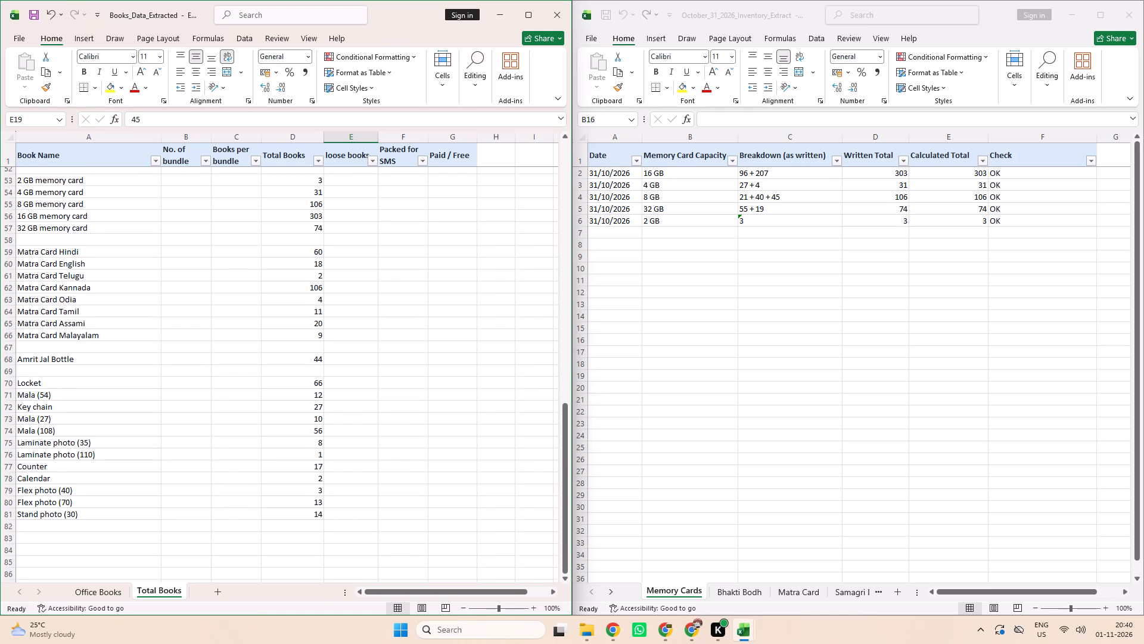
pyautogui.scroll(2, 418, 364)
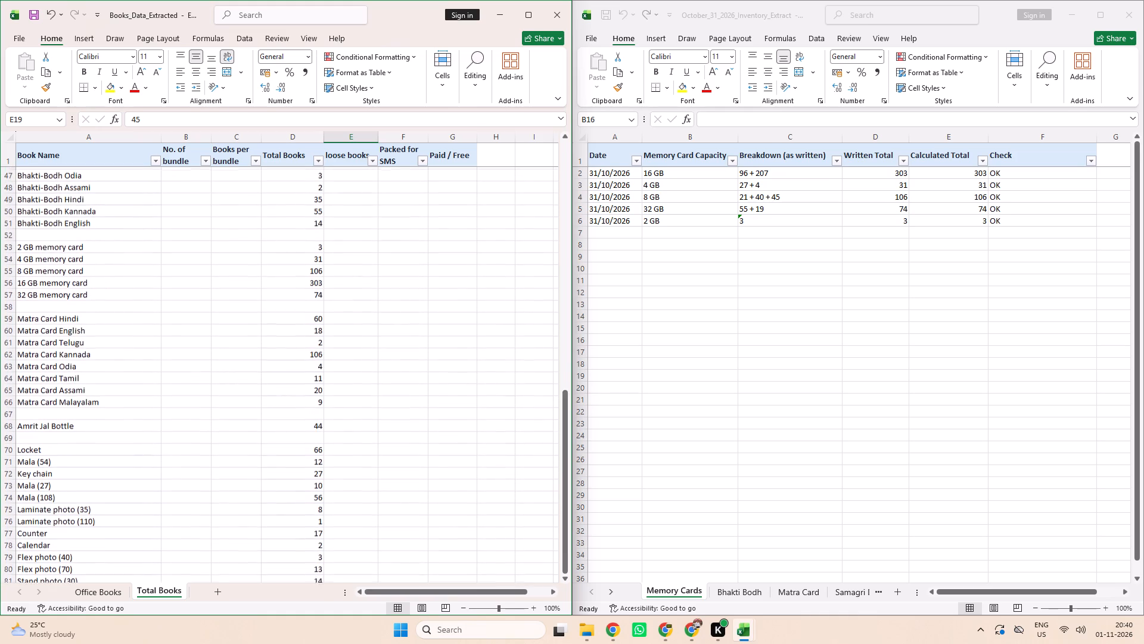
pyautogui.scroll(3, 418, 364)
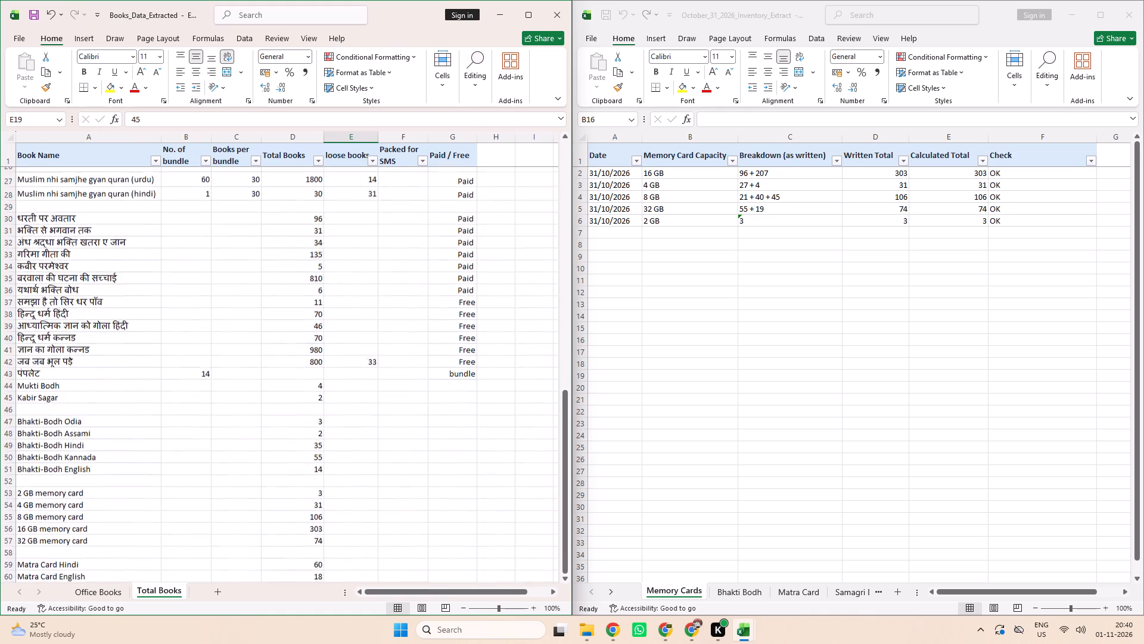
pyautogui.scroll(2, 418, 364)
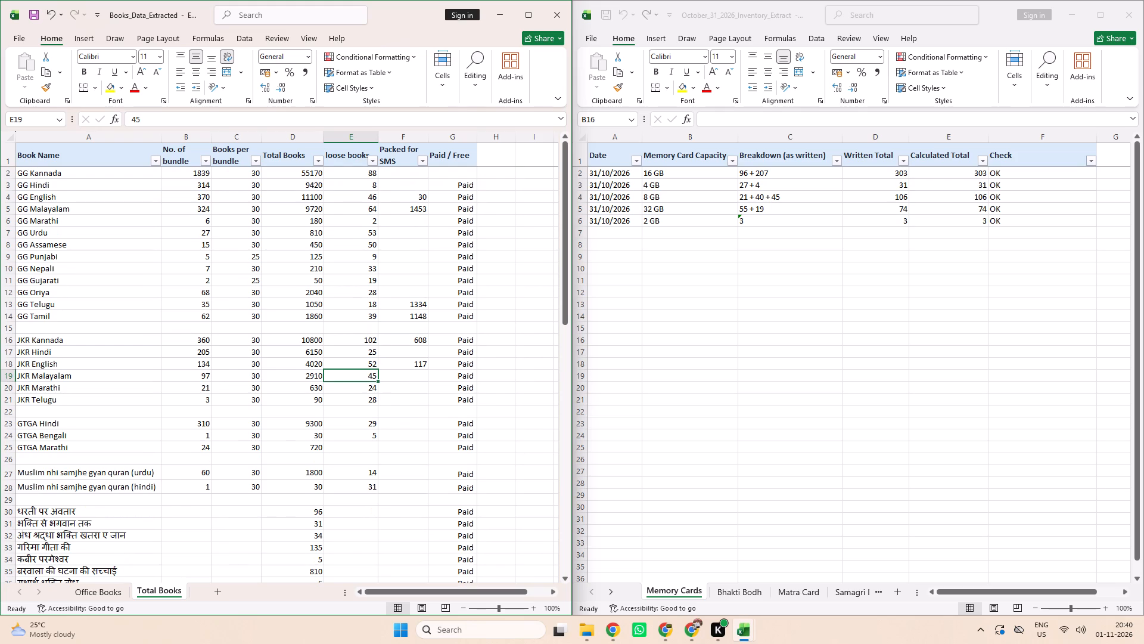
pyautogui.scroll(-4, 418, 364)
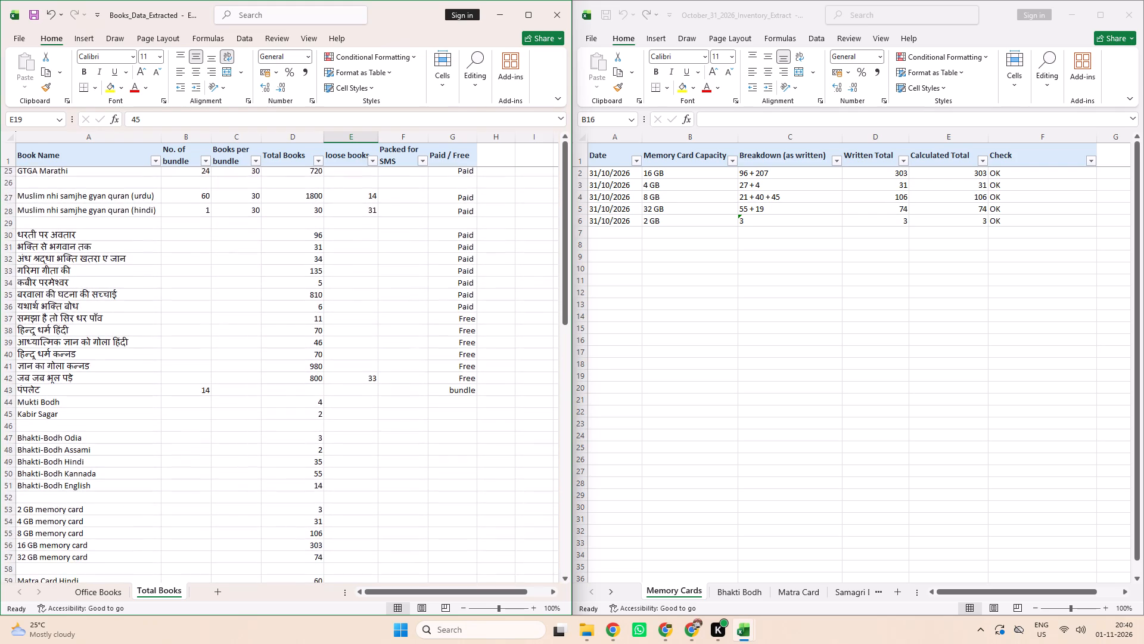
pyautogui.scroll(-5, 418, 364)
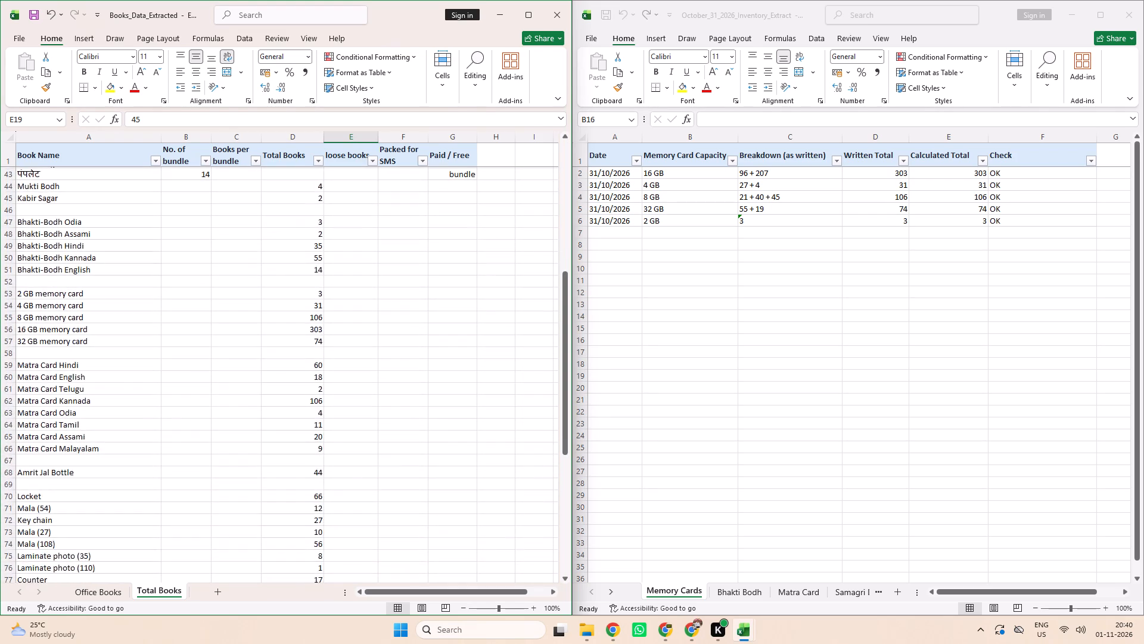
pyautogui.scroll(-2, 418, 364)
pyautogui.scroll(1, 418, 364)
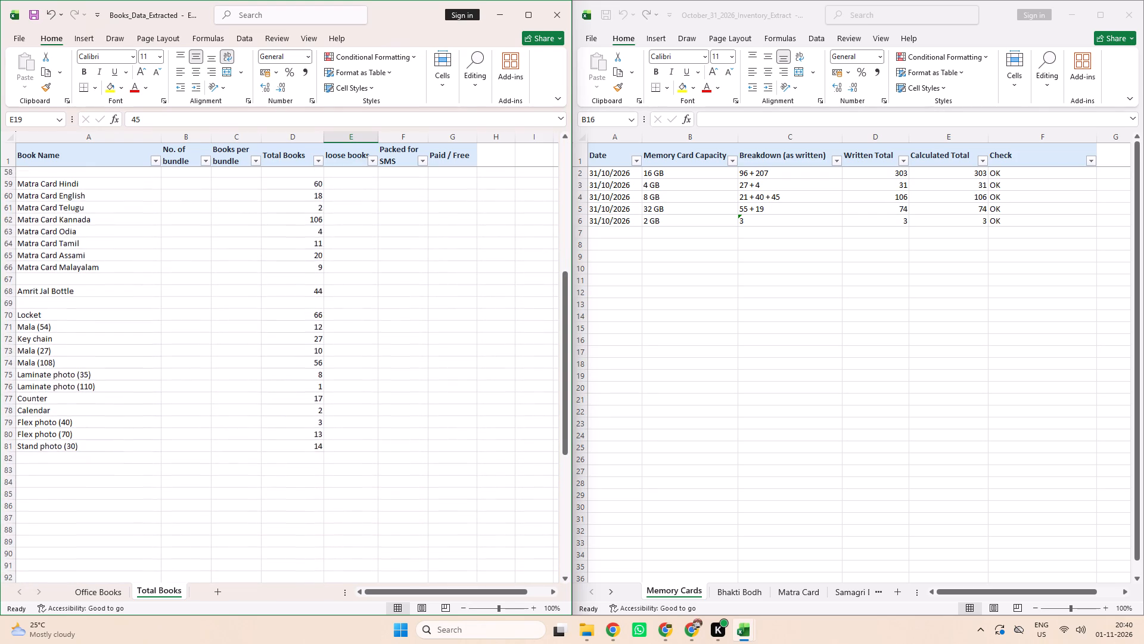
pyautogui.scroll(3, 418, 364)
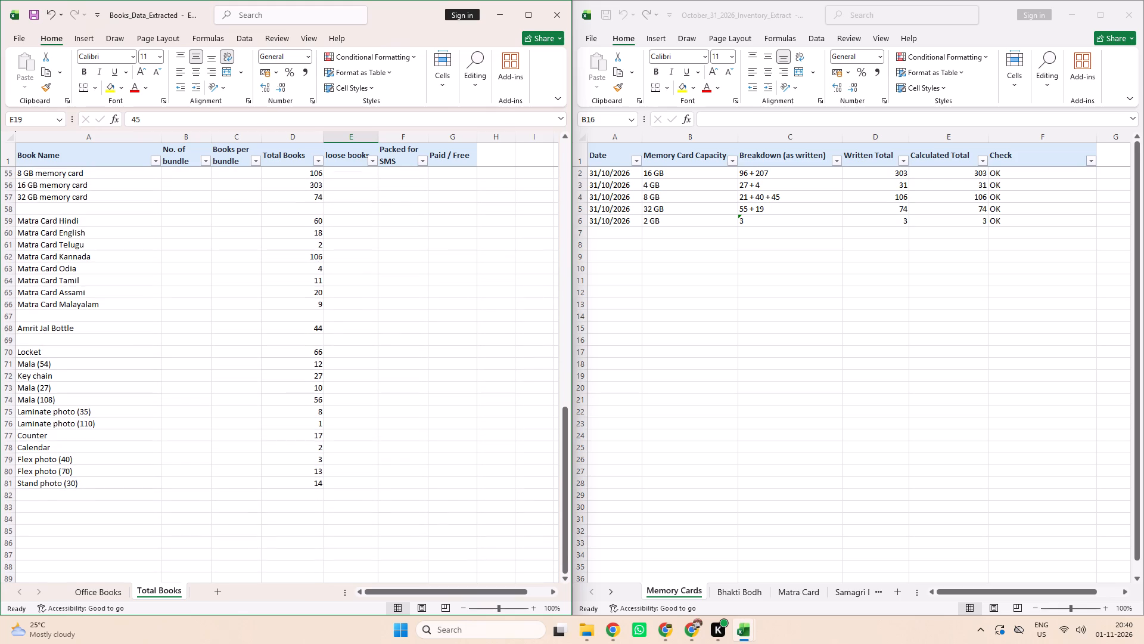
pyautogui.scroll(2, 418, 364)
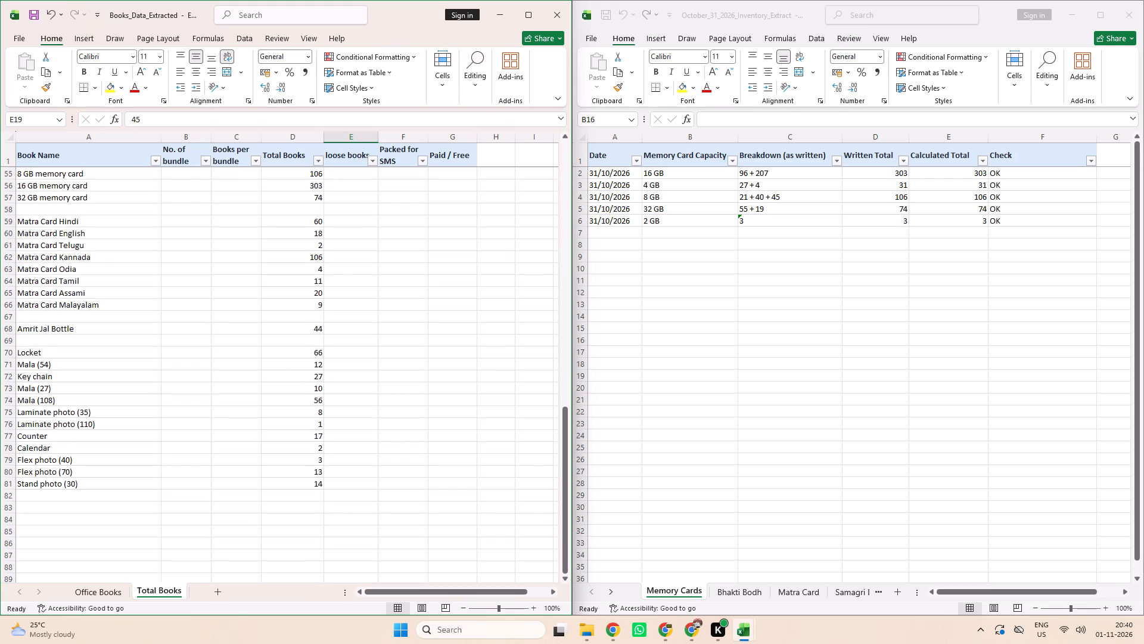
pyautogui.scroll(3, 418, 364)
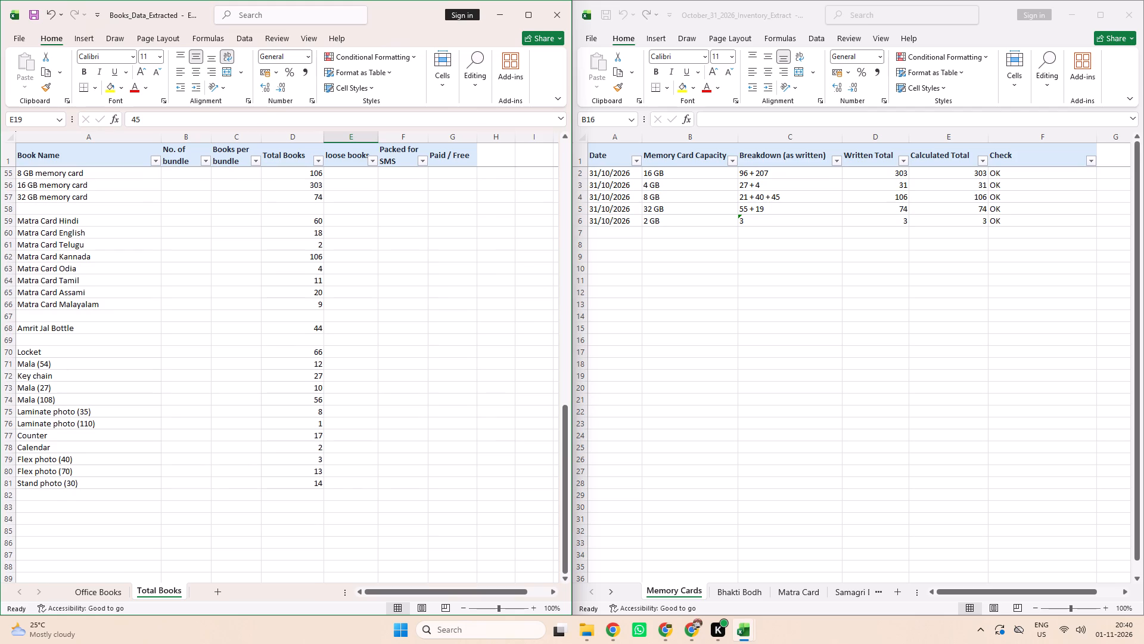
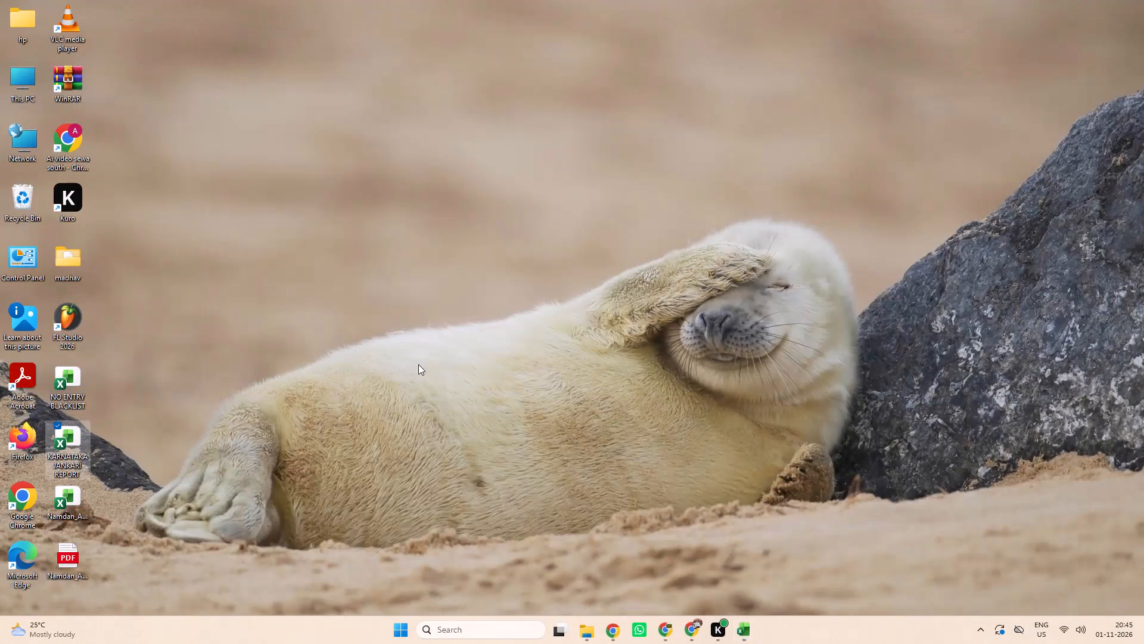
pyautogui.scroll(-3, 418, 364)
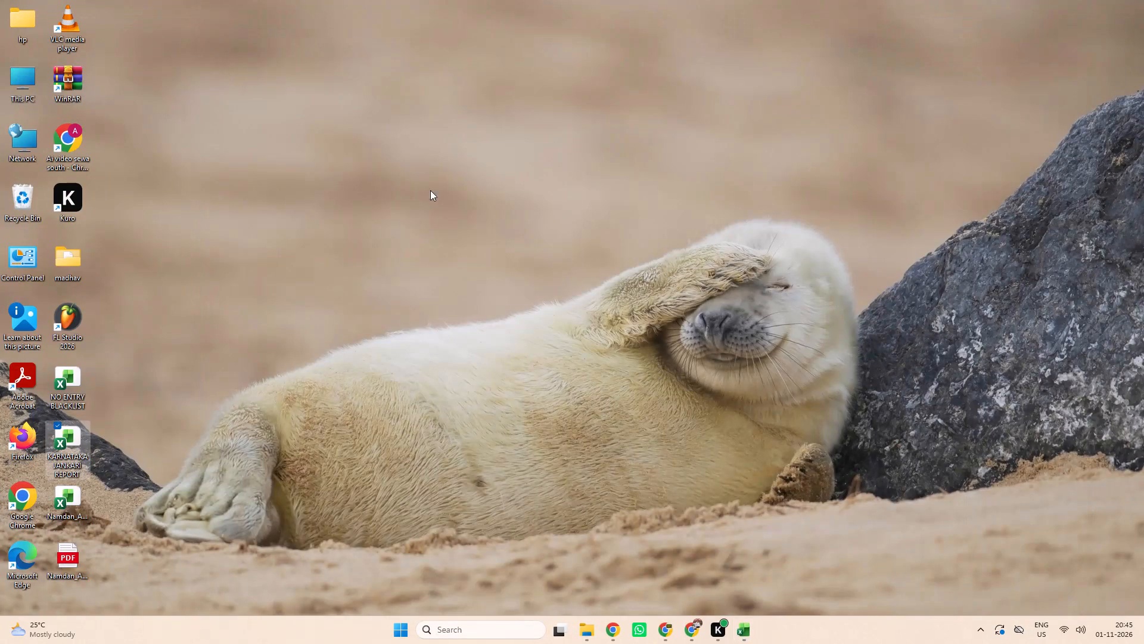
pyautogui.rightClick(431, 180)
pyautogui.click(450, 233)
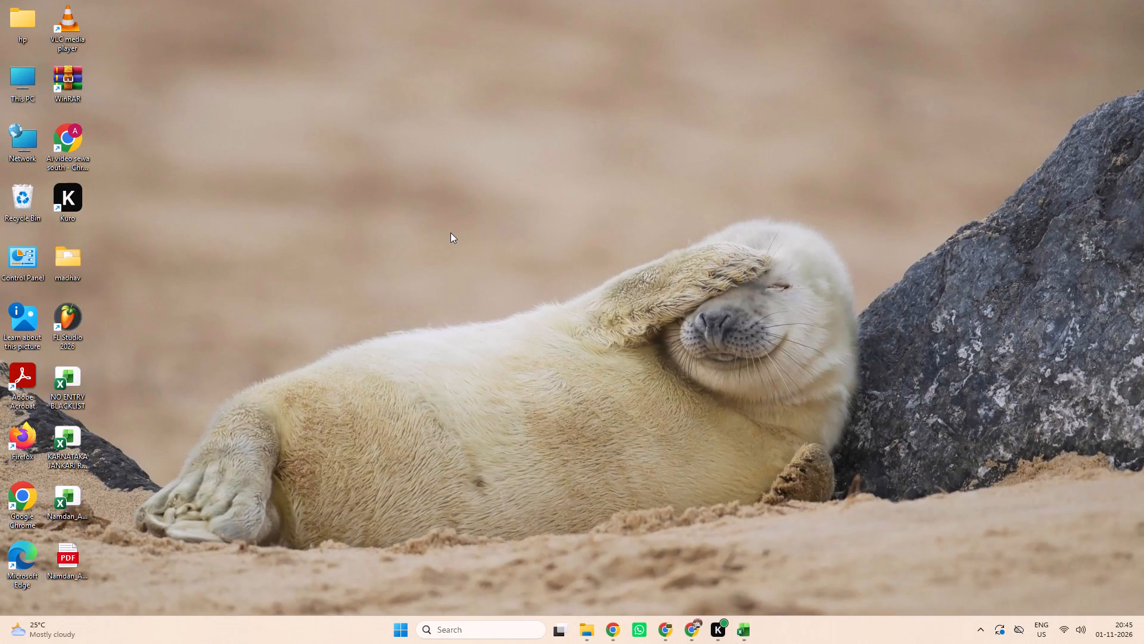